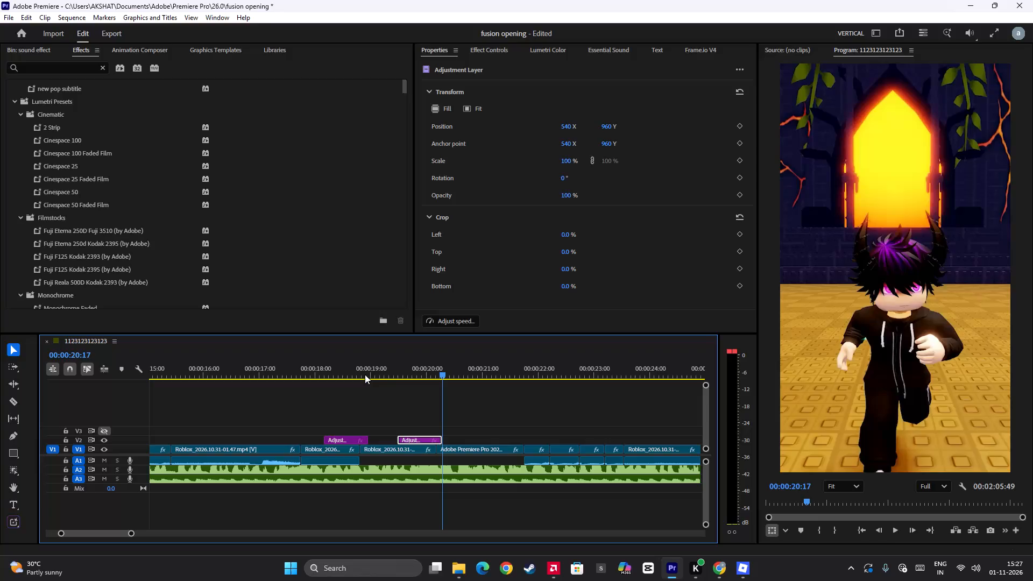
Move the second adjustment layer on V2 slightly later so it starts at 00:00:19:37.
click(384, 375)
key(space)
key(space)
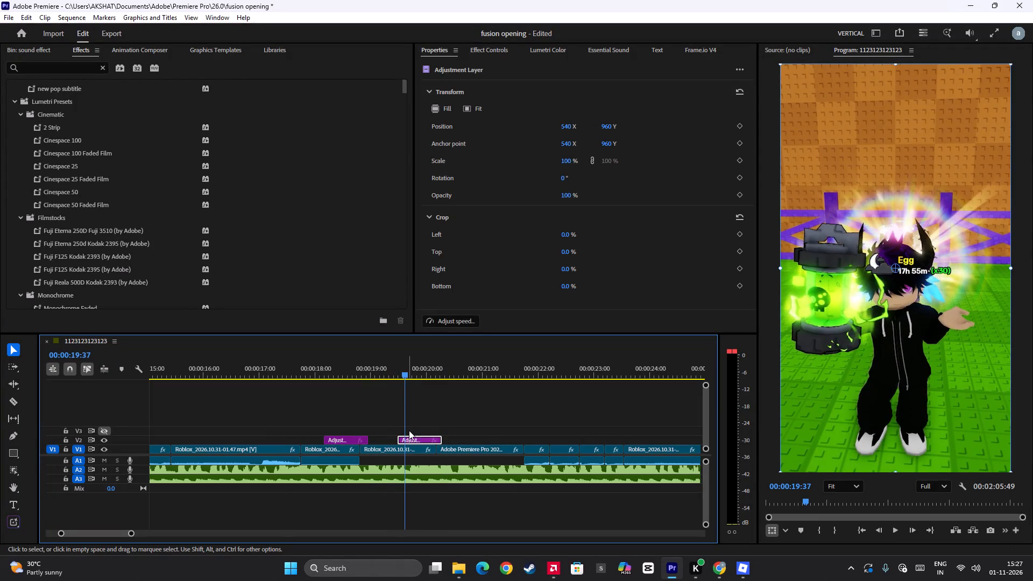
drag(412, 437, 417, 436)
Trim the end of that adjustment layer back to about the cut where the Adobe Premiere Pro clip begins on V1.
key(space)
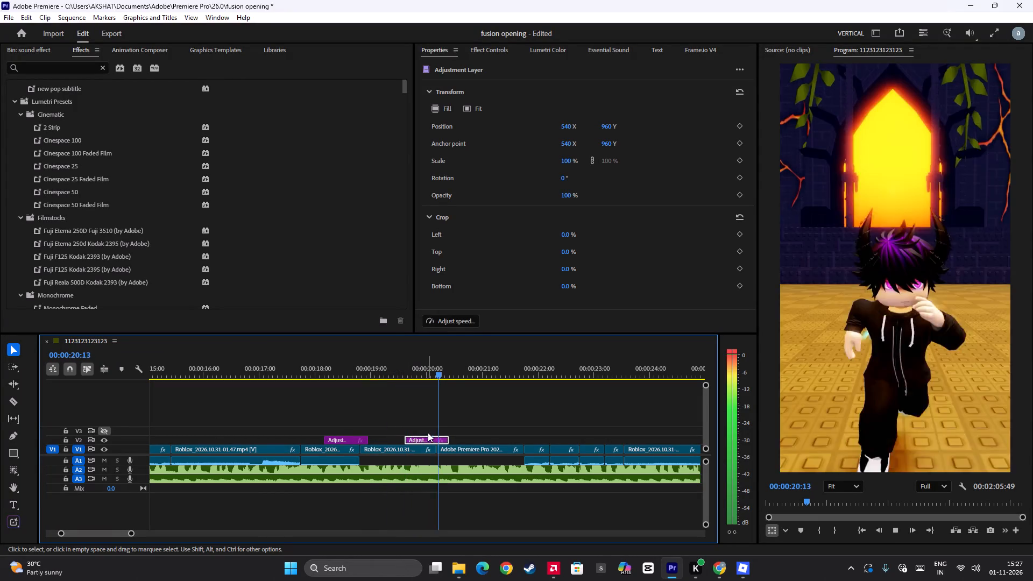
scroll(428, 433, down, 5)
key(space)
drag(369, 442, 367, 442)
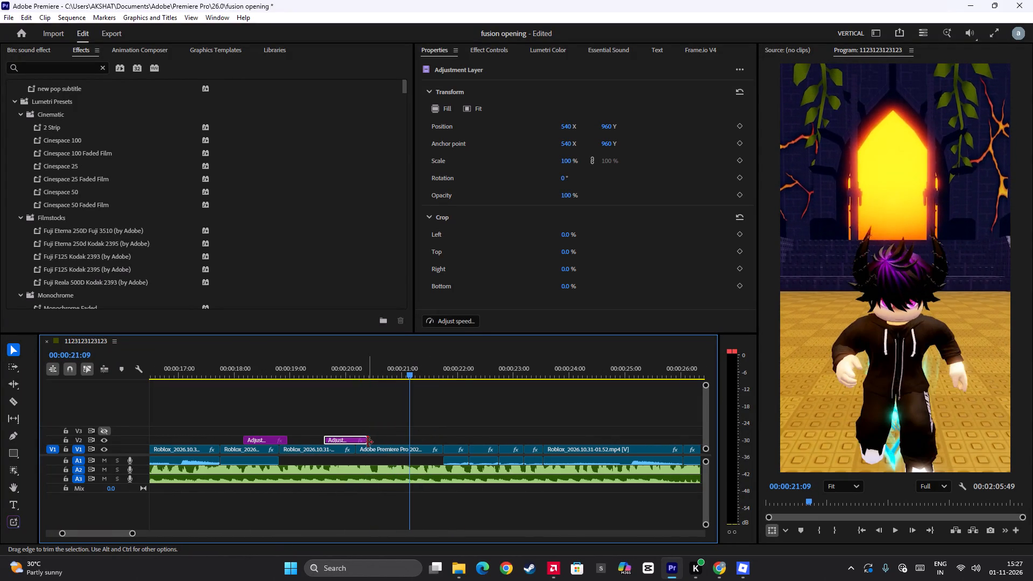
drag(367, 442, 357, 444)
Play back the sequence around the trimmed adjustment layer, from about 00:00:19:17 onward, to check its timing.
click(380, 374)
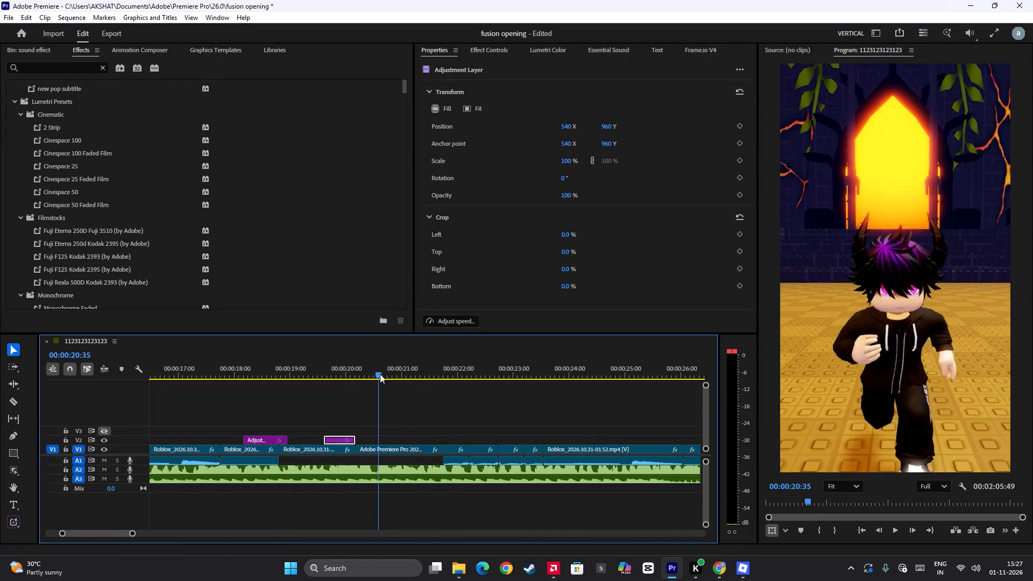
key(space)
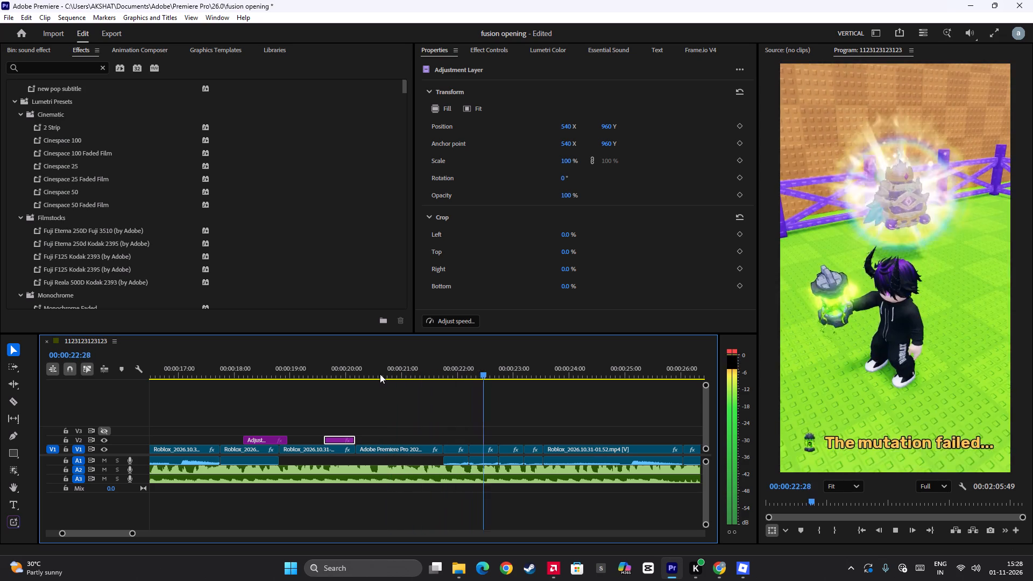
key(space)
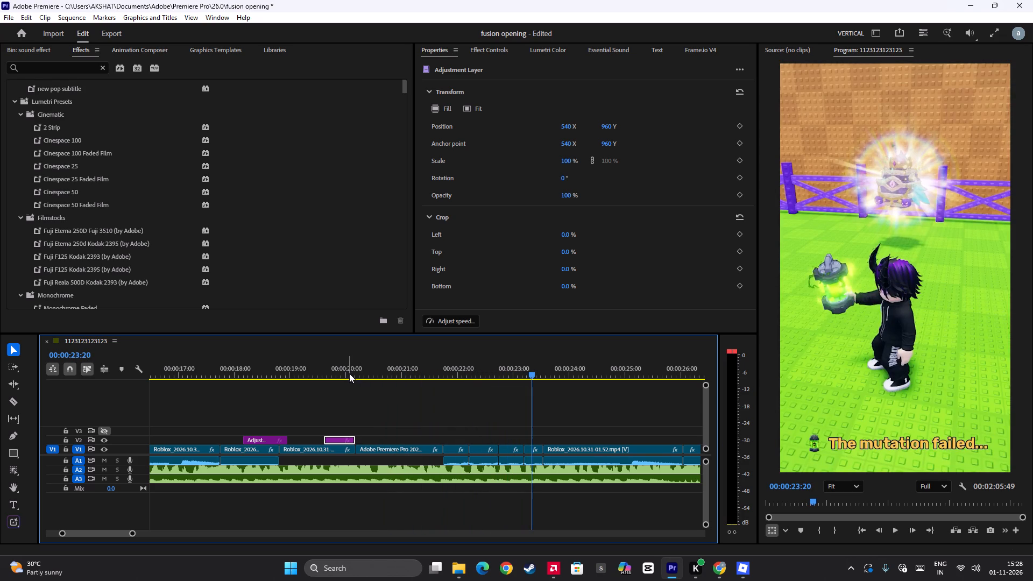
click(307, 364)
key(space)
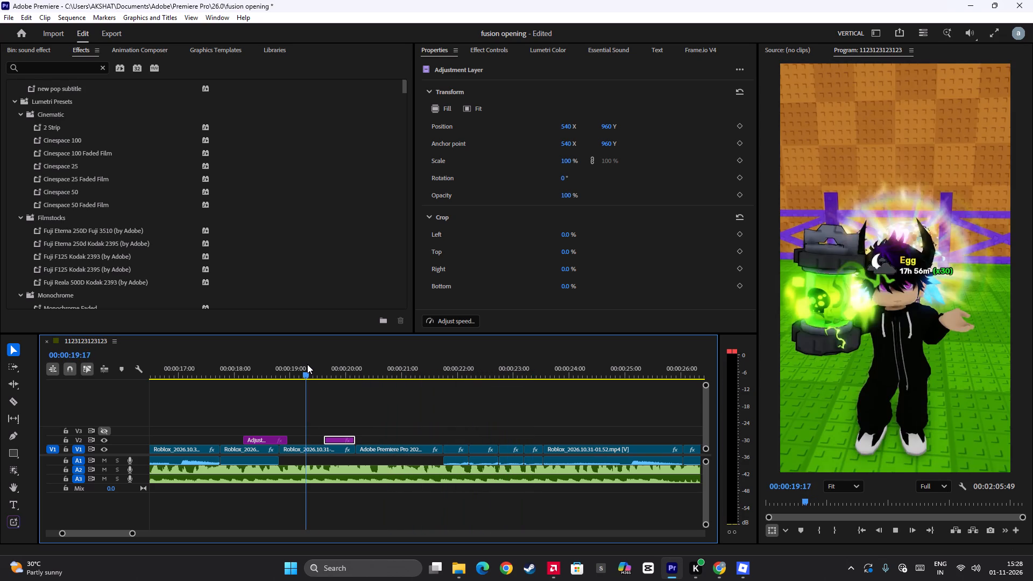
key(space)
key(space)
key(space)
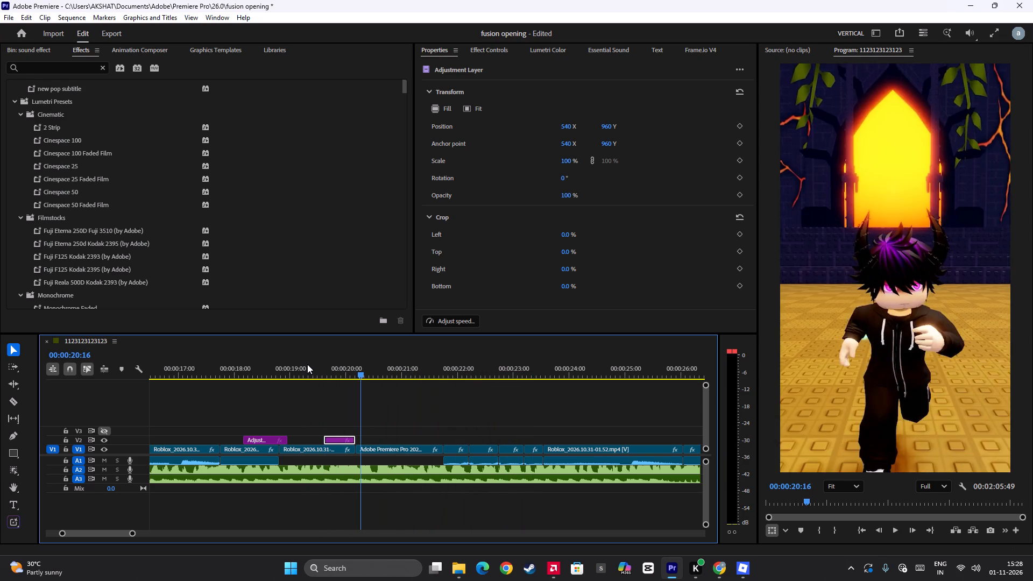
key(space)
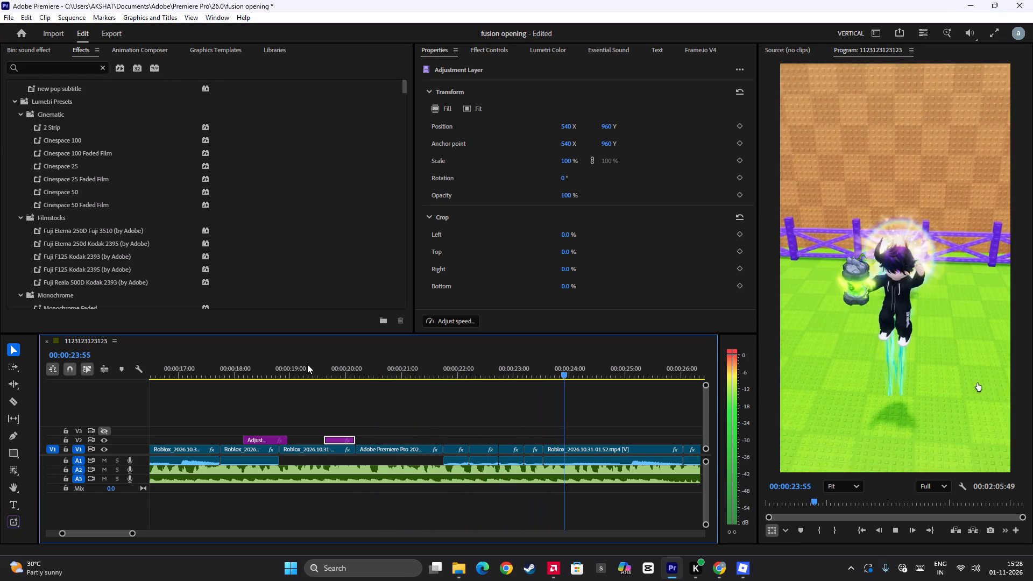
key(v)
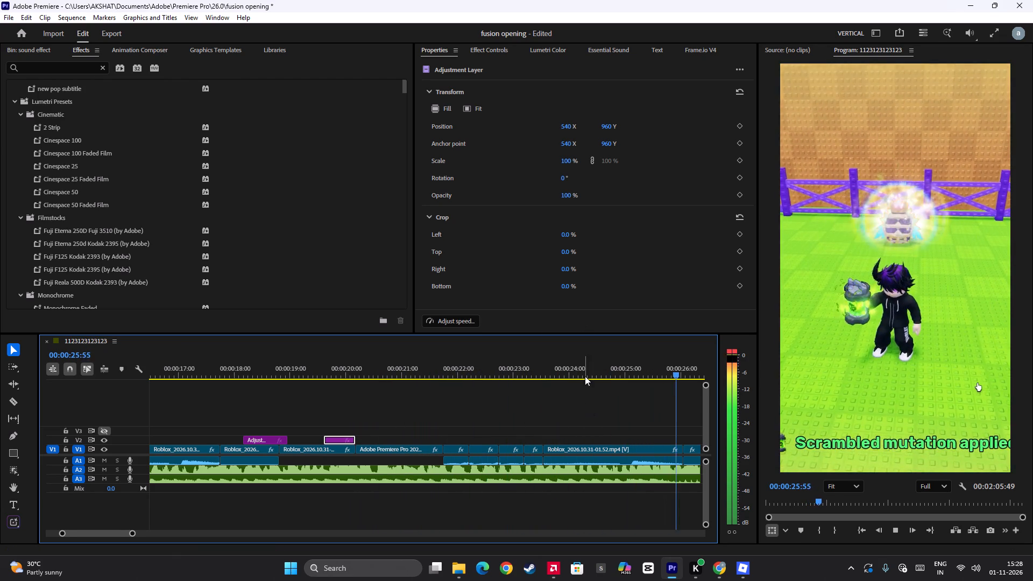
Play the sequence from 00:00:24:02 to about 00:00:28:02, looking for the next moment that needs an adjustment layer.
click(585, 376)
scroll(338, 421, up, 15)
click(313, 376)
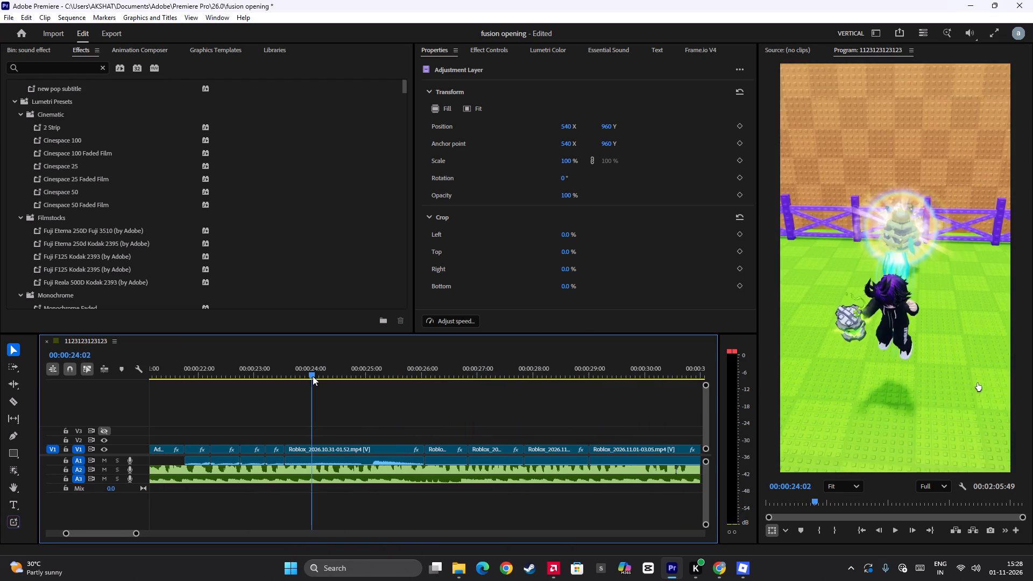
key(space)
key(space)
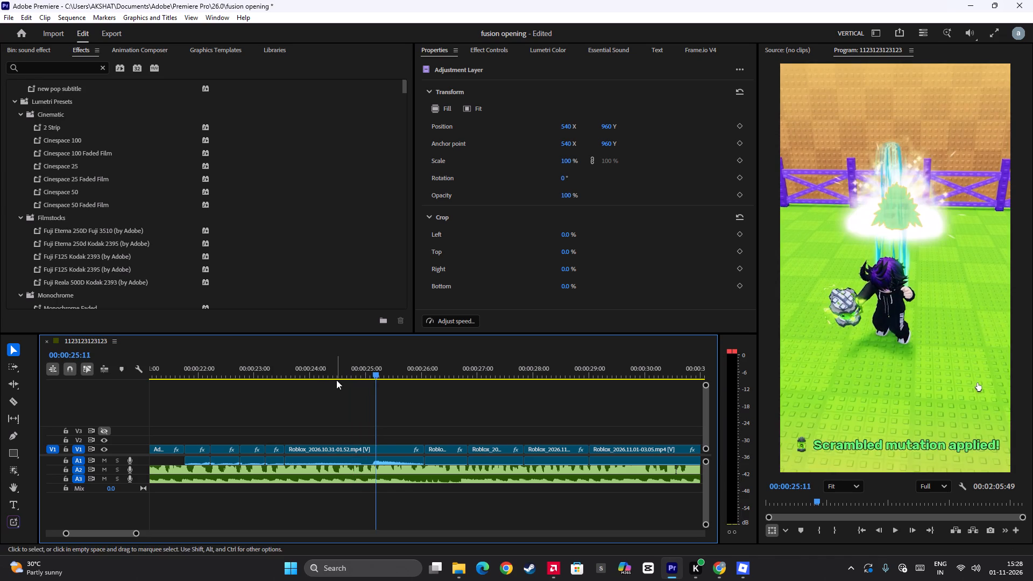
key(space)
key(space)
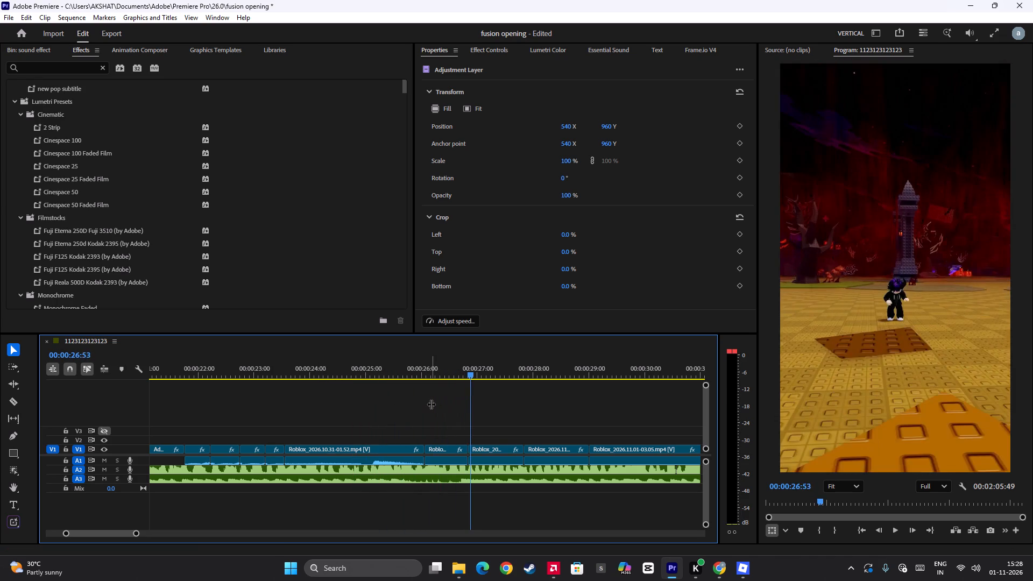
key(space)
key(space)
key(space)
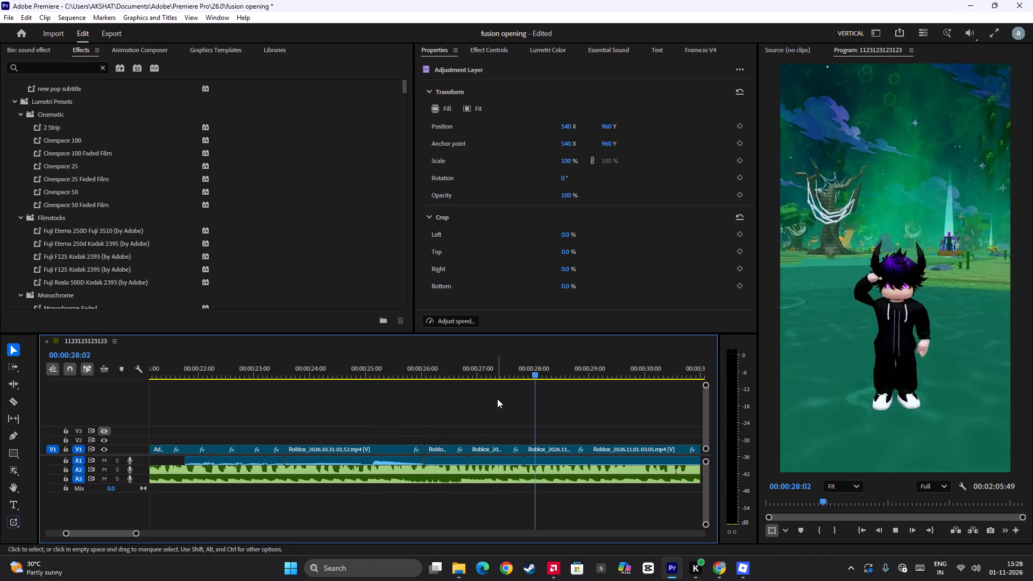
key(space)
Paste a copy of the adjustment layer on V2 at 00:00:27:26.
click(472, 376)
key(space)
scroll(477, 381, down, 3)
key(space)
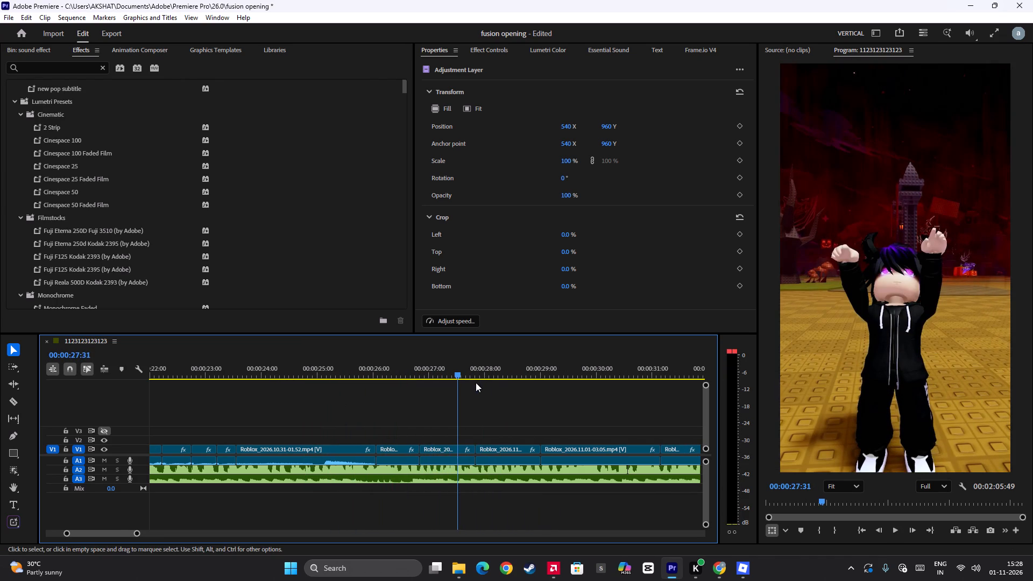
click(416, 374)
key(space)
key(space)
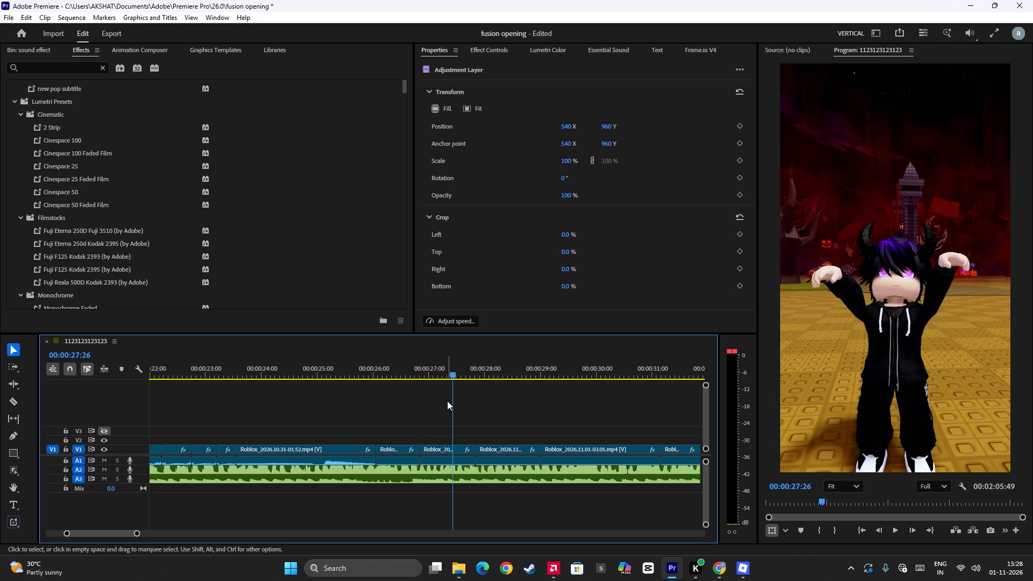
key(ctrl+v)
Play across the pasted adjustment layer and shift it later to start at 00:00:27:37.
click(441, 377)
key(space)
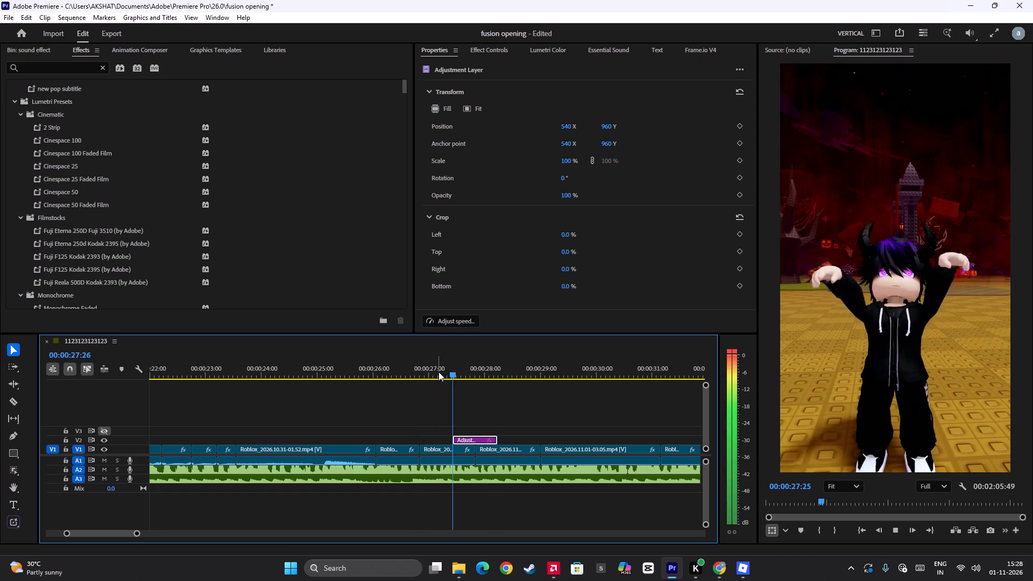
key(space)
drag(470, 441, 477, 441)
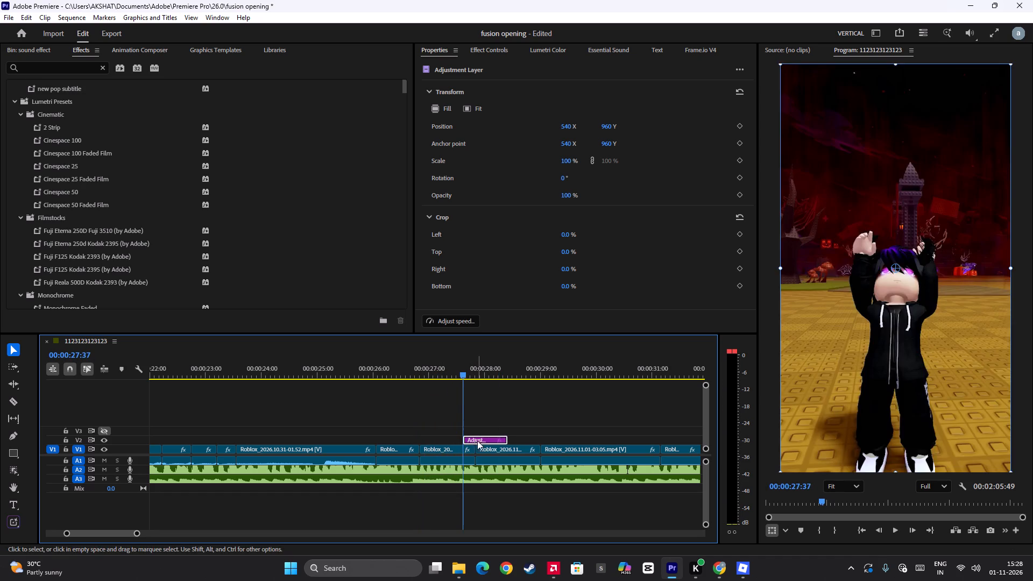
Paste another copy of the adjustment layer on V2 at about 00:00:29:44, above the Roblox_2026.11.01-03.05.mp4 clip.
key(space)
scroll(532, 440, down, 4)
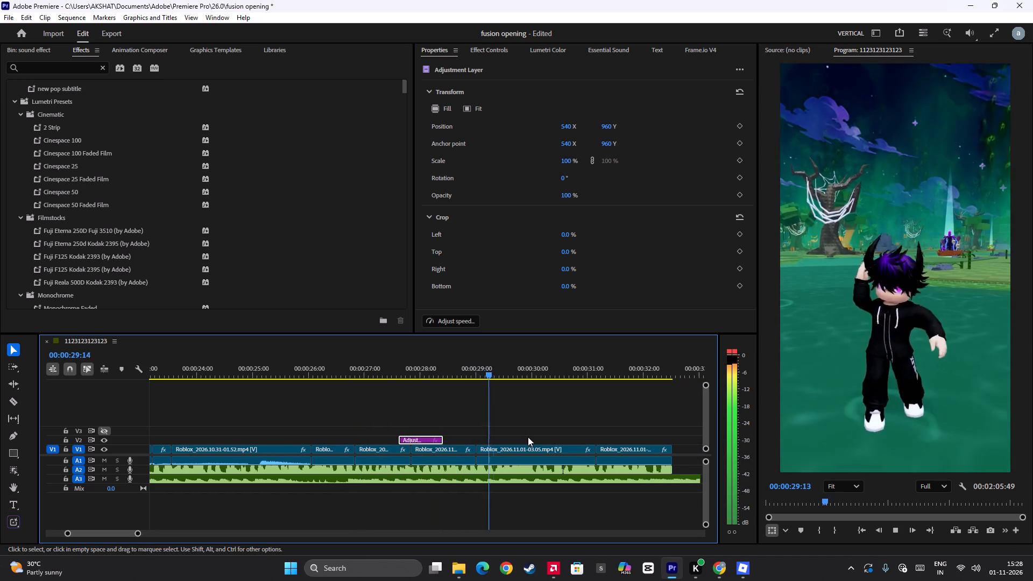
key(space)
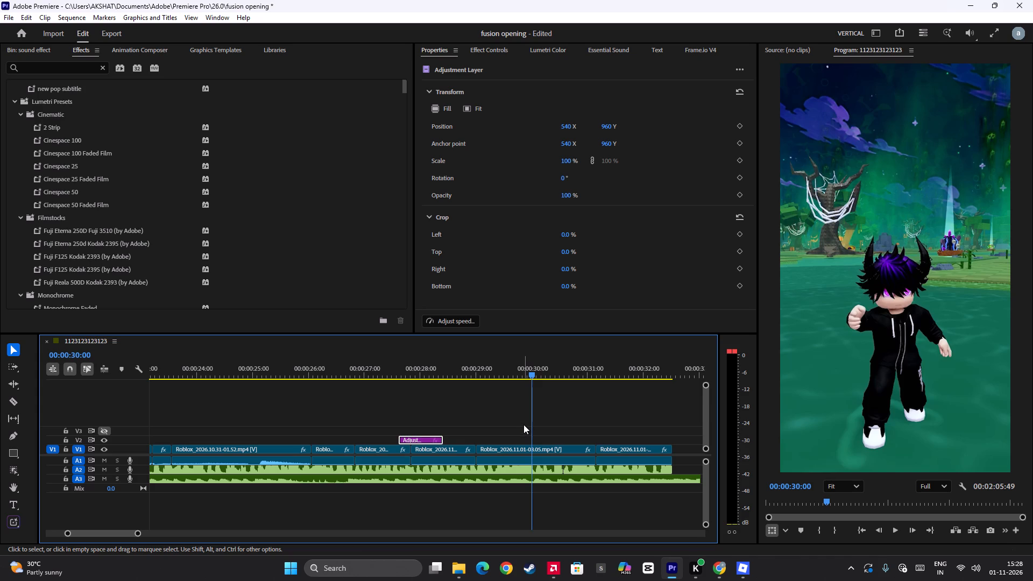
key(space)
key(space)
click(483, 365)
key(space)
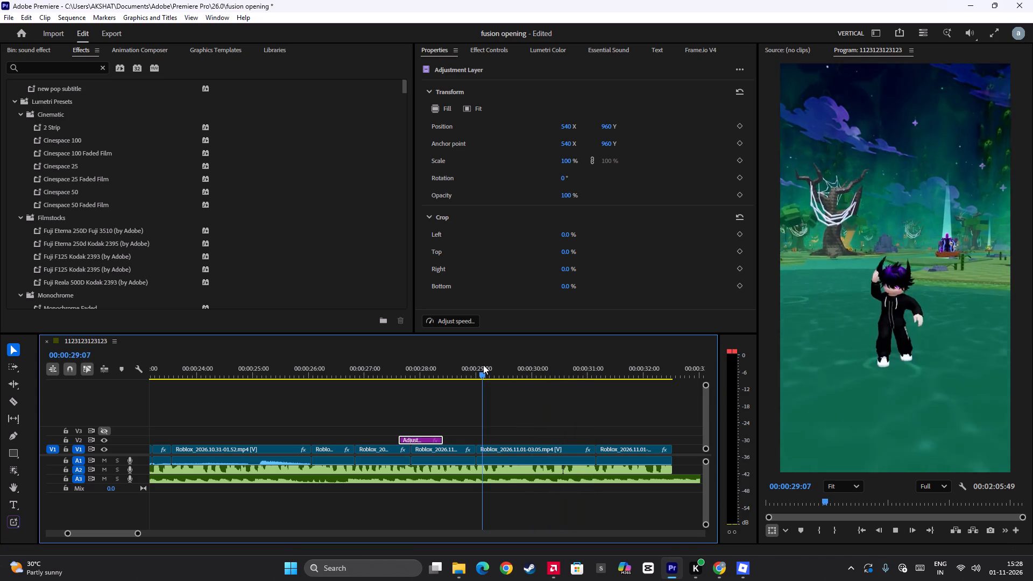
key(space)
click(483, 365)
key(space)
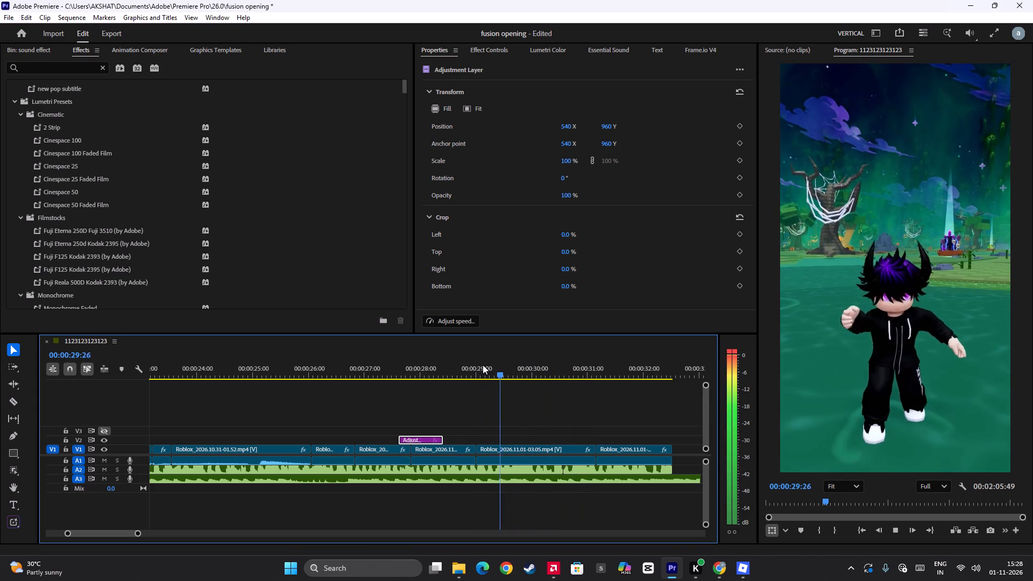
key(space)
key(ctrl+v)
Move the newly pasted adjustment layer slightly earlier to start at about 00:00:29:37, checking its timing in playback.
click(483, 365)
key(space)
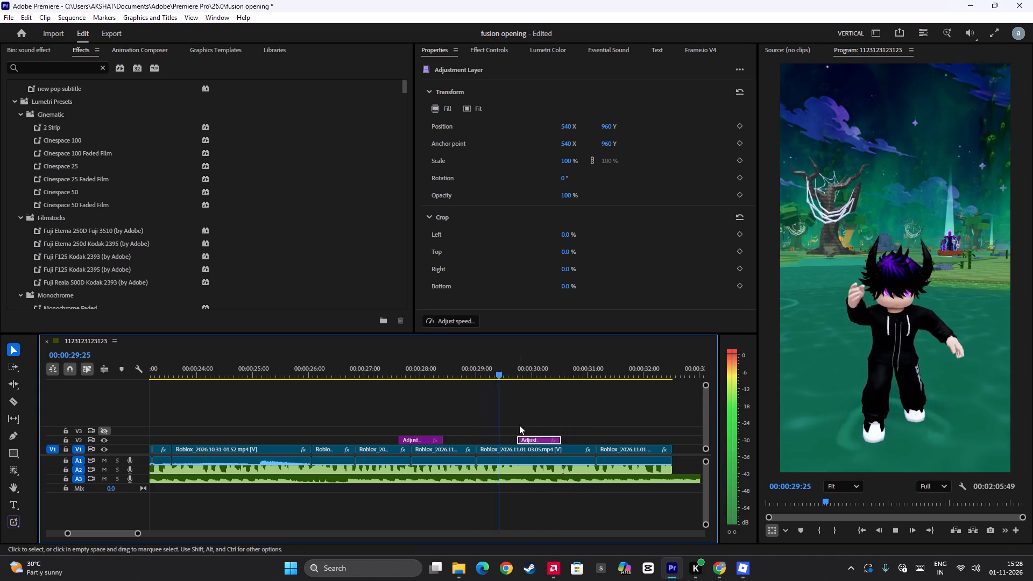
key(space)
drag(523, 435, 514, 438)
drag(525, 439, 517, 441)
click(478, 368)
key(space)
key(space)
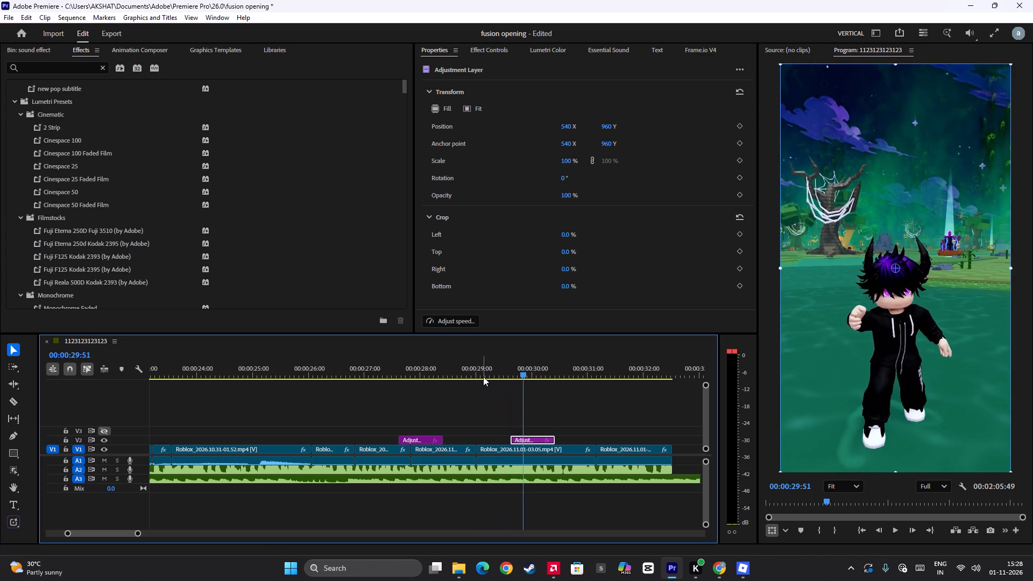
Split the background music on A3 at 00:00:32:31, where the last video clip ends, and delete the remaining music.
key(space)
scroll(483, 377, down, 10)
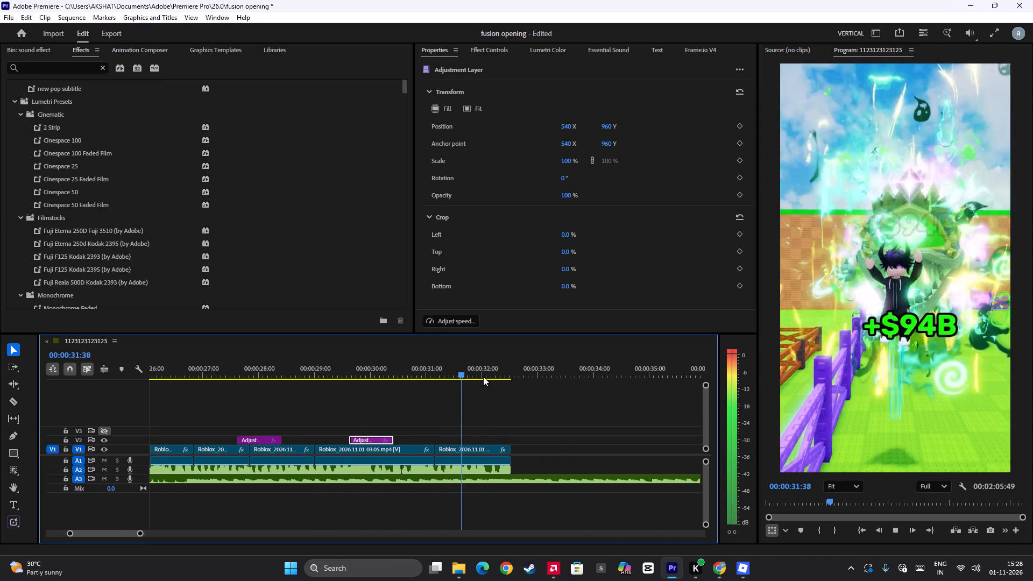
key(space)
click(475, 472)
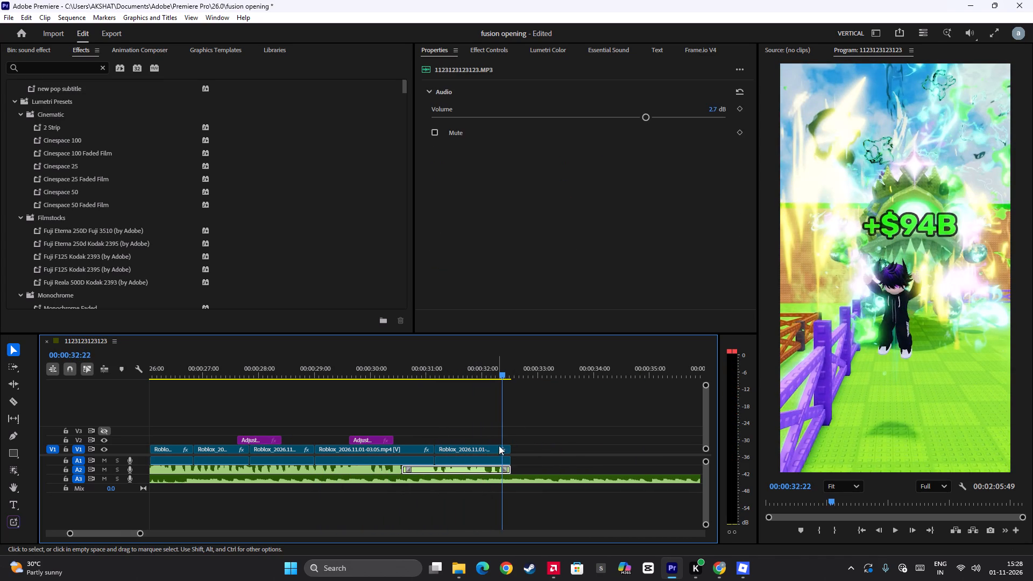
drag(504, 414, 511, 434)
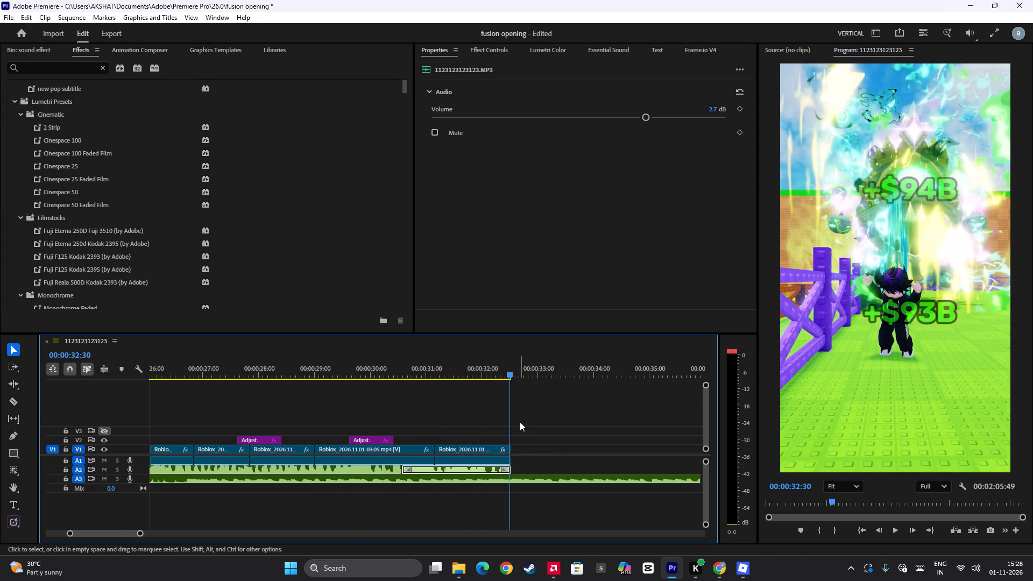
key(Up)
key(Down)
drag(553, 448, 597, 580)
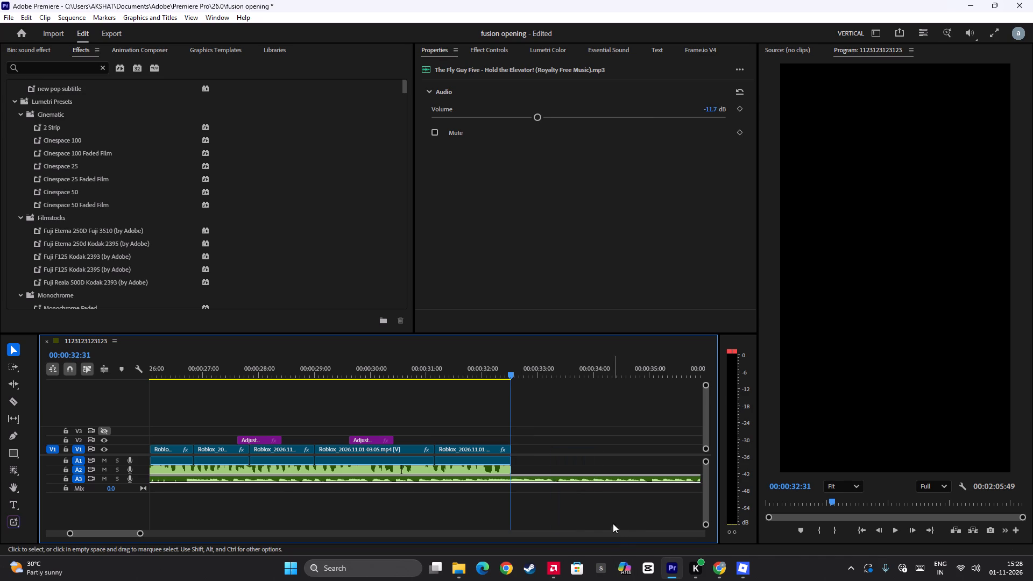
key(ctrl+b)
drag(591, 455, 600, 493)
drag(580, 458, 585, 496)
key(BackSpace)
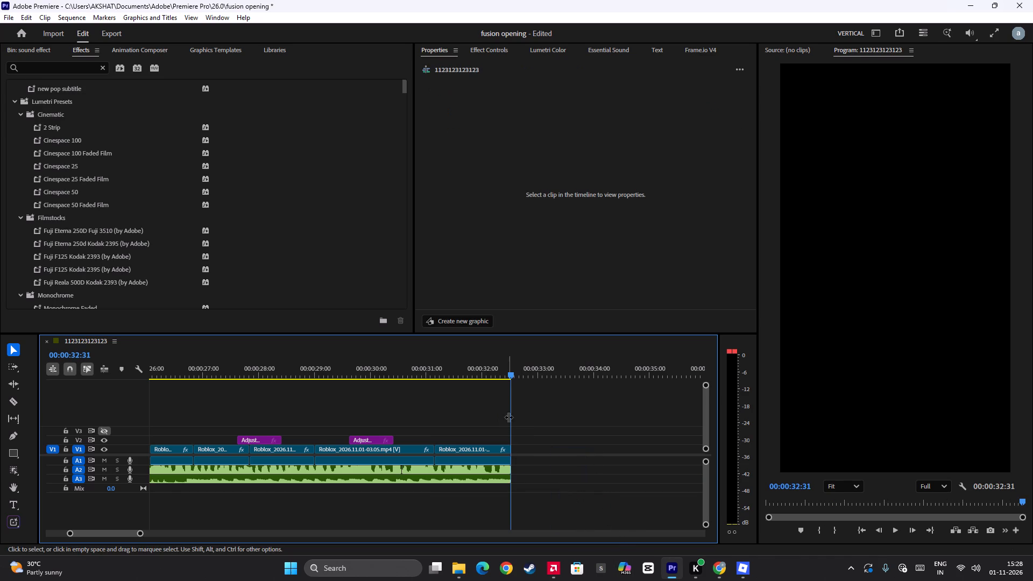
Search the effects for "white fl" and apply Malice White Flash Large_1 to the first adjustment layer on V2 at 00:00:00:00.
drag(511, 417, 0, 393)
click(45, 66)
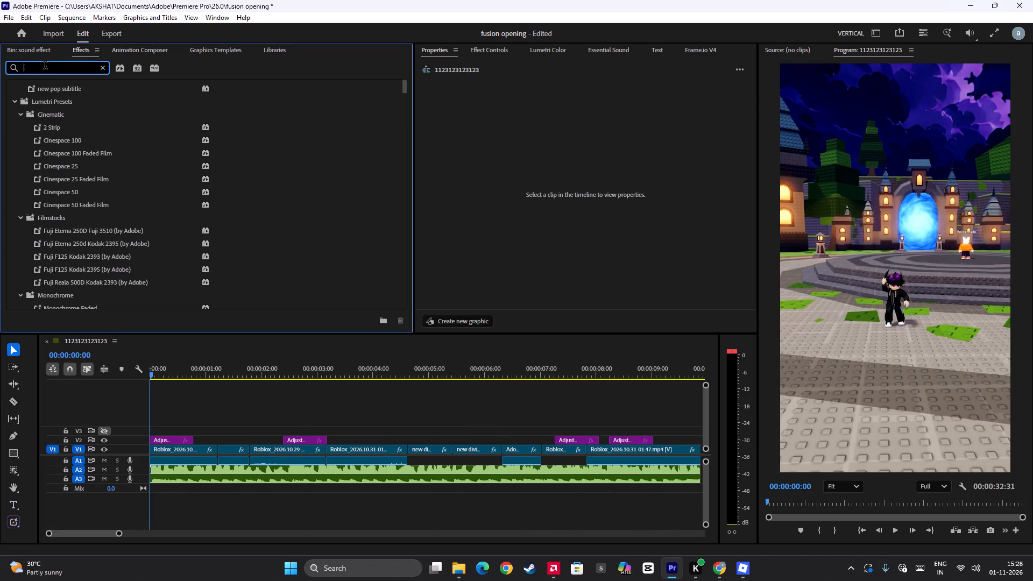
text(white)
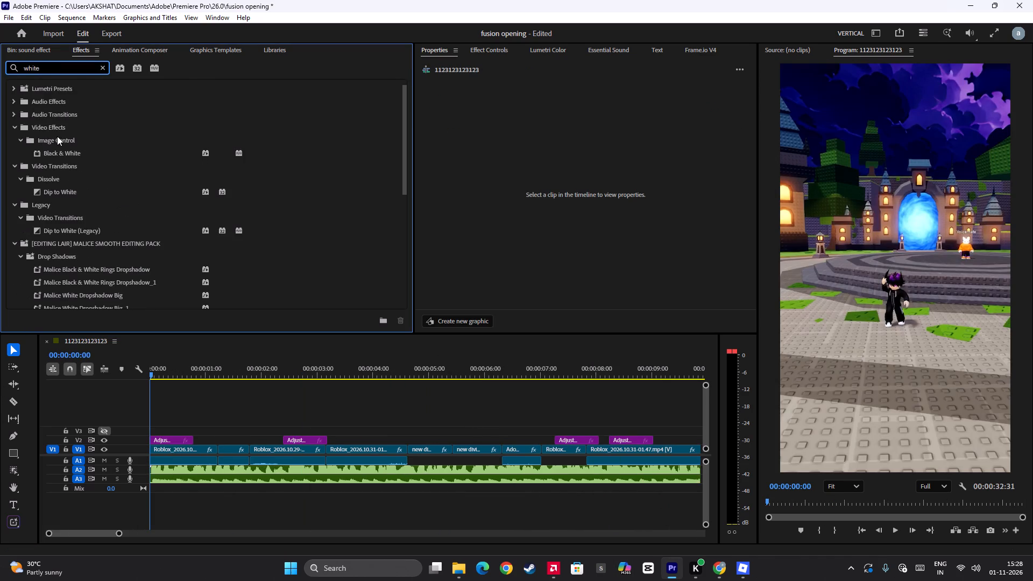
key(space)
text(fal)
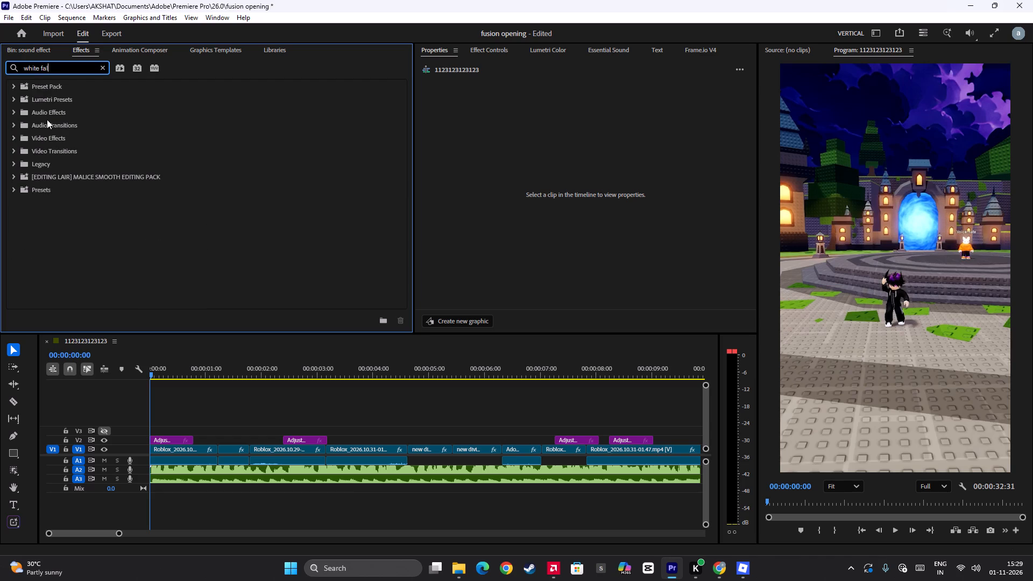
key(BackSpace)
key(BackSpace)
key(BackSpace)
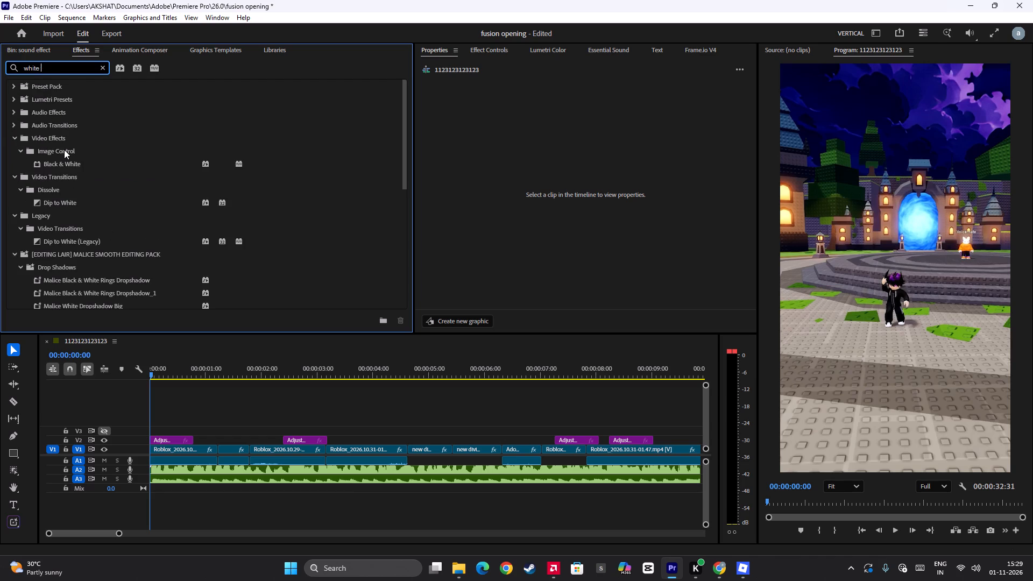
text(fl)
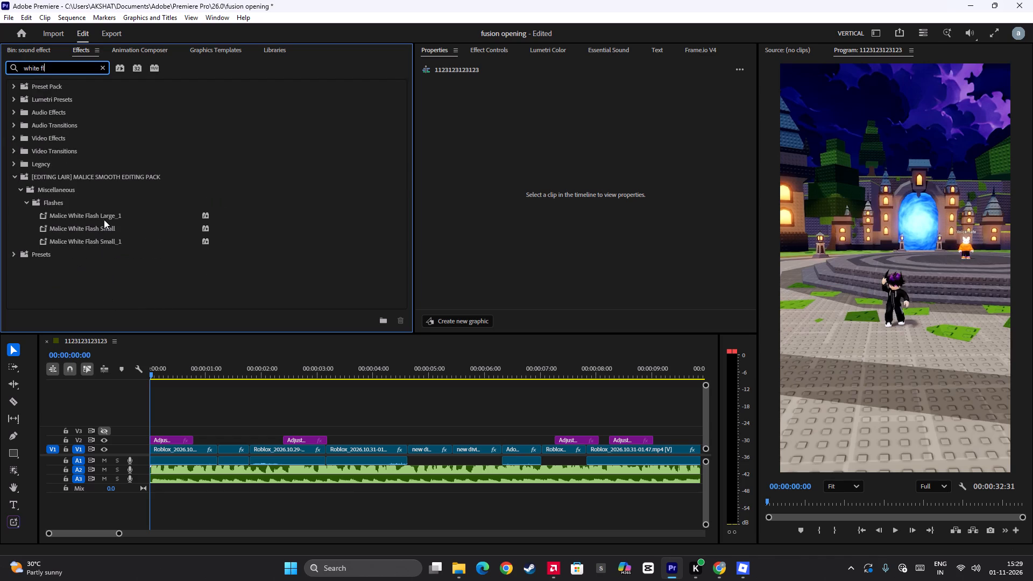
drag(104, 216, 164, 440)
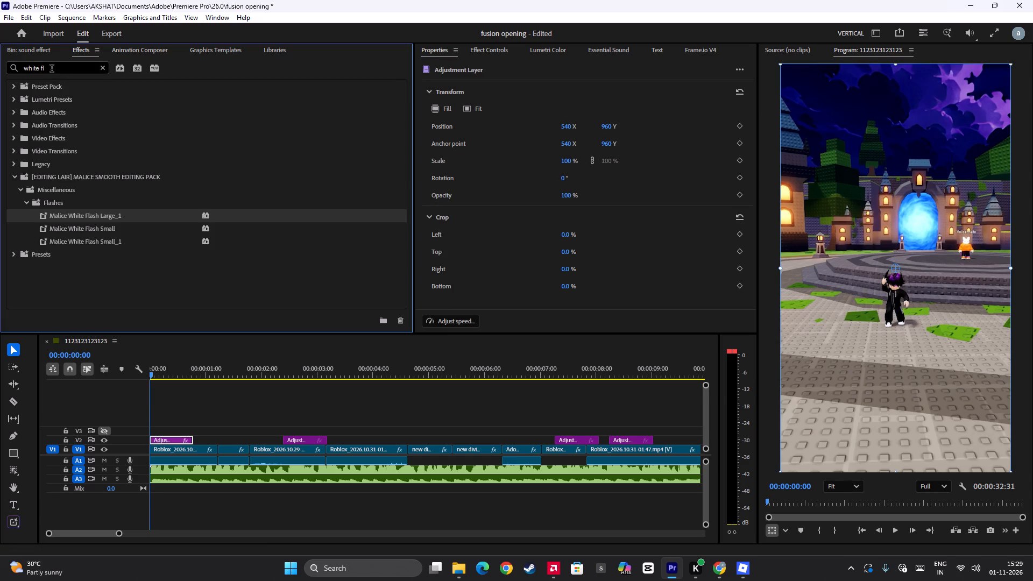
Search the effects for "impact", apply Malice Impact Shake Mid to the second adjustment layer near 00:00:02:25 and preview it.
drag(50, 70, 0, 64)
text(impact)
drag(72, 232, 296, 430)
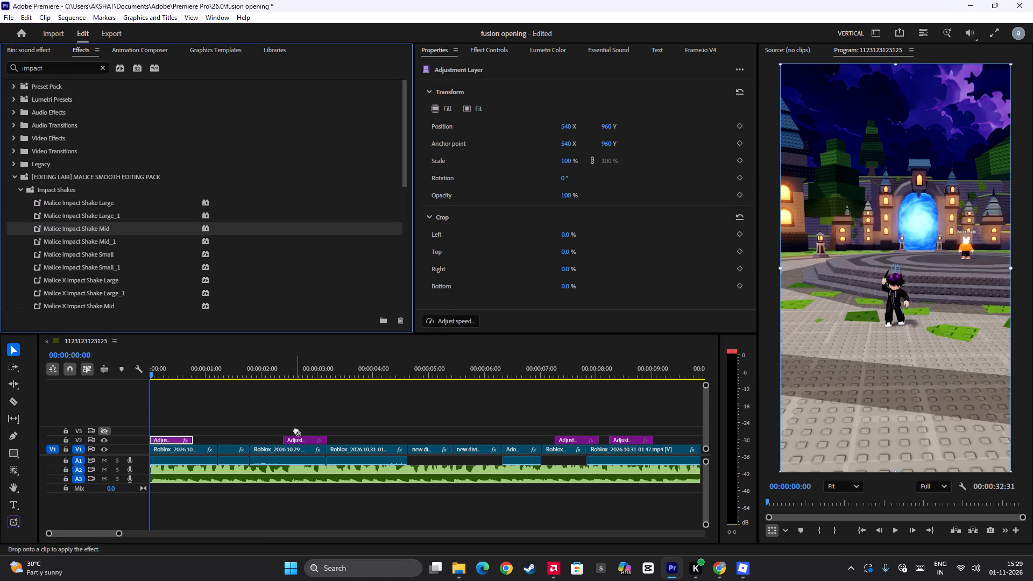
drag(296, 430, 298, 439)
click(278, 369)
key(space)
key(space)
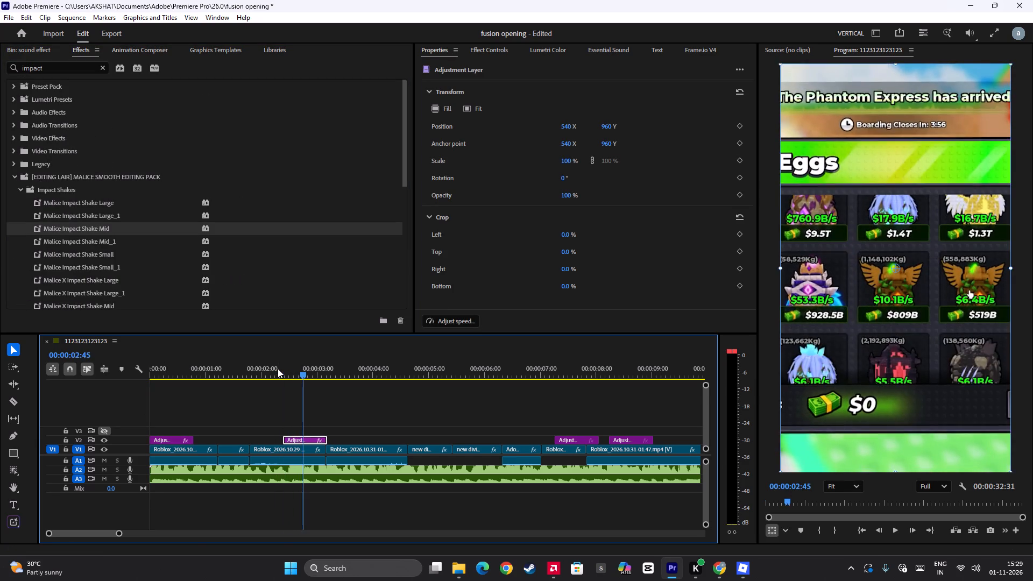
Play the sequence onward from 00:00:02:45 to 00:00:07:40, checking the clips up to the third adjustment layer.
key(space)
scroll(418, 405, down, 6)
key(space)
key(space)
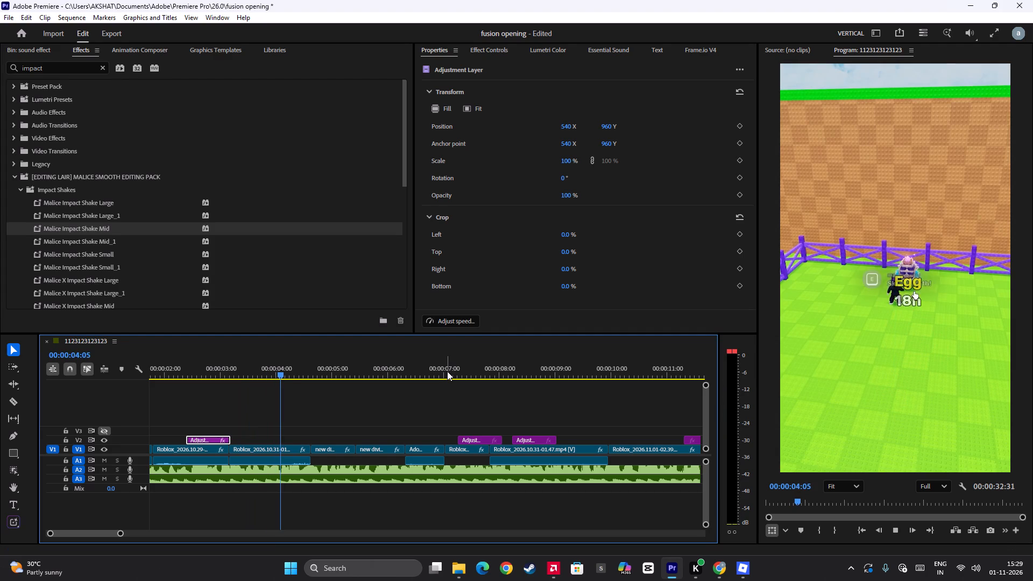
key(space)
click(258, 370)
key(space)
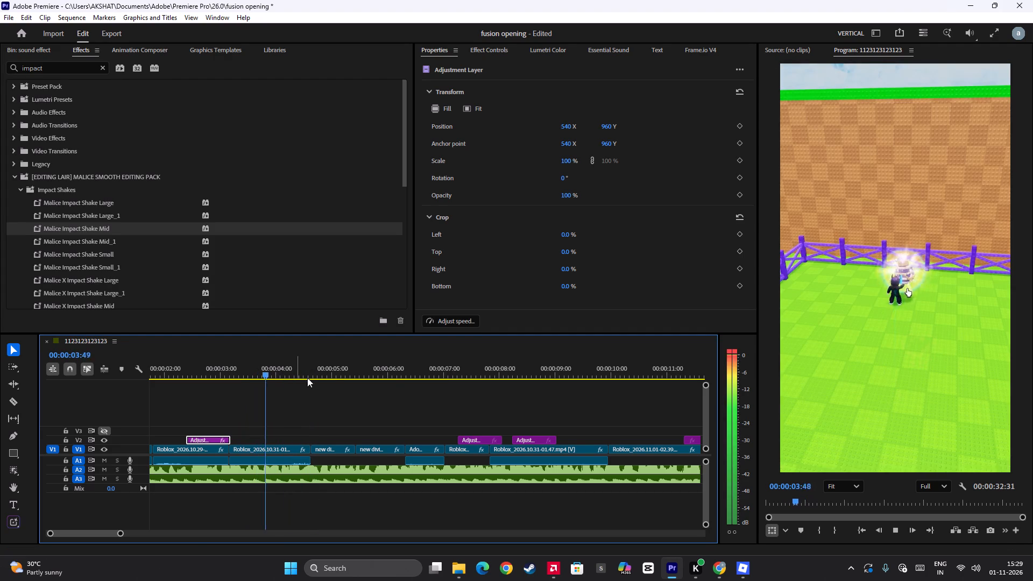
scroll(335, 385, down, 3)
key(space)
key(space)
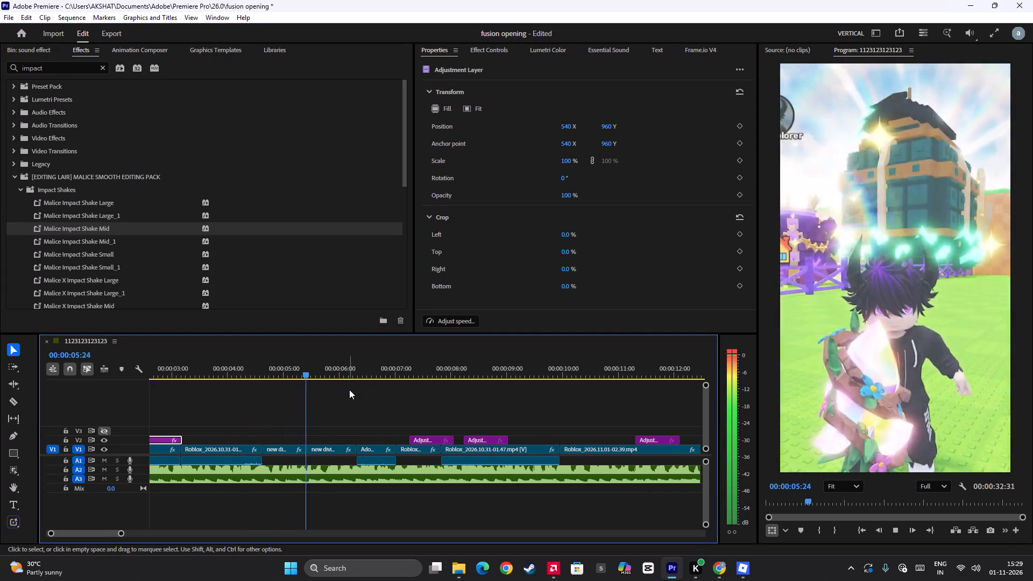
scroll(355, 395, down, 6)
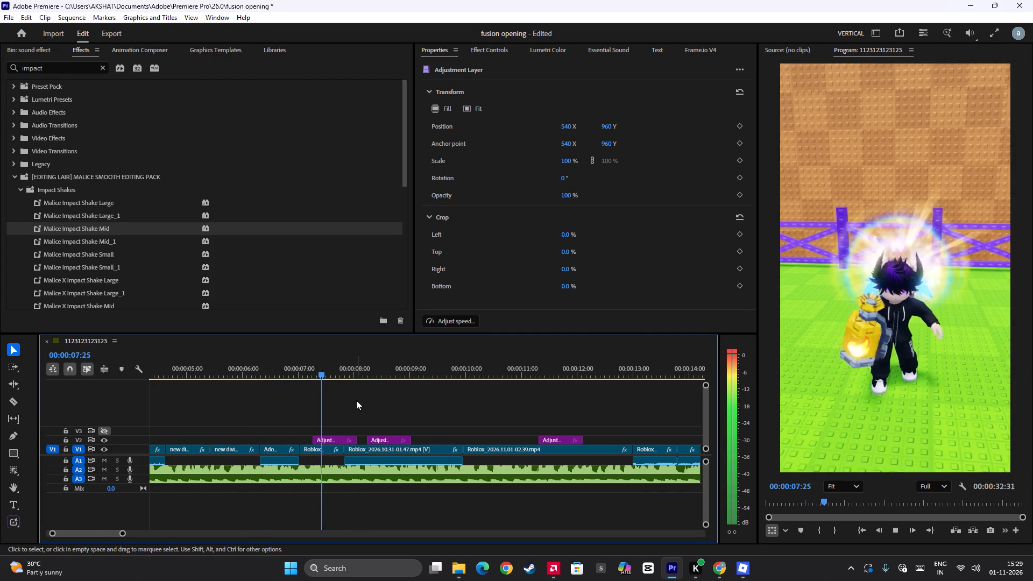
key(space)
Apply Malice Impact Shake Mid to the two V2 adjustment layers between about 00:00:07:15 and 00:00:09:00.
drag(129, 223, 328, 412)
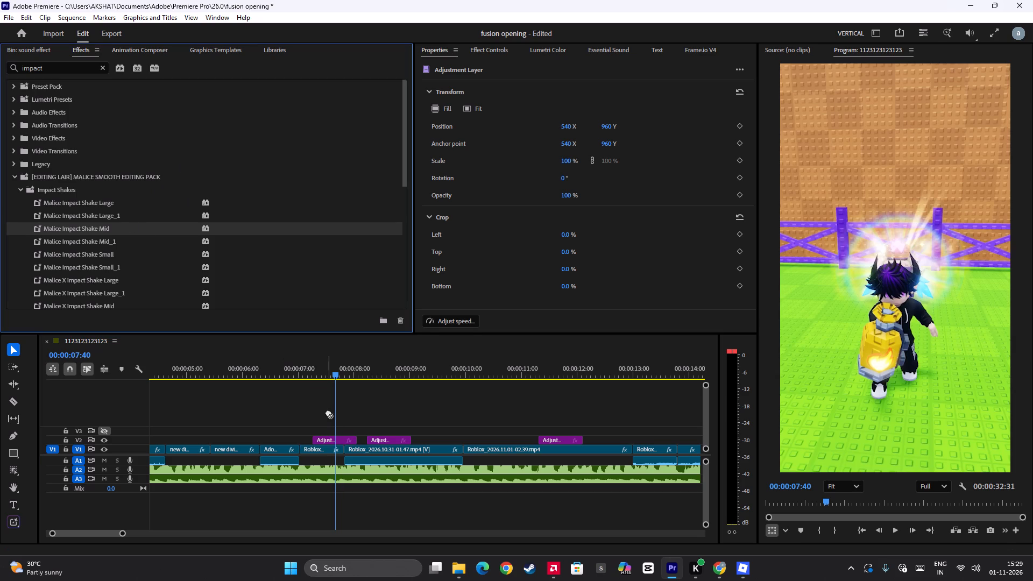
drag(328, 412, 342, 436)
drag(109, 230, 411, 438)
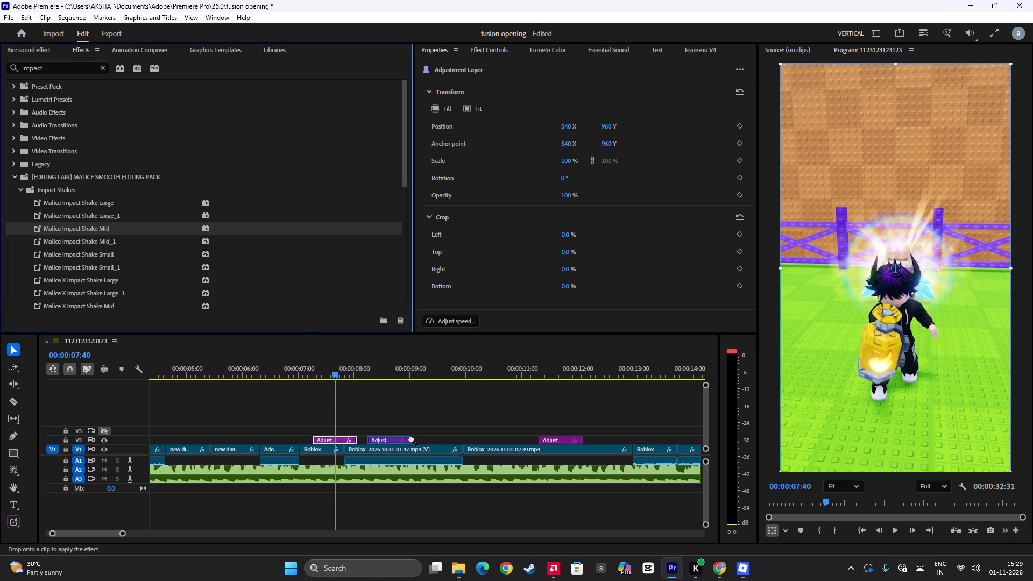
drag(411, 438, 410, 438)
Preview the section around 00:00:11:16 and apply Malice Impact Shake Mid to the adjustment layer above the Roblox_2026.11.01-02.39.mp4 clip.
click(547, 370)
key(space)
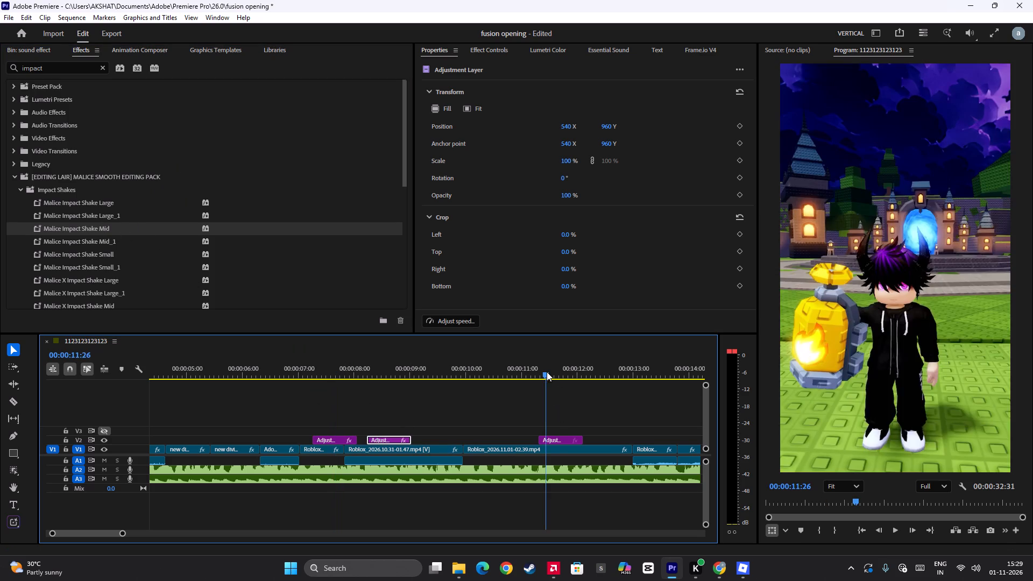
scroll(557, 426, down, 5)
key(space)
click(432, 364)
key(space)
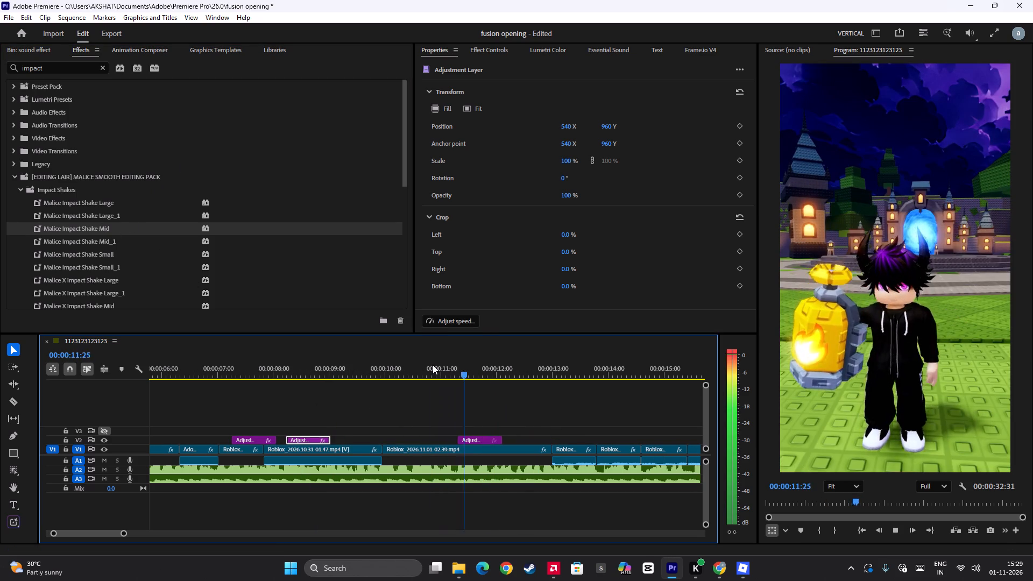
key(space)
click(433, 365)
key(space)
key(space)
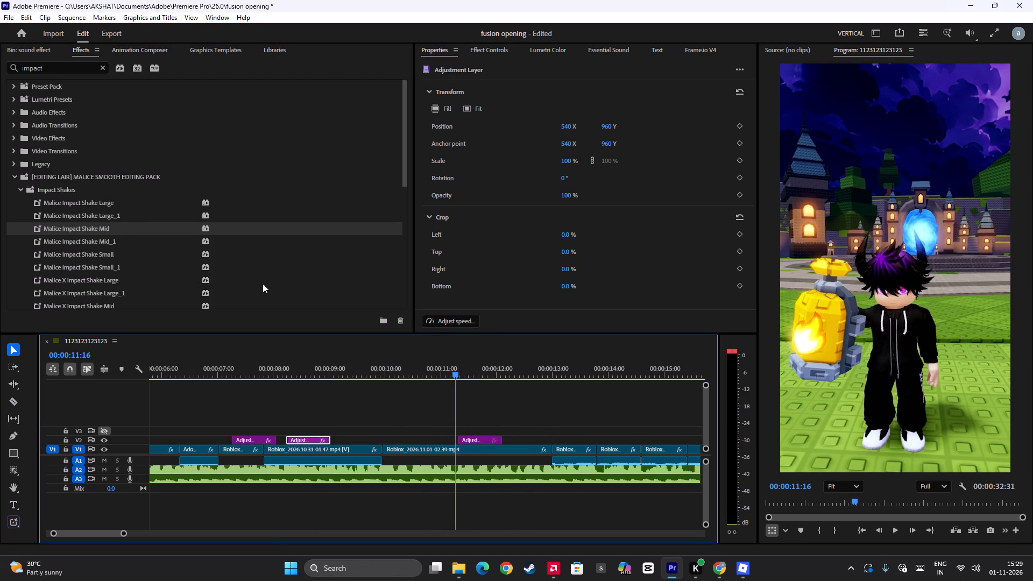
drag(144, 231, 485, 439)
Preview the sections leading up to 00:00:18:30 and apply Malice Impact Shake Mid to the V2 adjustment layer there.
scroll(485, 437, down, 11)
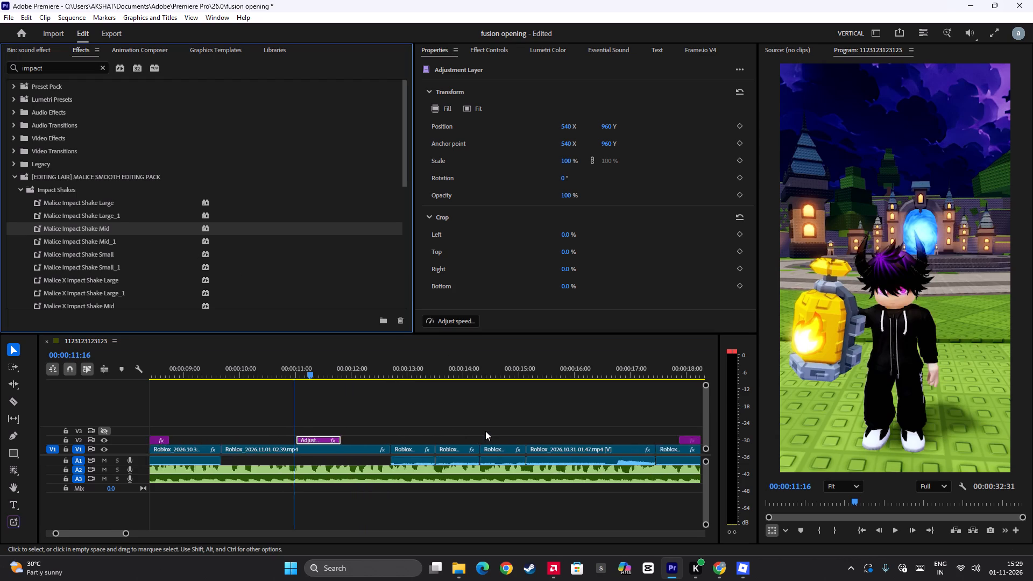
scroll(485, 431, down, 8)
click(520, 373)
key(space)
key(space)
scroll(512, 386, down, 6)
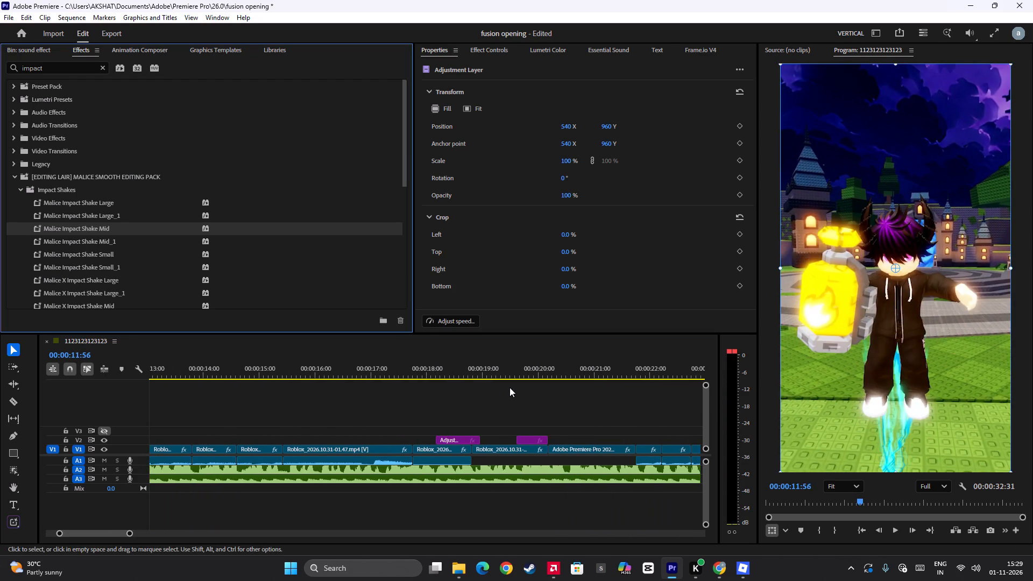
click(414, 360)
key(space)
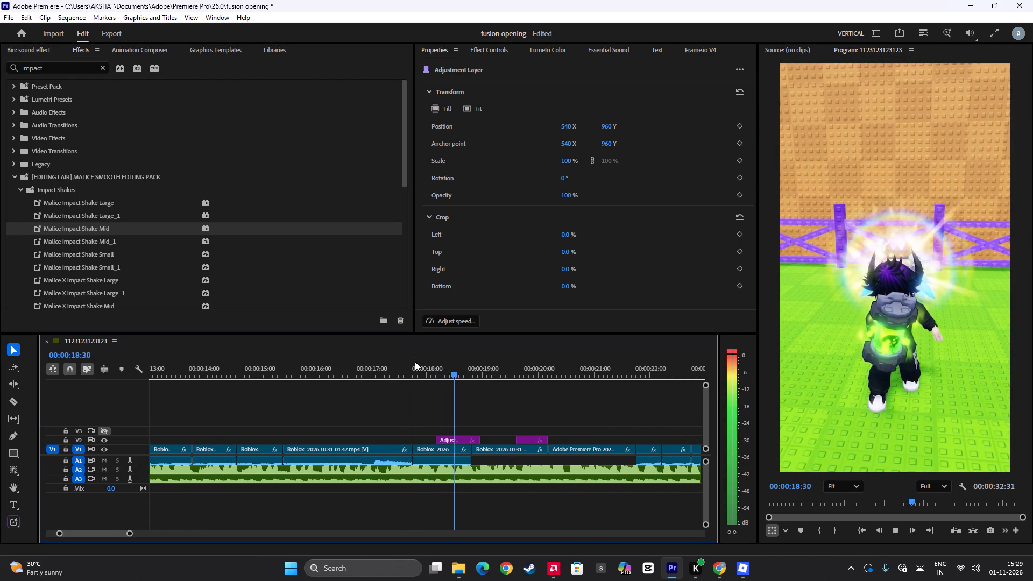
key(space)
drag(94, 224, 450, 444)
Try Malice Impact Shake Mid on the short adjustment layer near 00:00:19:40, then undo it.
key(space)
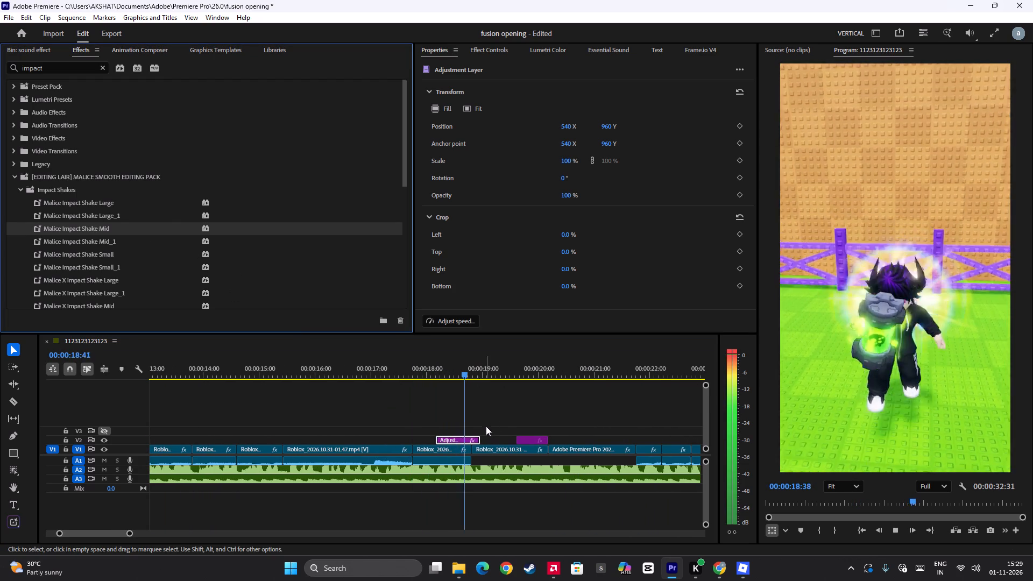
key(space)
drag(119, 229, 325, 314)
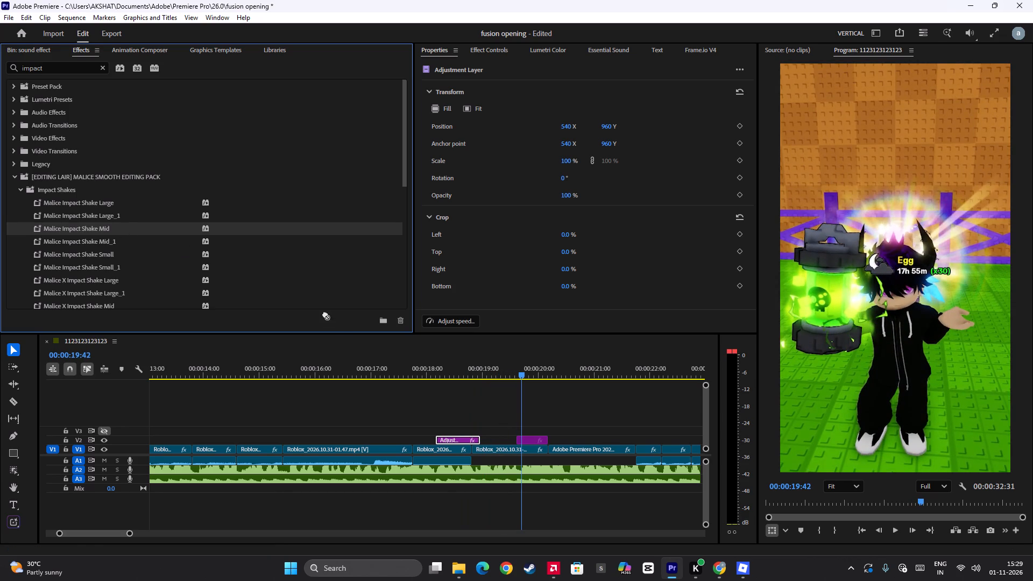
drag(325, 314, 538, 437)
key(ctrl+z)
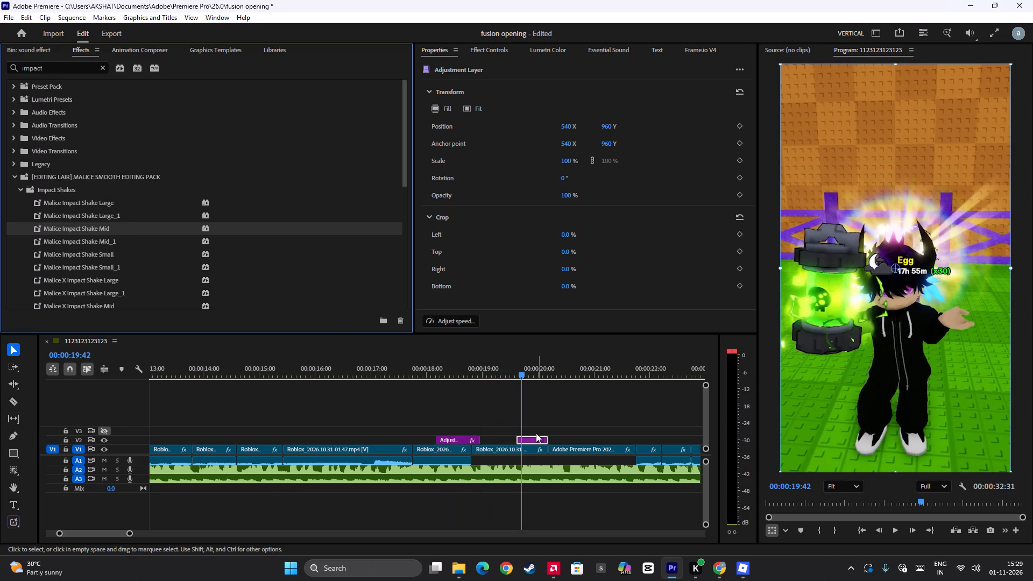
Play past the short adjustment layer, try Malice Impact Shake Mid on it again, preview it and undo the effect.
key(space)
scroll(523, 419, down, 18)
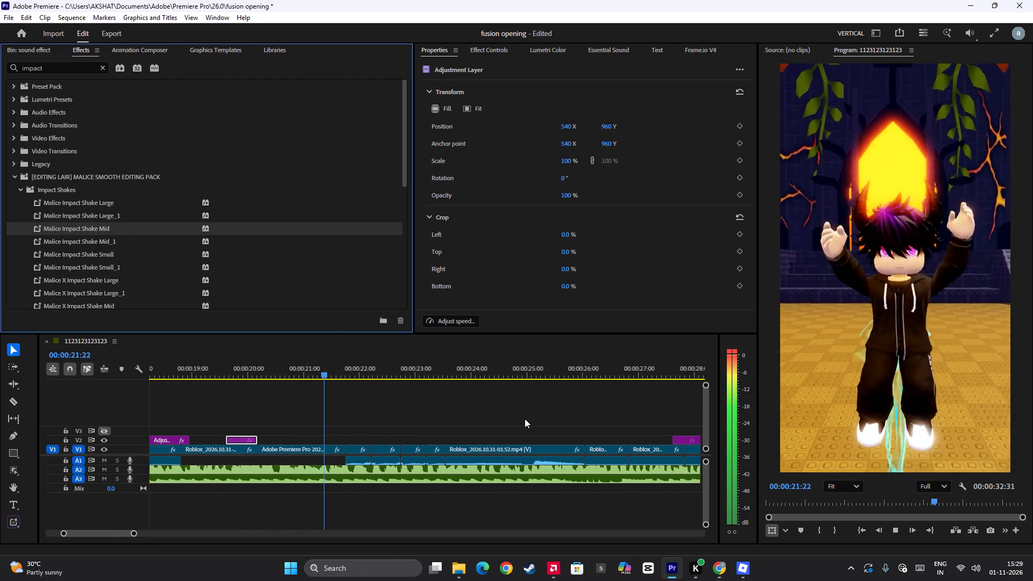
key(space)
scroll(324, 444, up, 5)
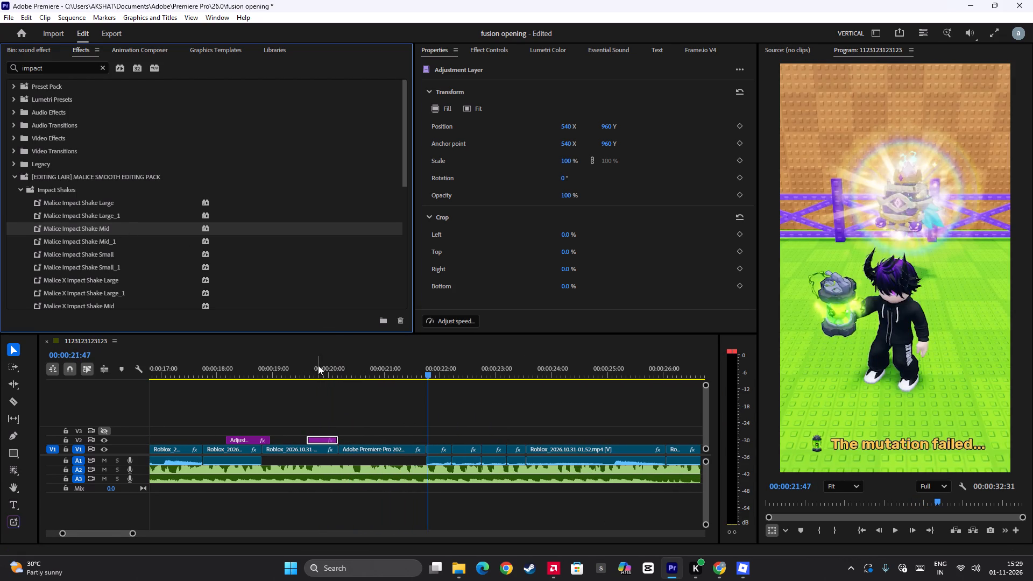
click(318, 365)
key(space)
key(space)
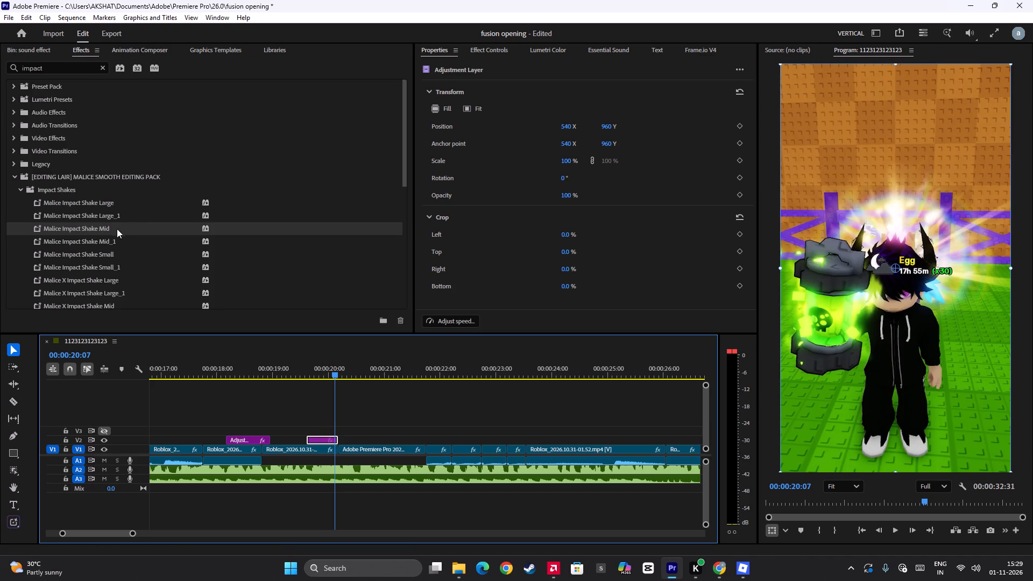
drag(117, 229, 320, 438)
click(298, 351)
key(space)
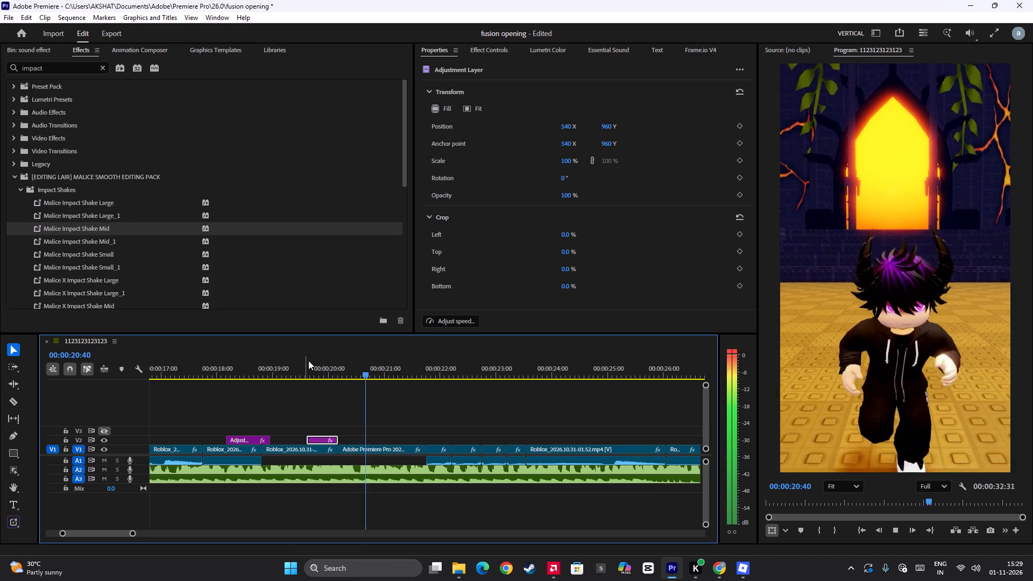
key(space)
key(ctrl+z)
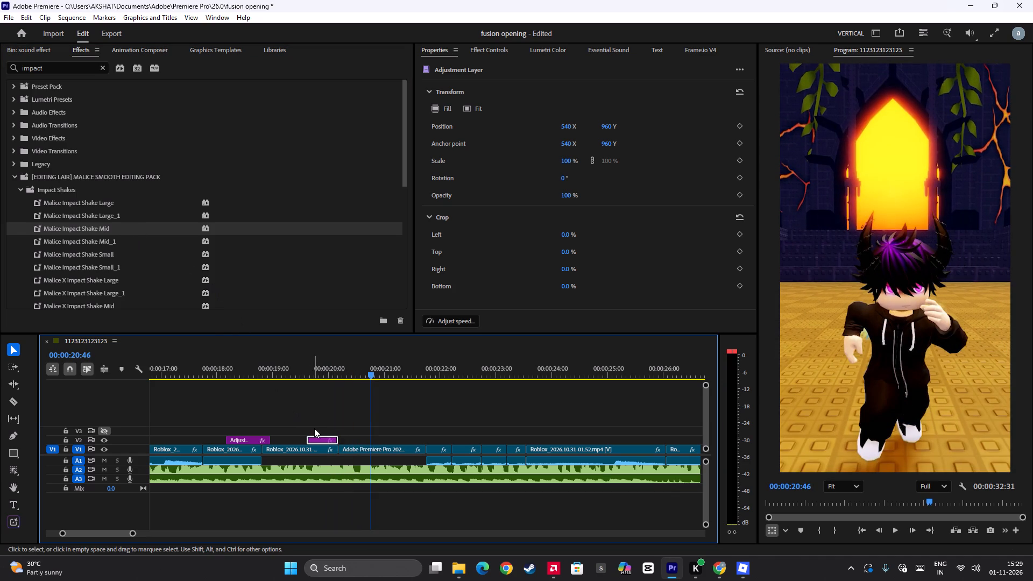
Move the short adjustment layer on V2 later by 00:00:01:34 so it ends with the Adobe Premiere Pro clip below.
drag(317, 438, 402, 434)
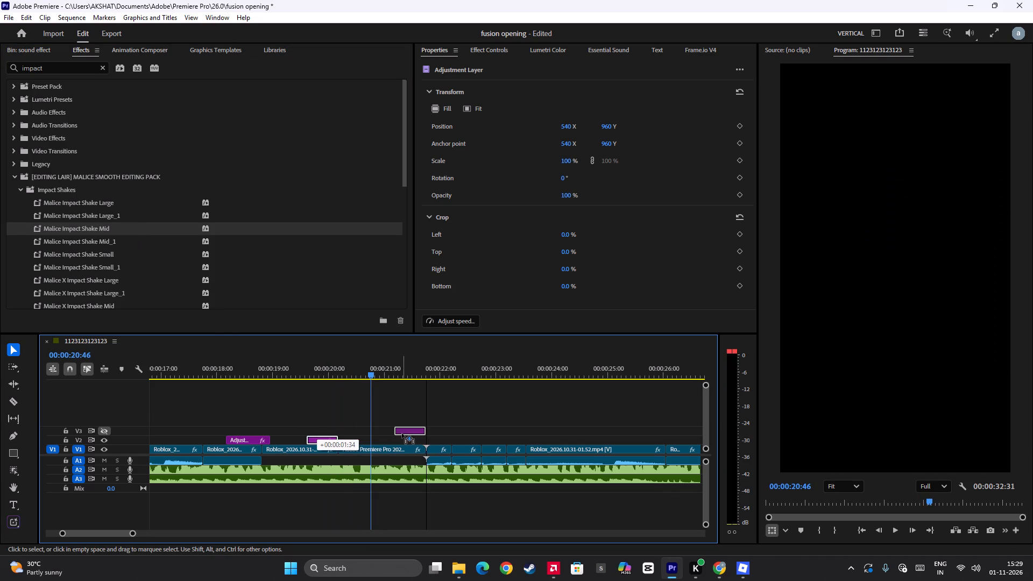
drag(402, 434, 404, 440)
click(351, 367)
key(space)
key(space)
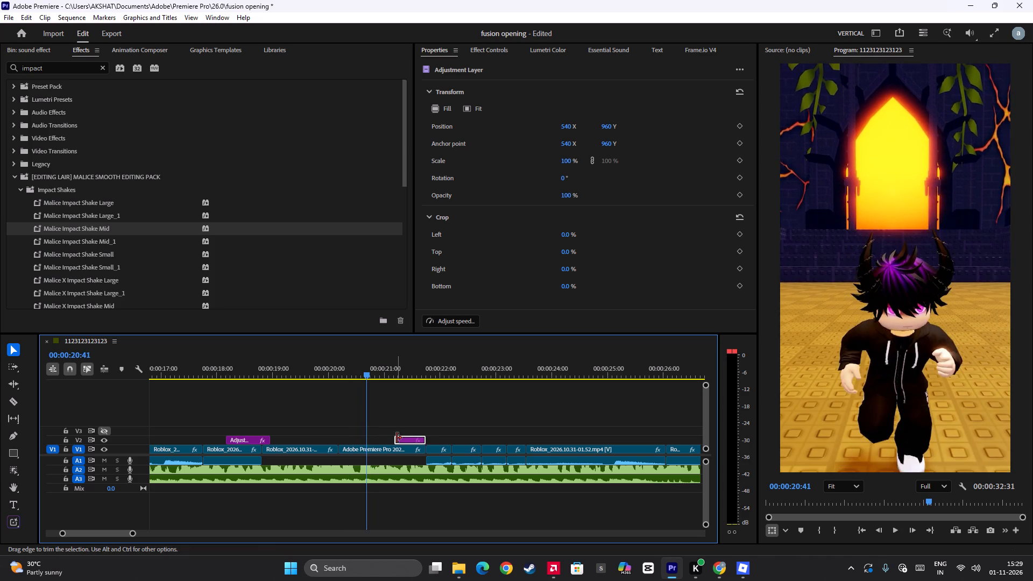
Extend the moved adjustment layer's start back to 00:00:20:27 for a duration of 00:00:01:18, using playback to time it.
drag(395, 442, 357, 442)
click(333, 365)
key(space)
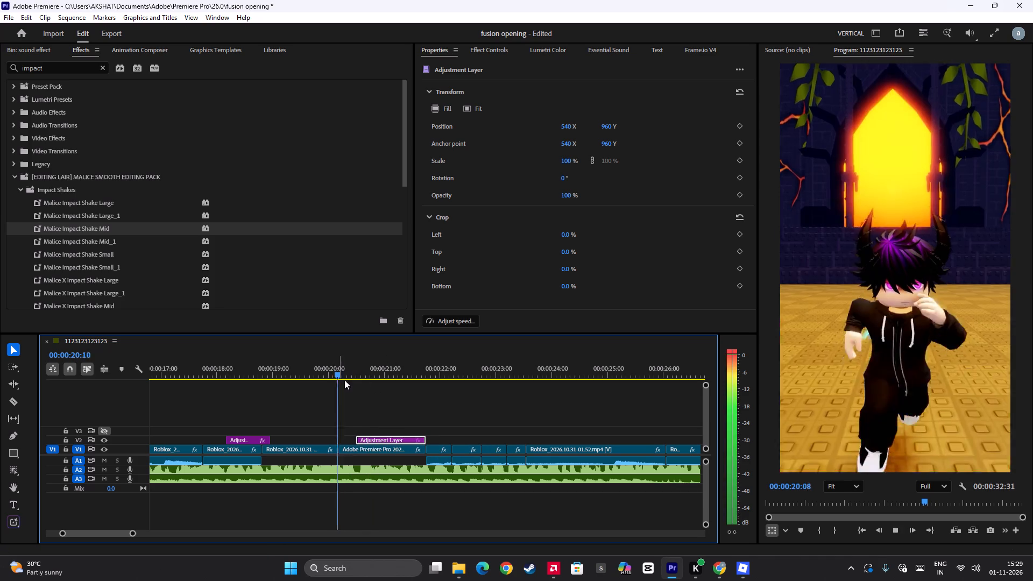
key(space)
click(356, 439)
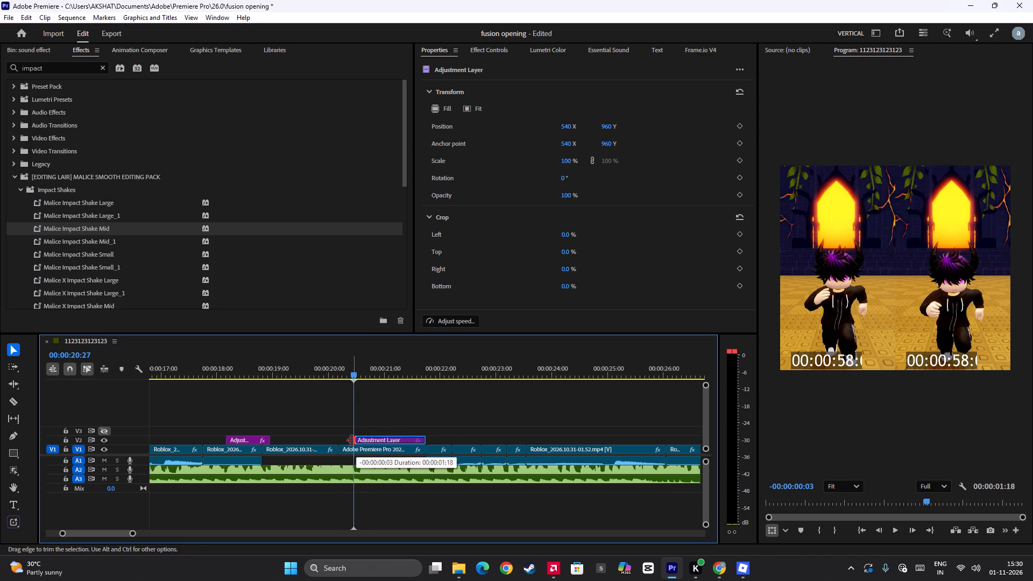
Apply the Malice Impact Shake Mid preset to the V2 adjustment layer starting near 00:00:27:37, using playback to check its position.
key(space)
scroll(467, 422, down, 3)
scroll(399, 381, down, 2)
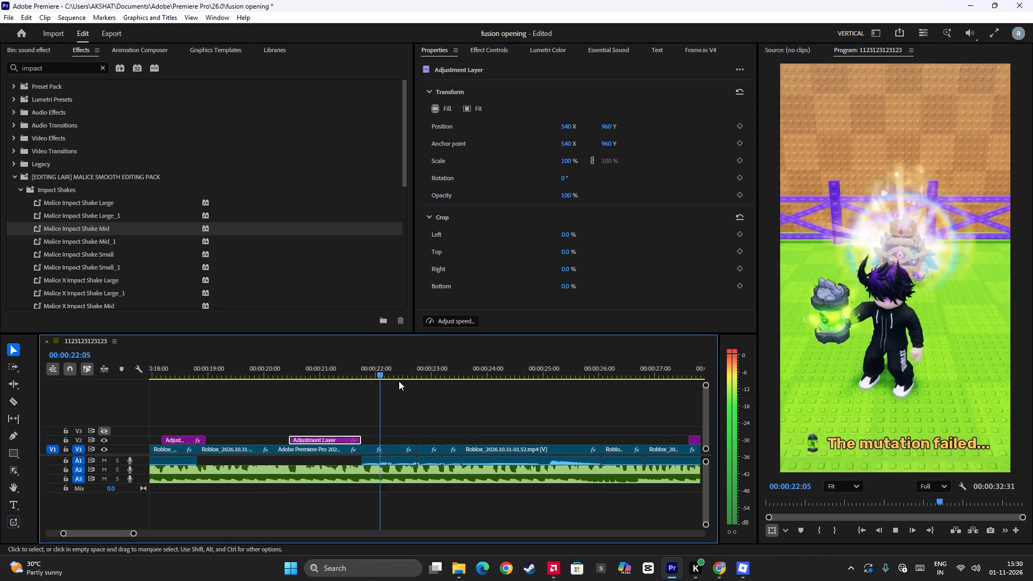
scroll(399, 381, down, 12)
scroll(462, 394, down, 3)
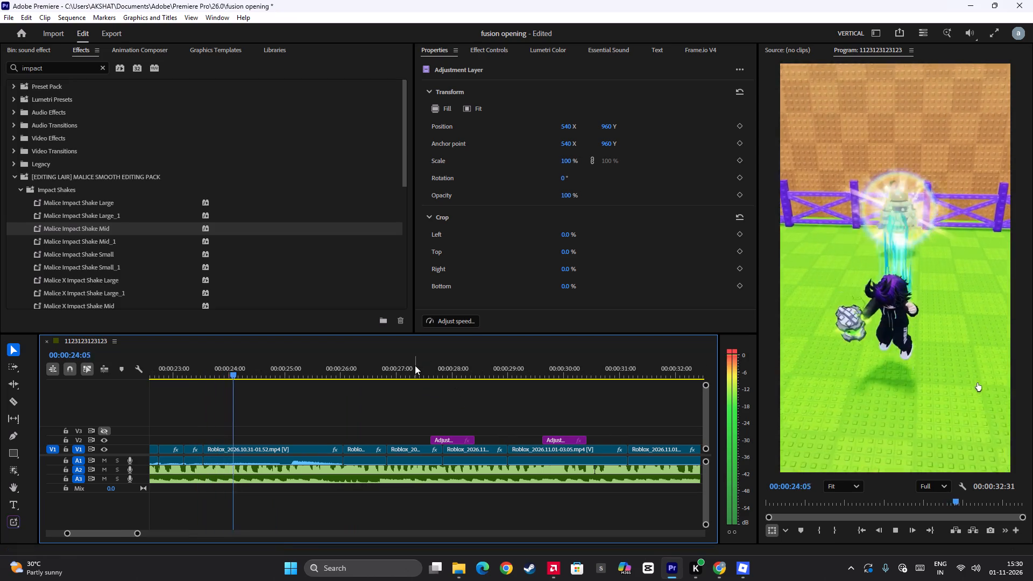
click(419, 369)
key(space)
key(space)
click(421, 370)
key(space)
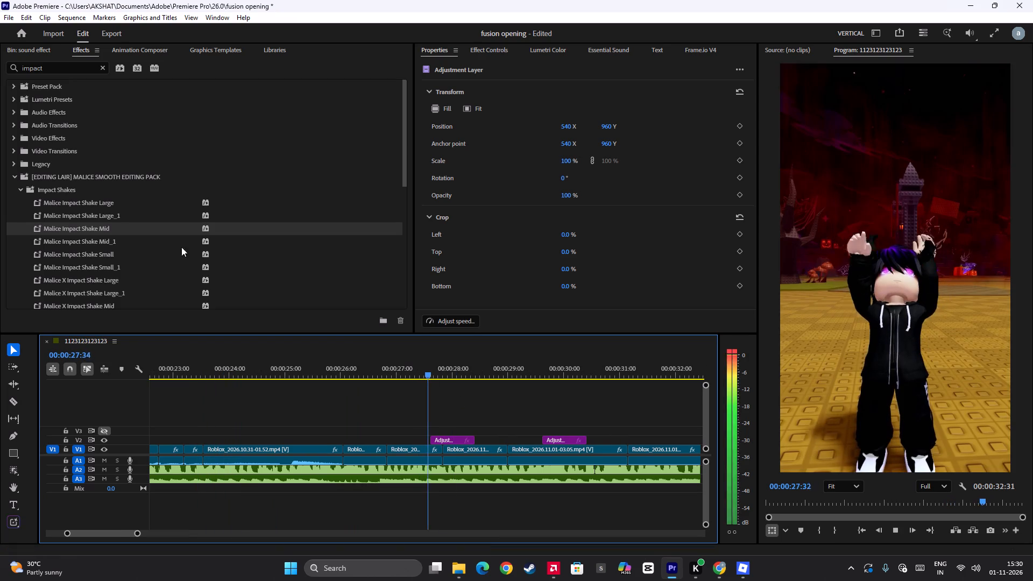
key(space)
drag(131, 223, 456, 439)
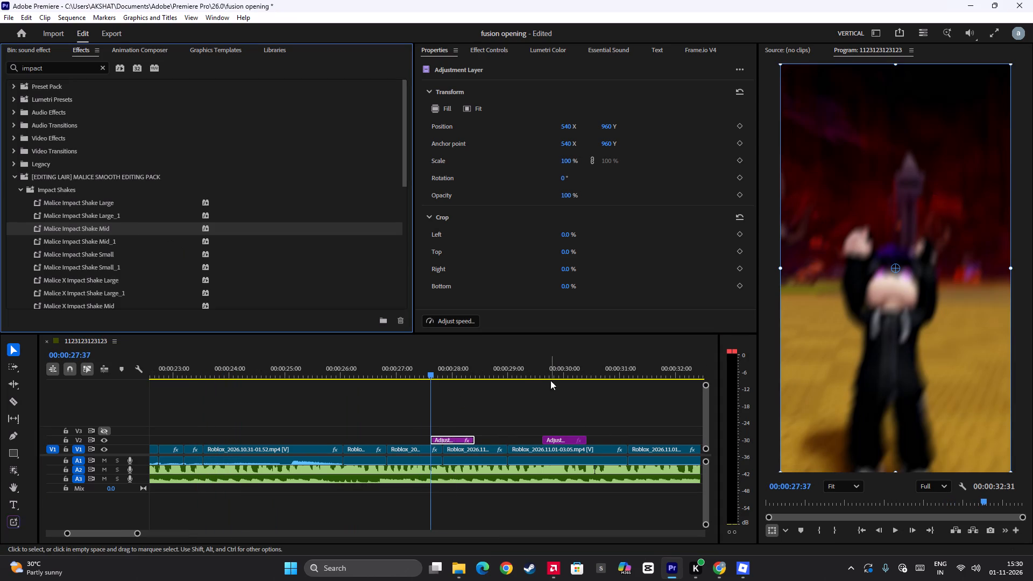
Apply the Malice Impact Shake Mid_1 preset to the V2 adjustment layer around 00:00:30:00.
click(537, 373)
key(space)
key(space)
drag(146, 236, 180, 244)
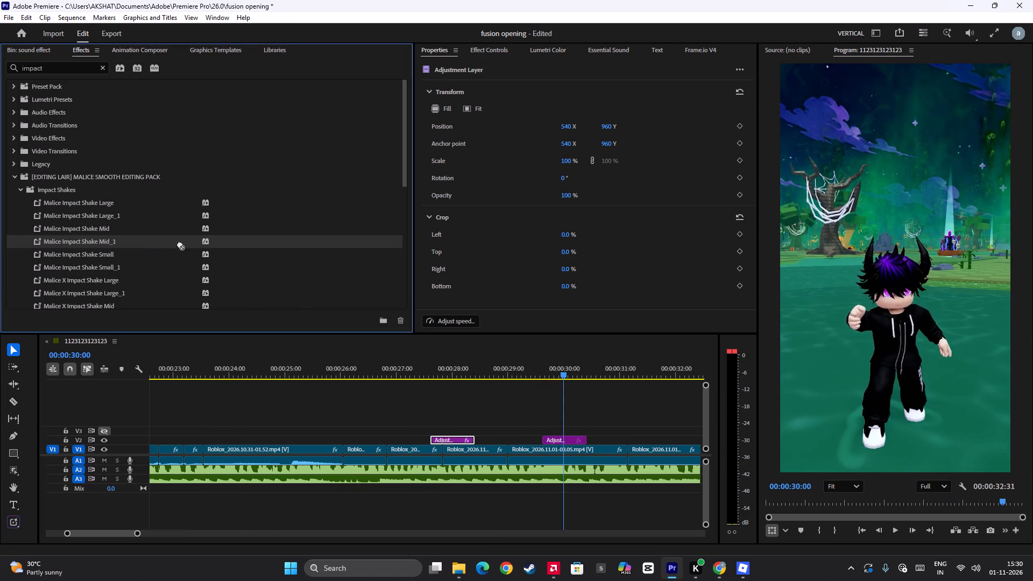
drag(180, 244, 555, 444)
Search the effects for "green".
scroll(554, 436, down, 12)
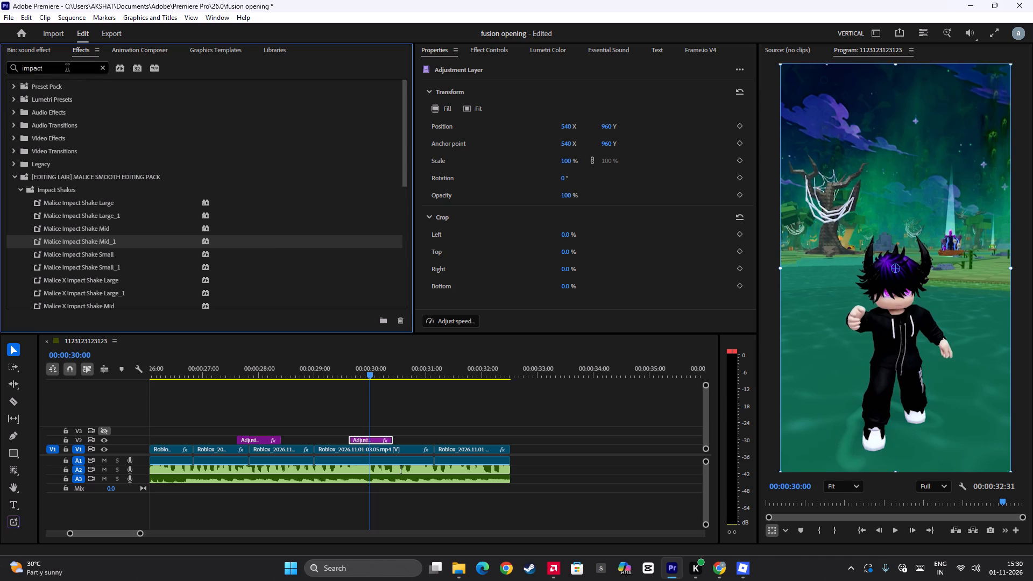
drag(66, 68, 0, 61)
text(green)
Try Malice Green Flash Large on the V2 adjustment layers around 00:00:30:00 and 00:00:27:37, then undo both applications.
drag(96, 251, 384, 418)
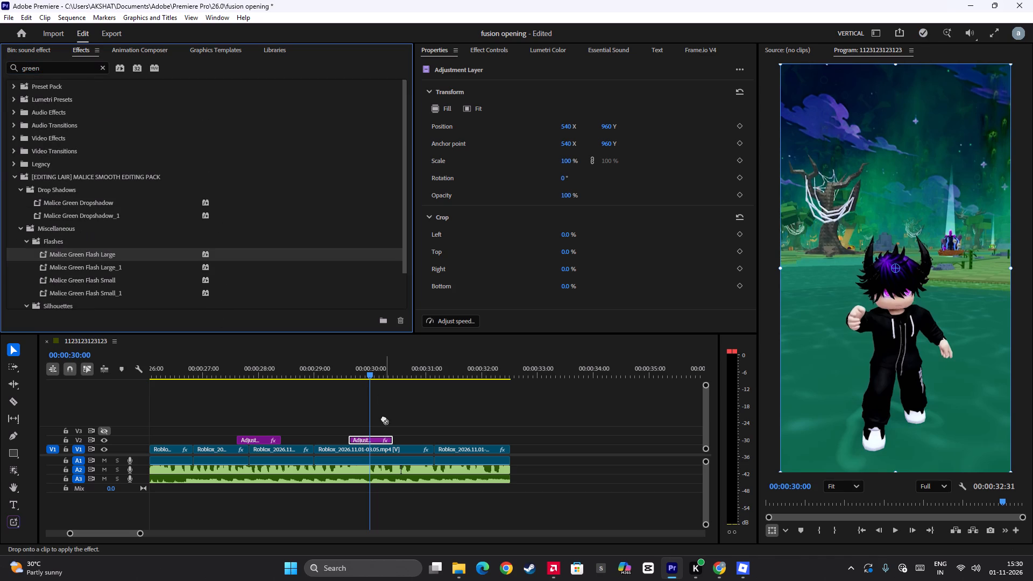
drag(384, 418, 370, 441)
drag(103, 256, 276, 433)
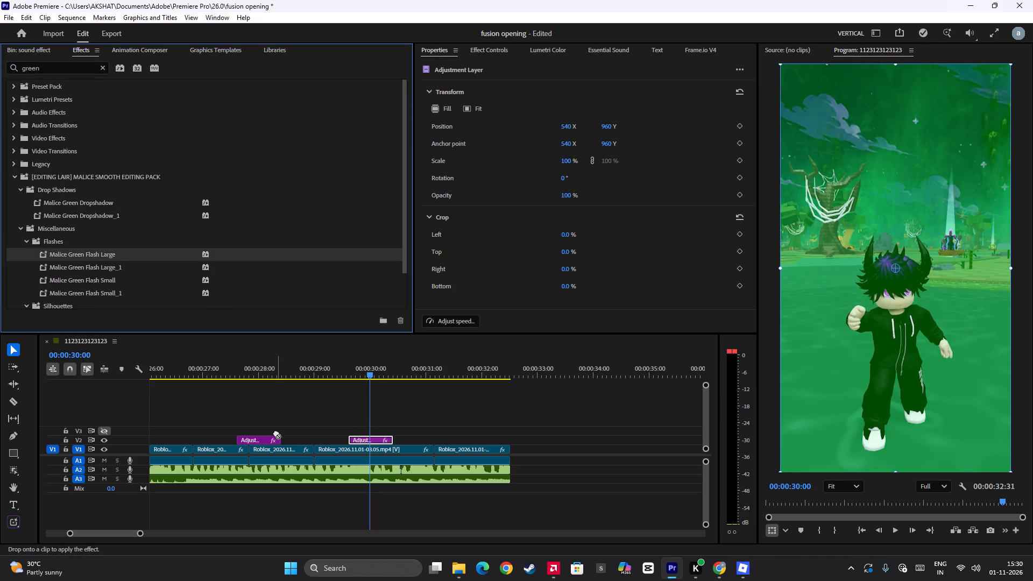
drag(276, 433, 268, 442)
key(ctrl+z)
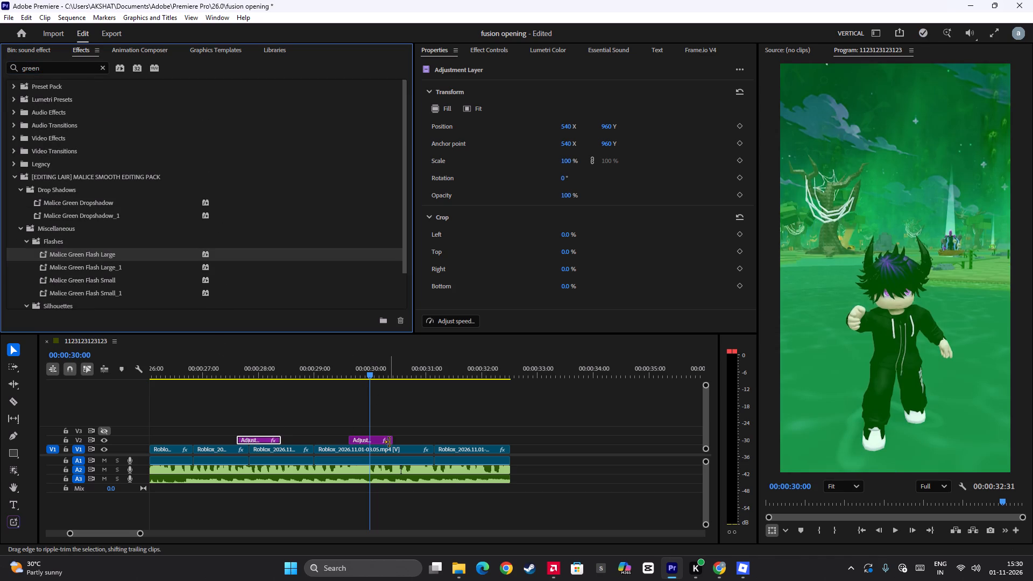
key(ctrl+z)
Apply the Malice Green Flash Large preset to the V2 adjustment layer starting near 00:00:27:37.
drag(92, 258, 256, 442)
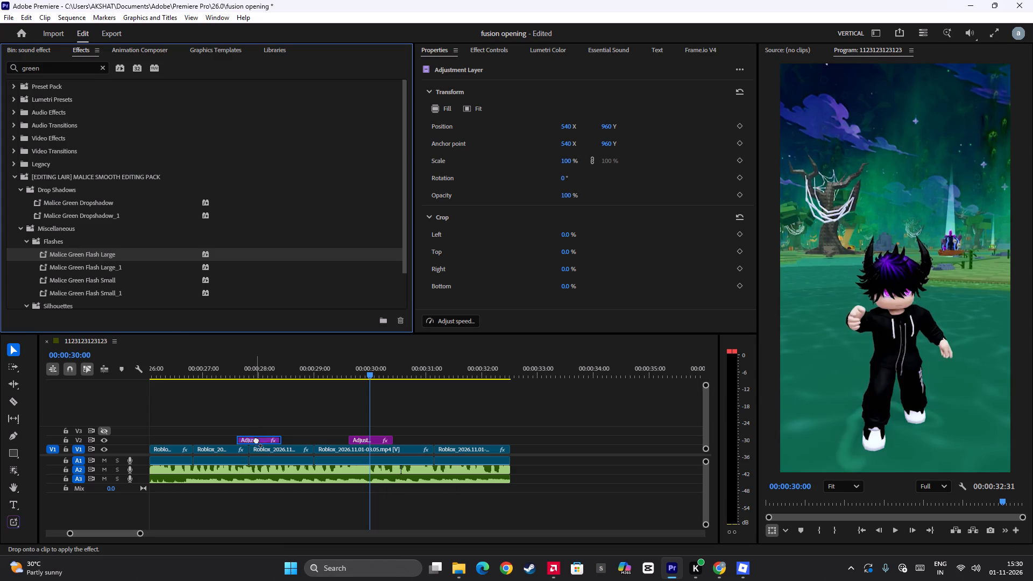
Play back the sections around the V2 adjustment layers, working backward from about 00:00:20:19 to 00:00:07:00, to review their effects.
scroll(277, 430, up, 20)
scroll(277, 430, up, 7)
click(267, 367)
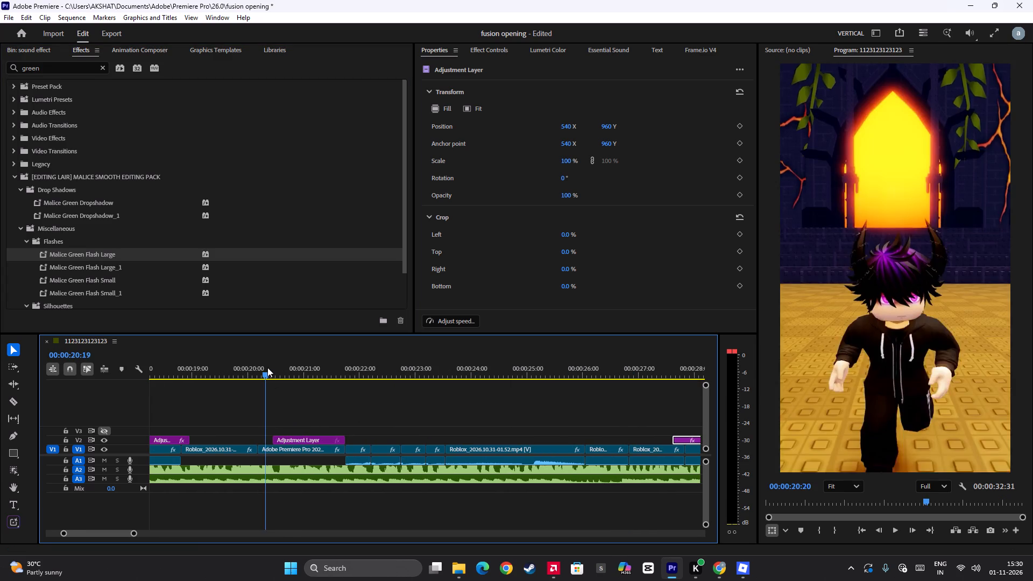
key(space)
key(space)
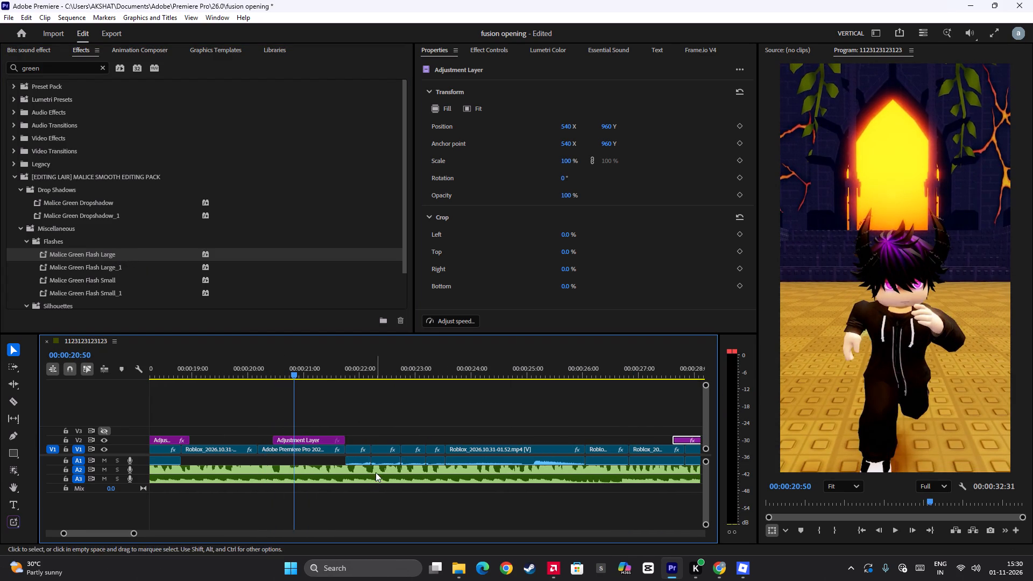
scroll(376, 472, up, 7)
click(256, 379)
click(256, 374)
key(space)
key(space)
scroll(315, 406, up, 1)
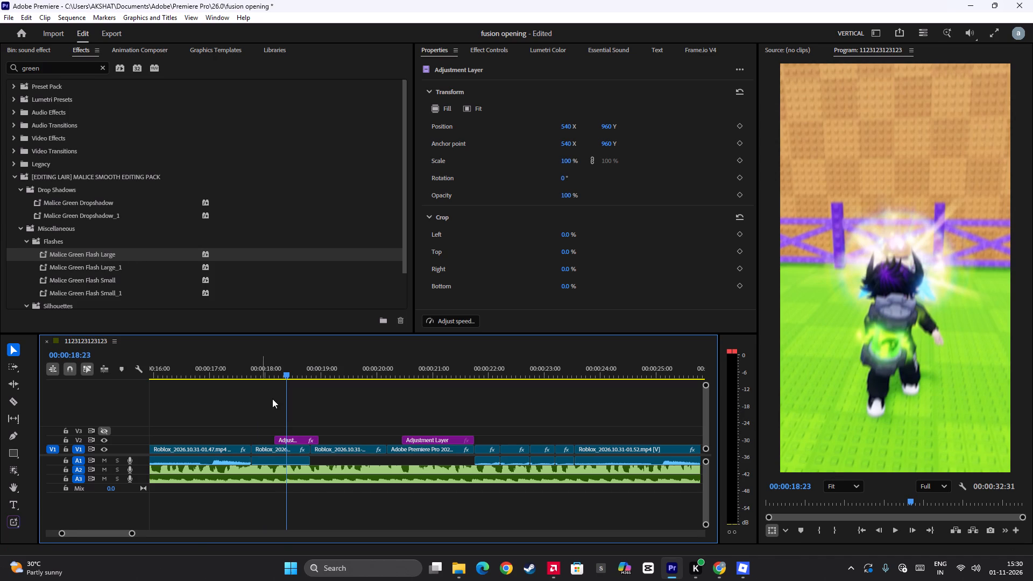
scroll(276, 402, up, 8)
scroll(281, 400, down, 1)
scroll(284, 399, up, 14)
click(228, 370)
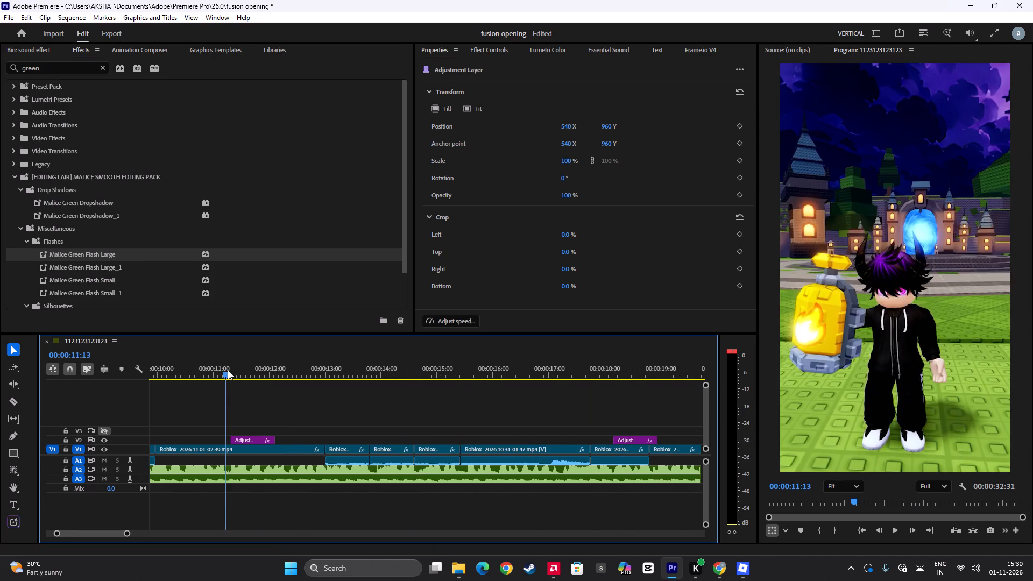
key(space)
scroll(323, 403, up, 7)
key(space)
scroll(243, 370, up, 7)
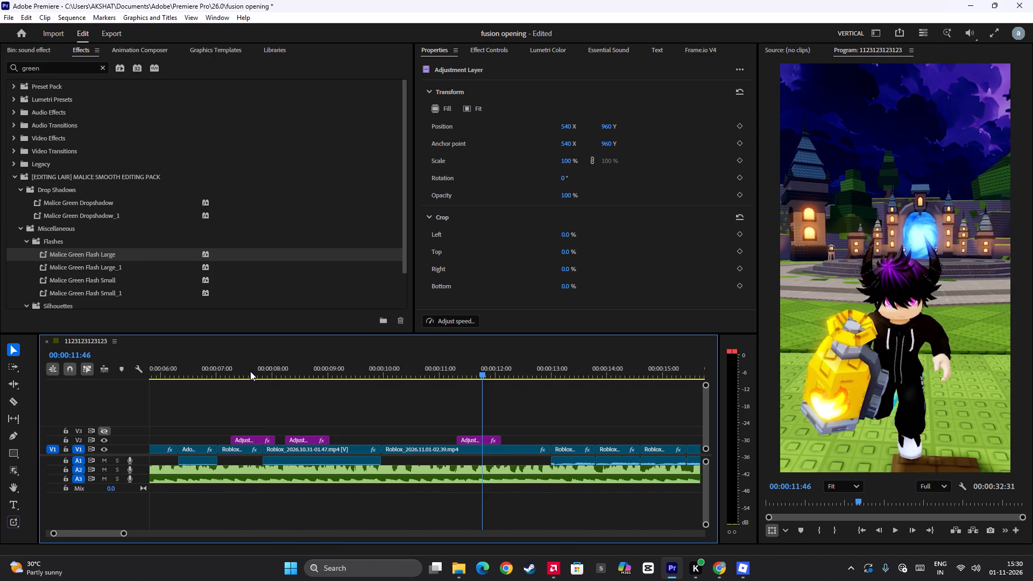
click(222, 360)
key(space)
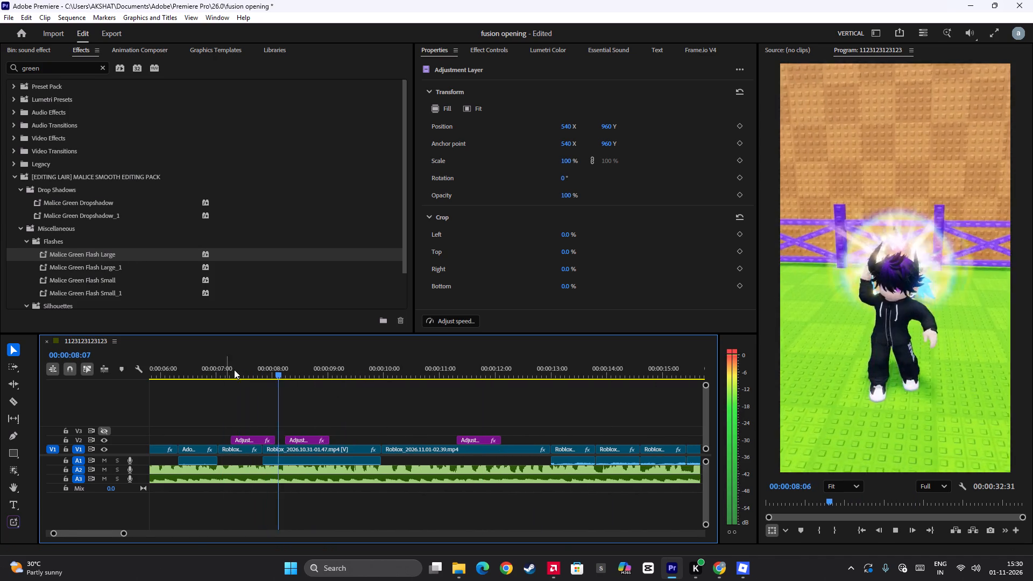
scroll(314, 406, up, 6)
scroll(391, 422, up, 15)
key(space)
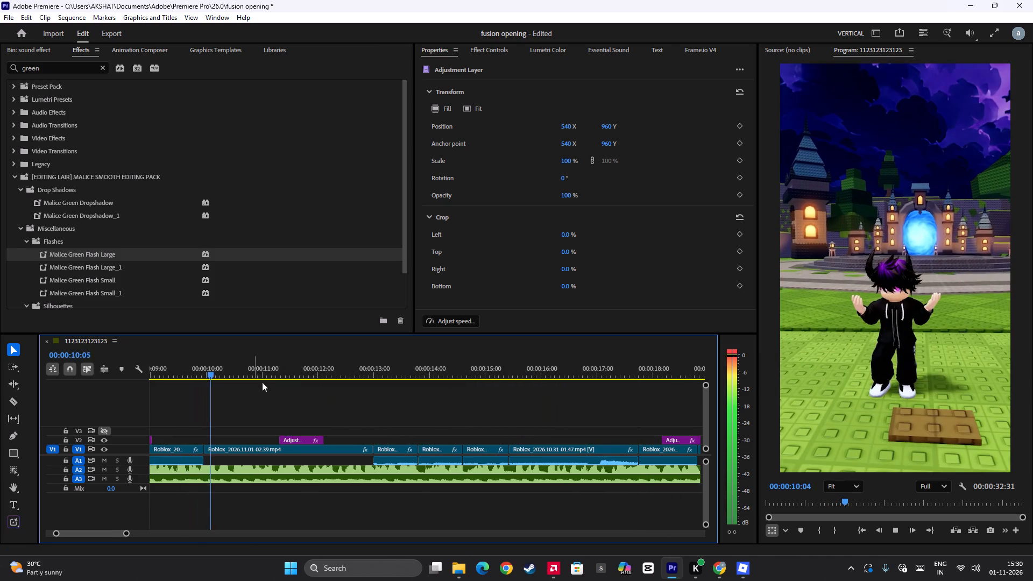
scroll(279, 387, up, 20)
scroll(279, 387, up, 11)
Apply the Malice Green Flash Large preset to the V2 adjustment layer around 00:00:02:37, after playing up to it.
click(258, 366)
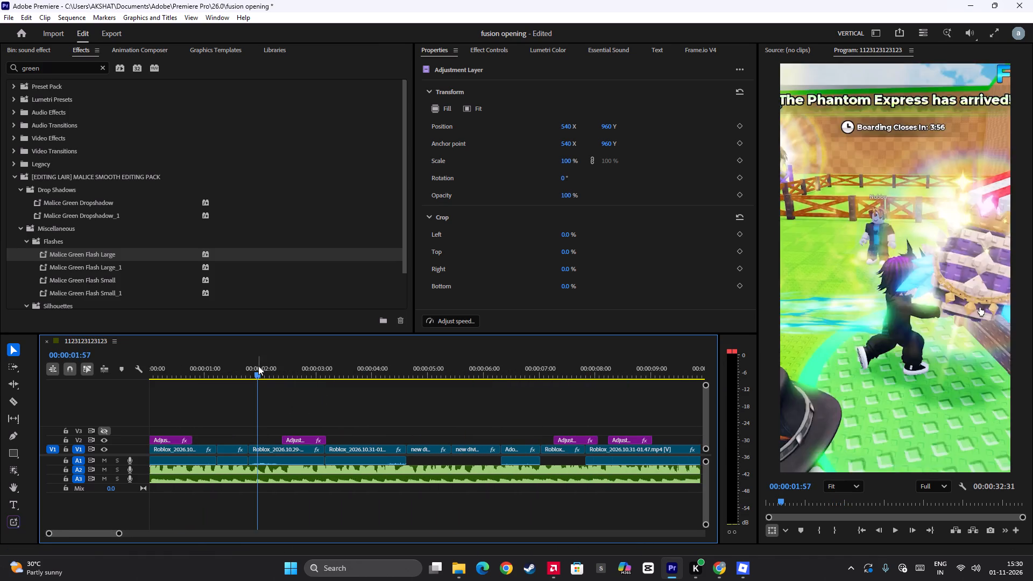
key(space)
key(space)
drag(118, 256, 309, 435)
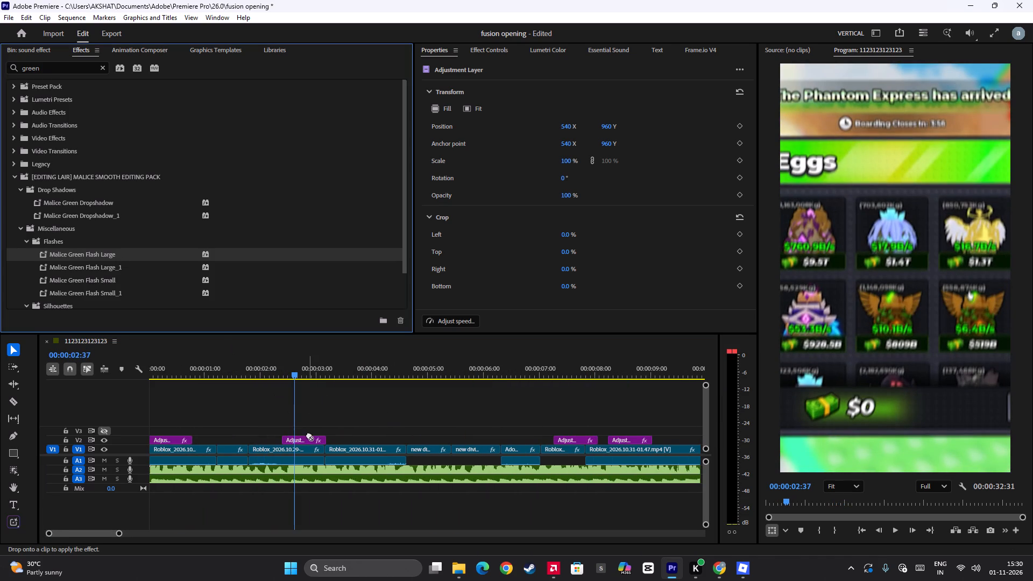
drag(309, 435, 309, 438)
Play the closing section and paste a copy of the adjustment layer on V2 over the final clip's end, starting at about 00:00:32:04.
scroll(319, 427, up, 8)
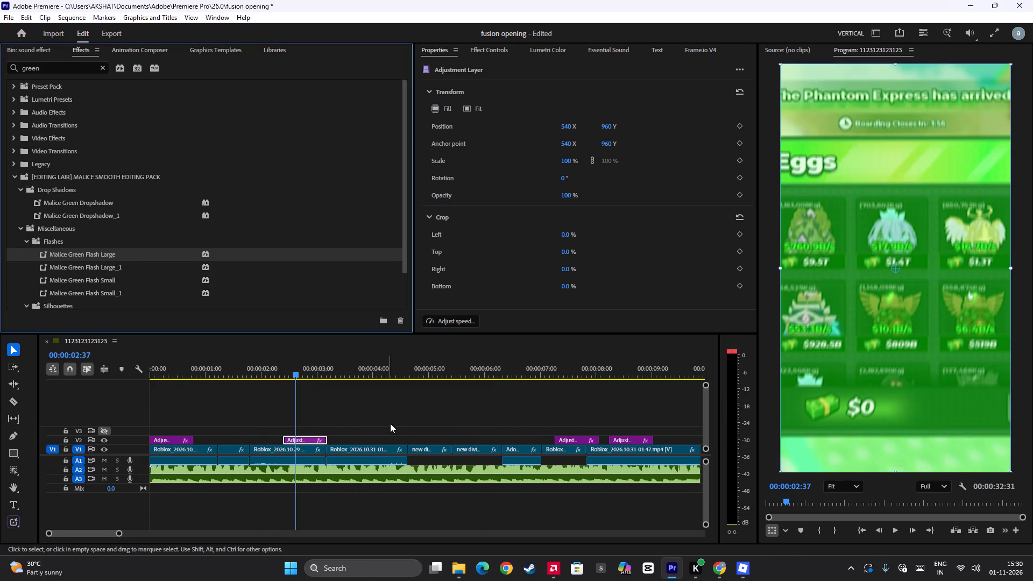
alt+scroll(391, 431, down, 7)
drag(125, 531, 159, 529)
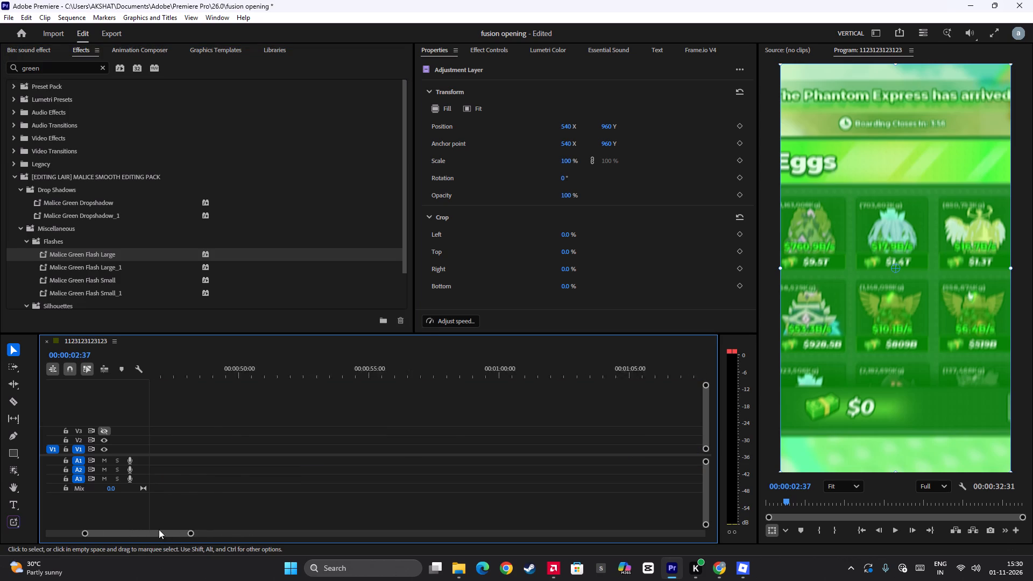
drag(159, 529, 140, 528)
click(412, 364)
key(space)
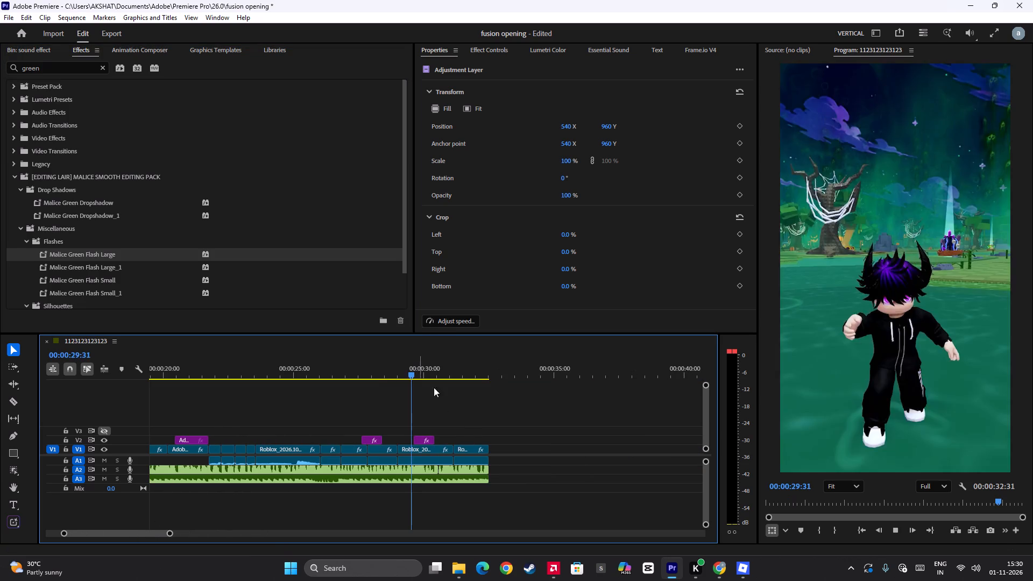
alt+scroll(471, 434, up, 8)
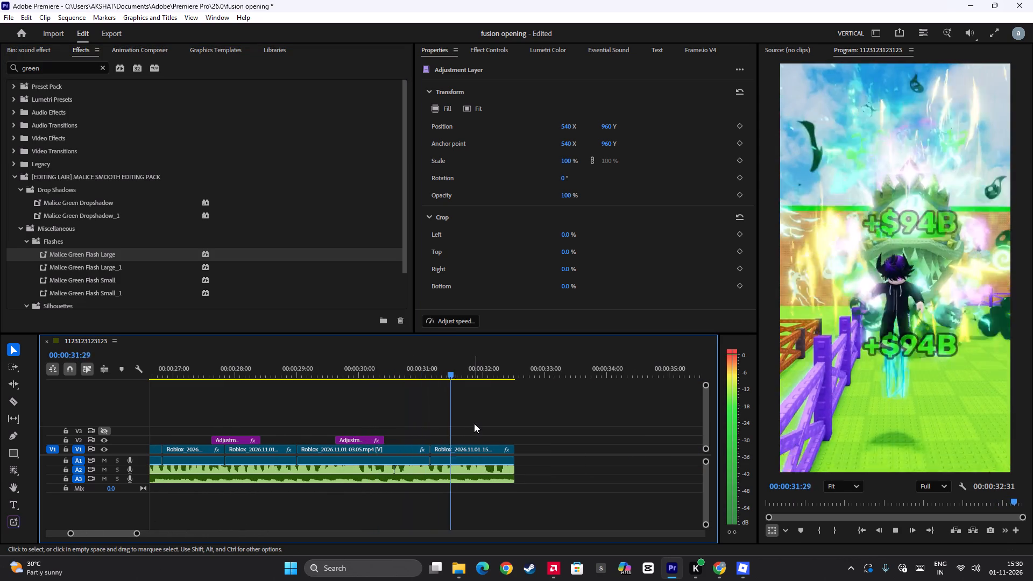
key(space)
key(space)
key(space)
key(ctrl+v)
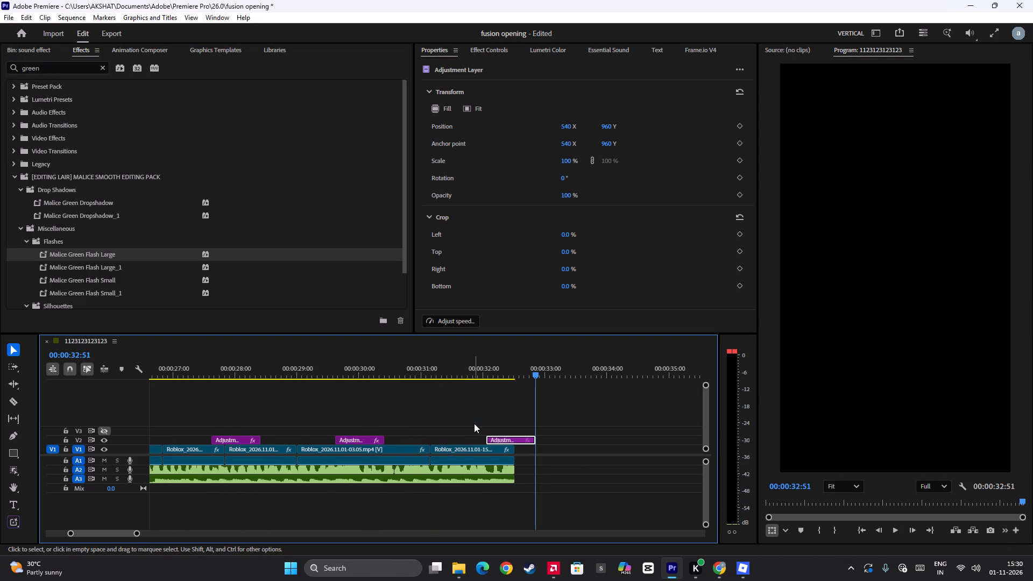
Split the pasted adjustment layer at 00:00:32:30, where the final clip ends, and delete the excess part.
click(477, 367)
key(space)
key(space)
key(space)
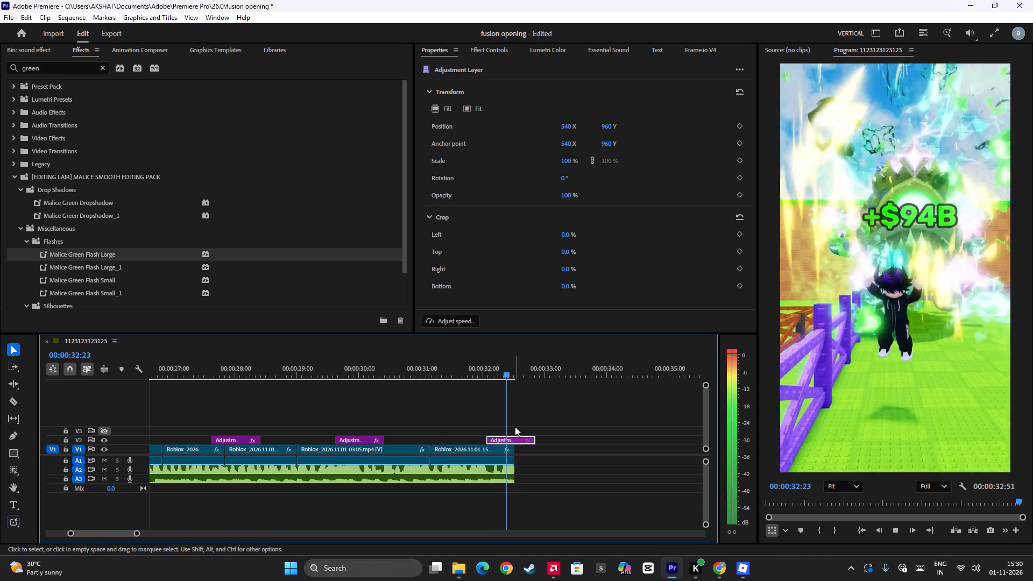
key(space)
key(ctrl+b)
drag(536, 417, 530, 455)
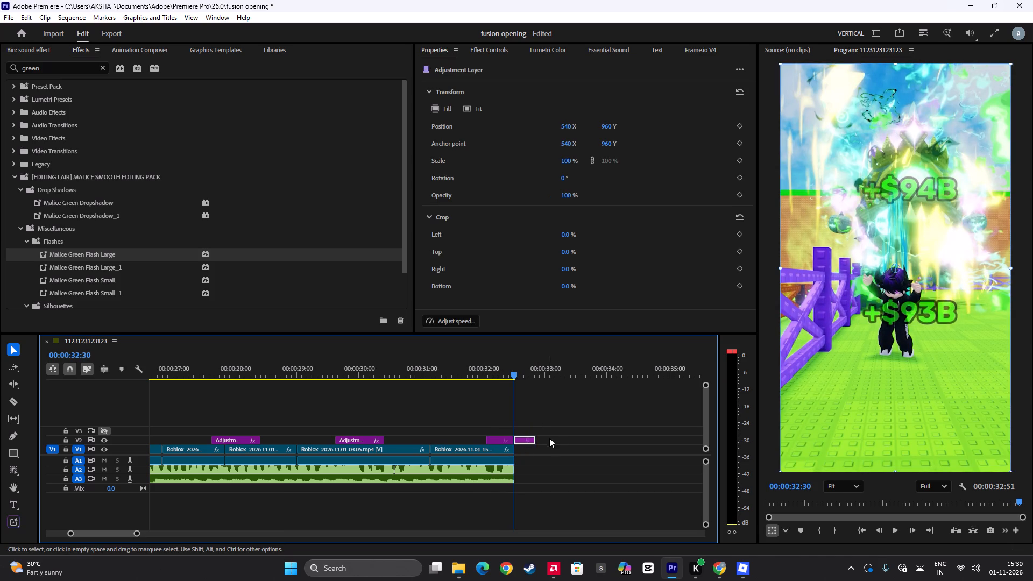
key(BackSpace)
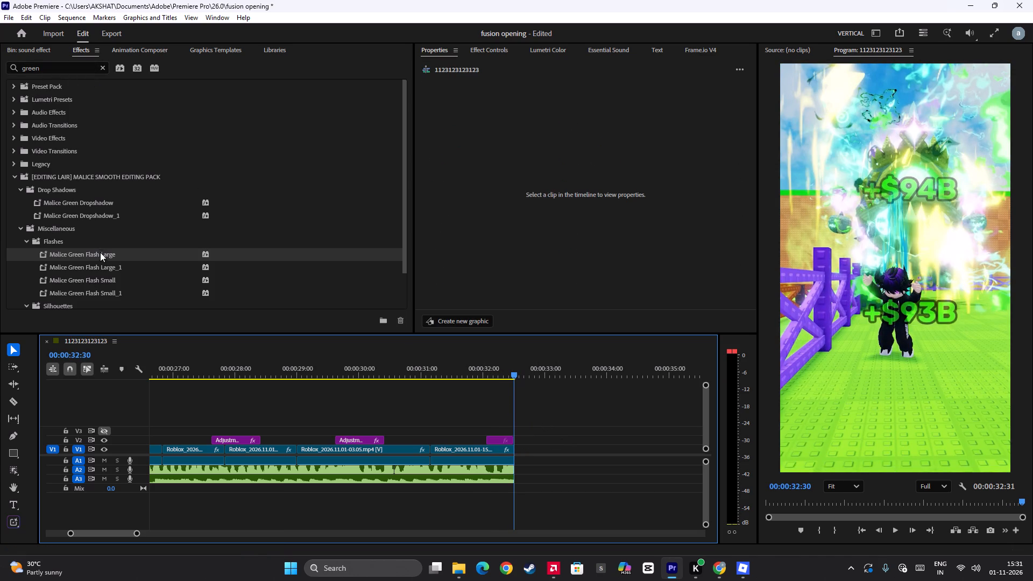
Apply the Malice Green Flash Large preset to the trimmed adjustment layer at the end of V2.
drag(100, 253, 504, 438)
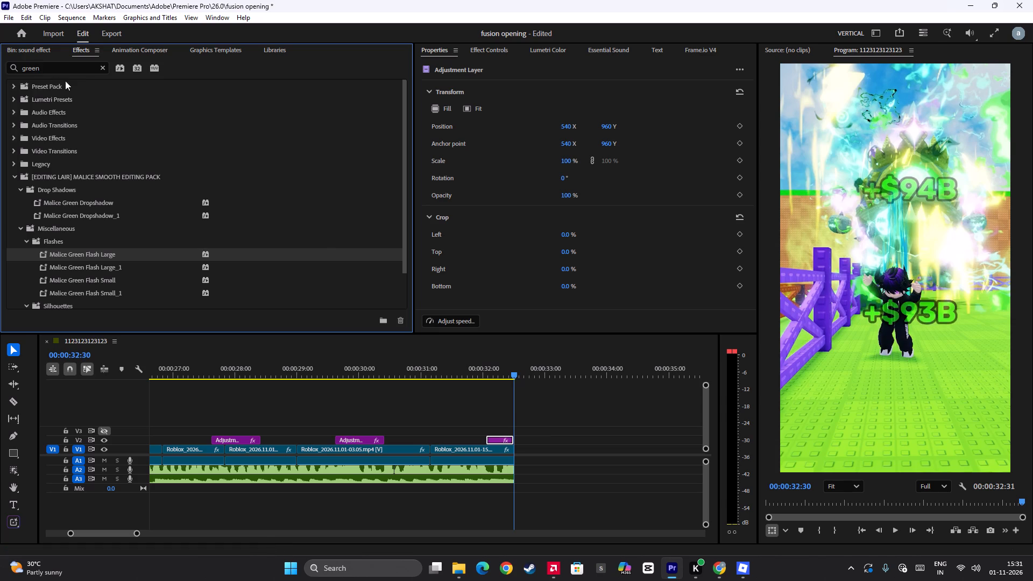
Search the effects for "imp" and apply Malice Impact Shake Mid to the last adjustment layer on V2.
drag(70, 69, 0, 68)
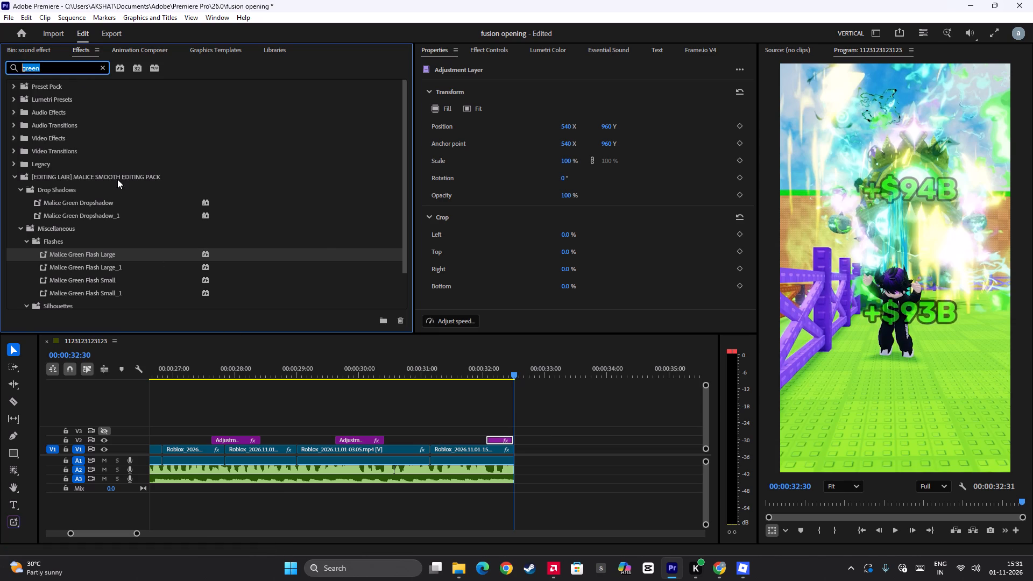
text(impoa)
key(BackSpace)
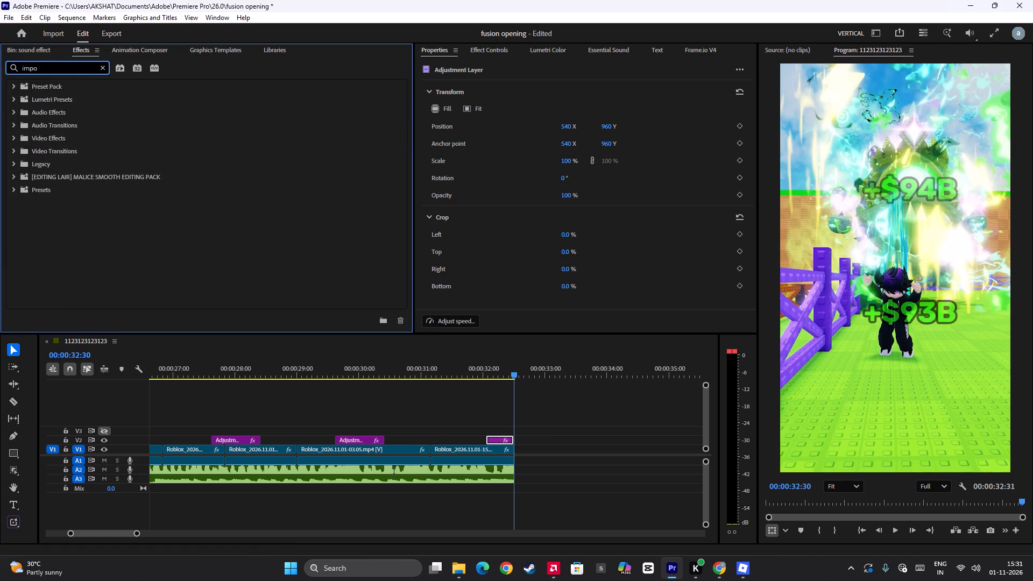
key(BackSpace)
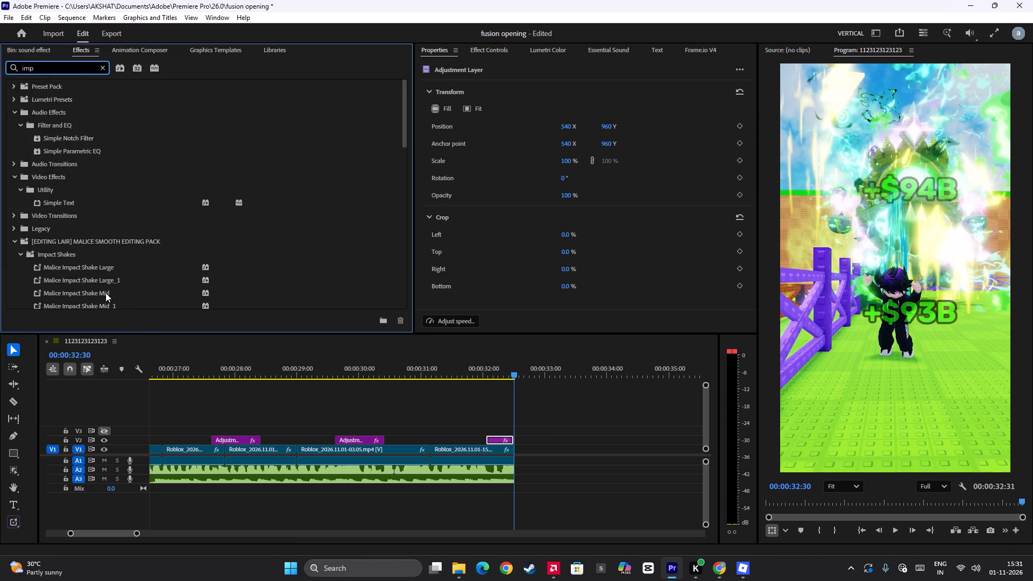
drag(103, 290, 502, 441)
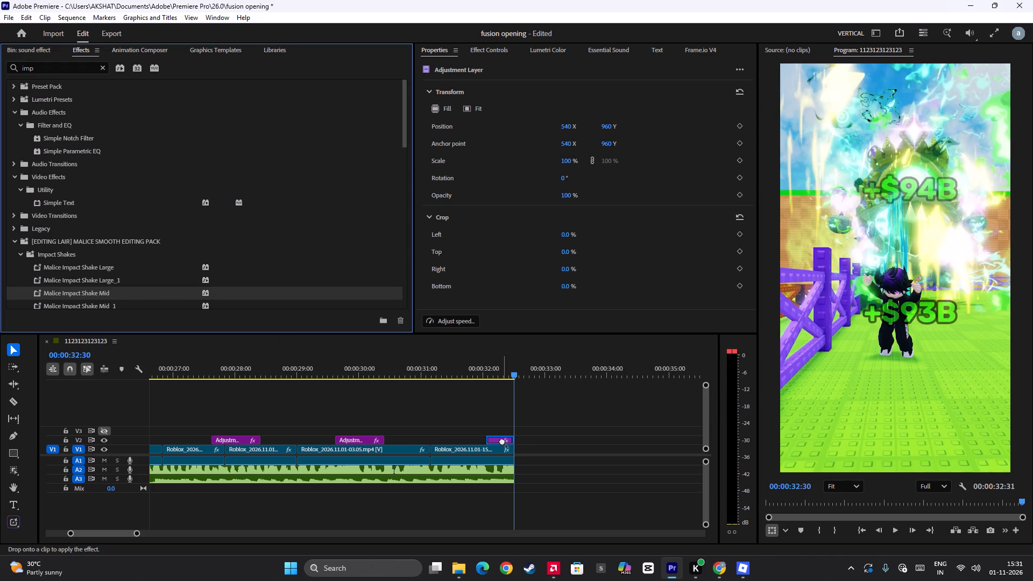
drag(502, 441, 501, 441)
Play and scrub the ending from about 00:00:31:59 to check the flash and shake on the last adjustment layer.
click(483, 369)
key(space)
click(483, 369)
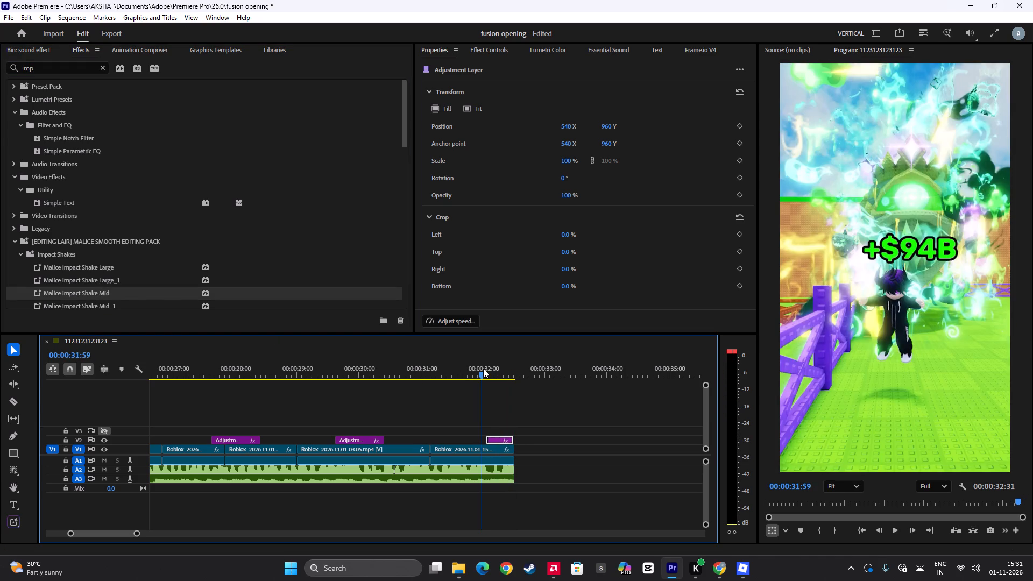
key(space)
key(space)
drag(492, 420, 407, 416)
key(space)
key(space)
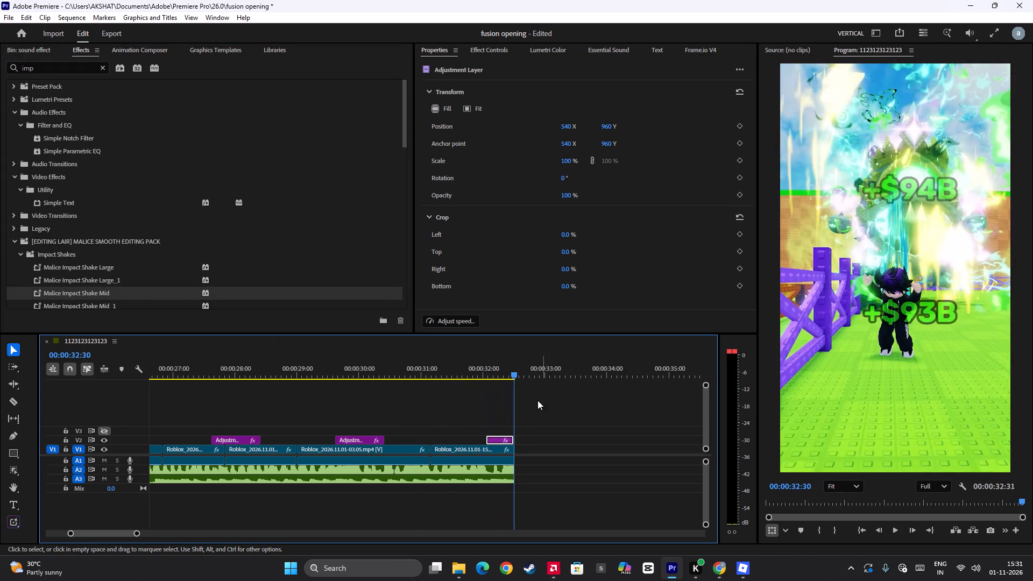
drag(513, 417, 492, 427)
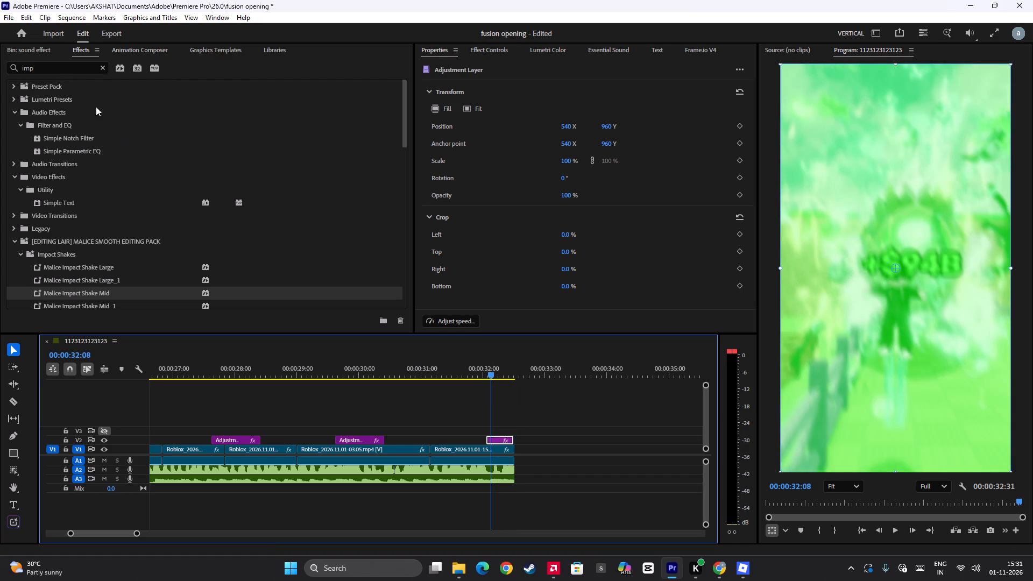
Search the effects for "trans" and apply the Transform effect to the final gameplay clip on V1.
drag(52, 66, 3, 65)
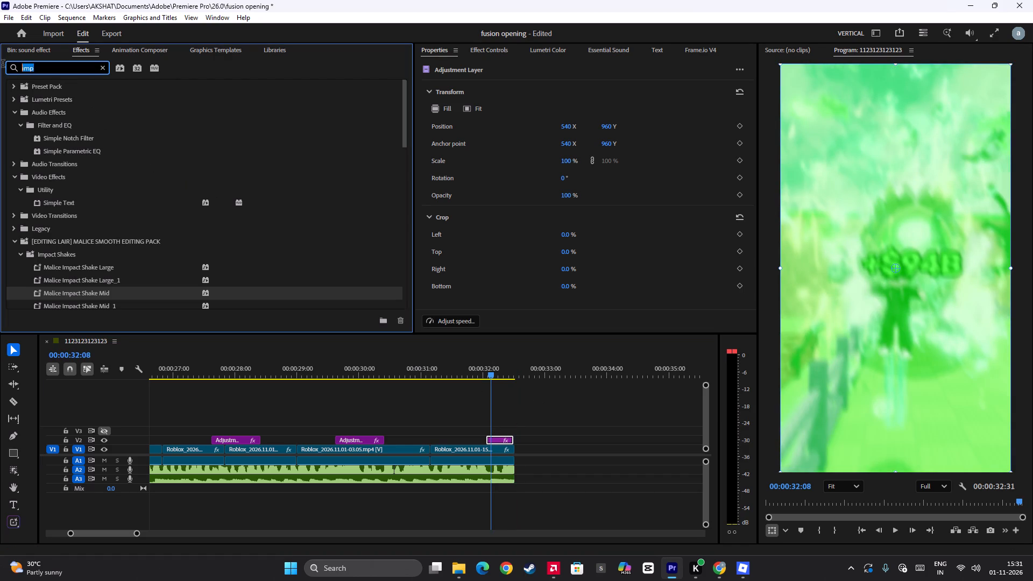
drag(3, 65, 2, 65)
text(trans)
scroll(84, 290, down, 11)
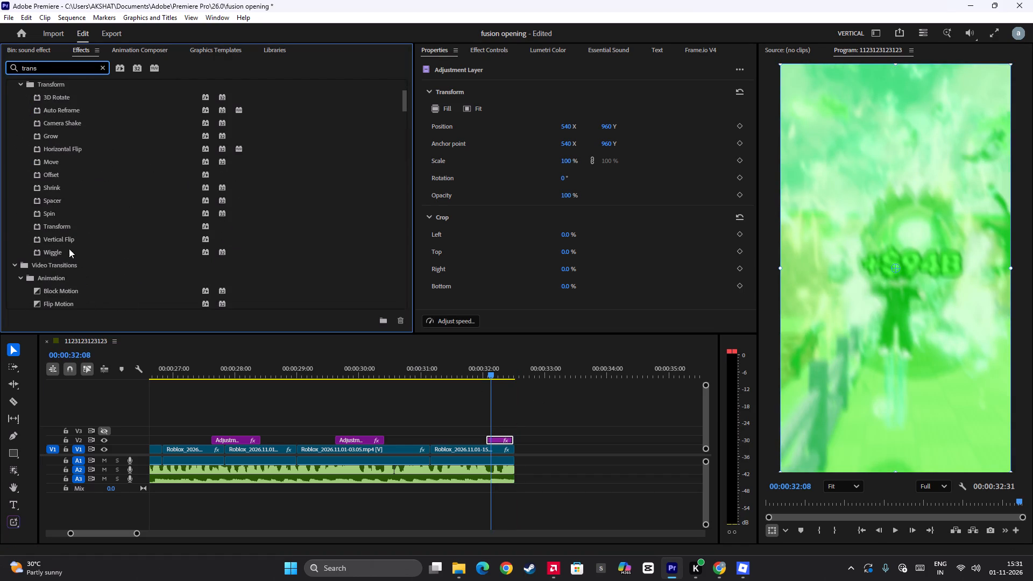
drag(53, 225, 466, 448)
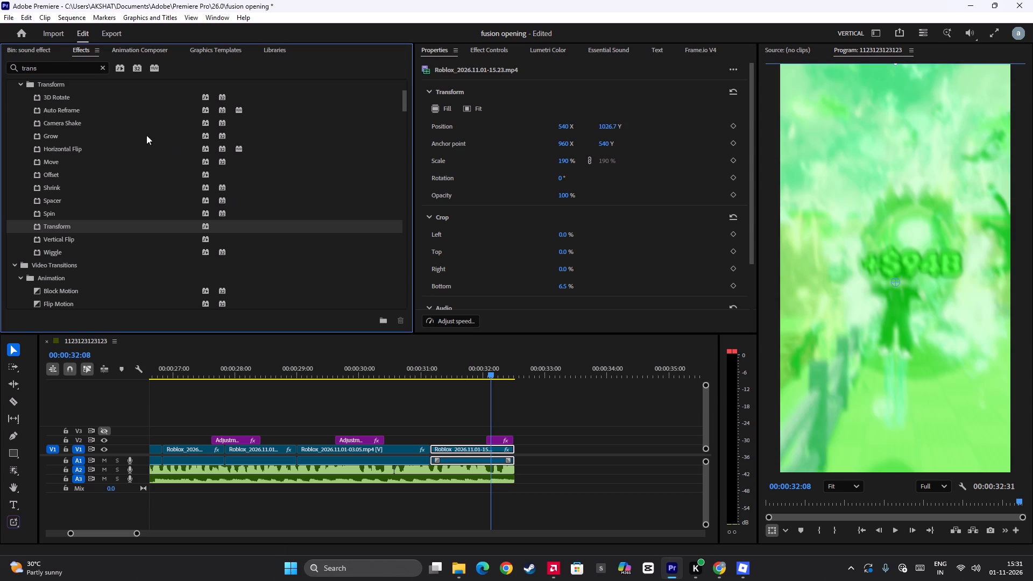
Search the effects for "white fl" and apply Malice White Flash Large_1 to the V2 adjustment layer around 00:00:30:00.
drag(46, 68, 0, 55)
scroll(165, 248, up, 4)
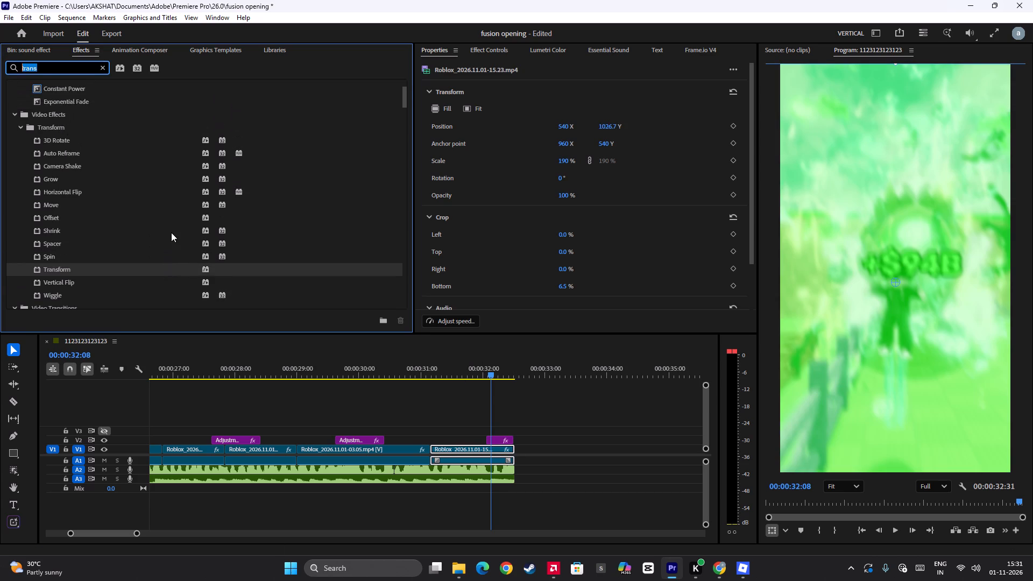
text(white)
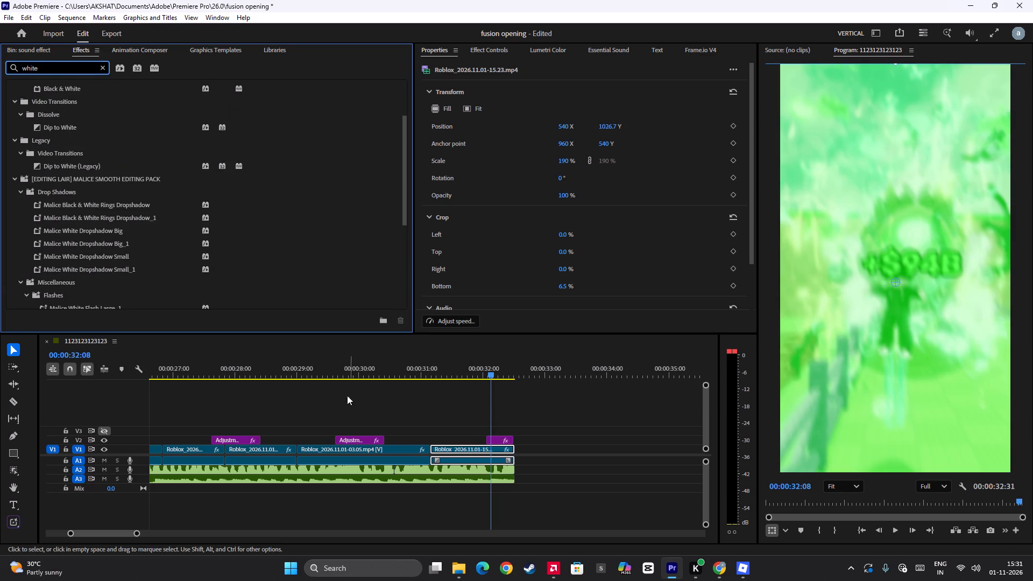
key(space)
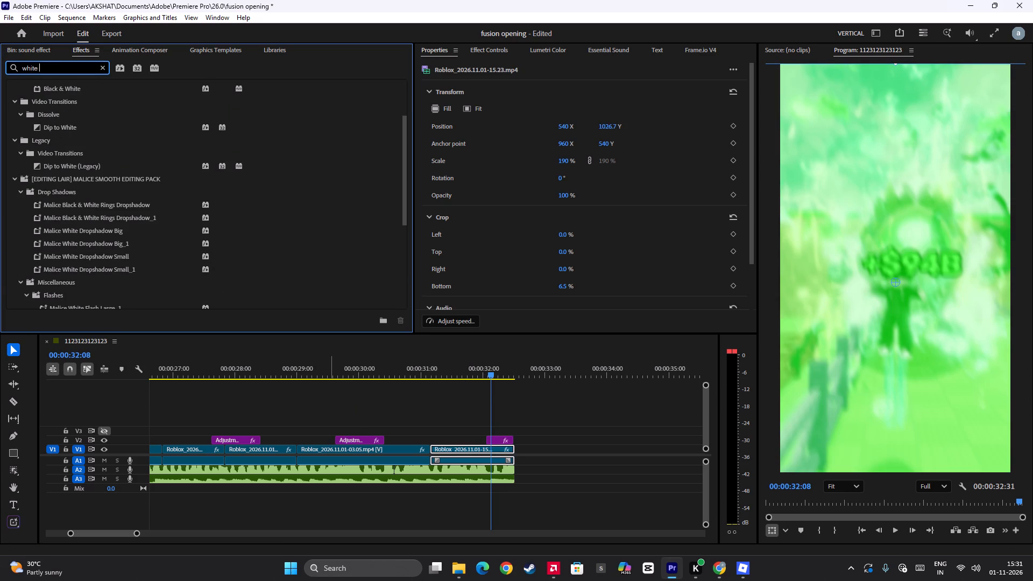
text(fl)
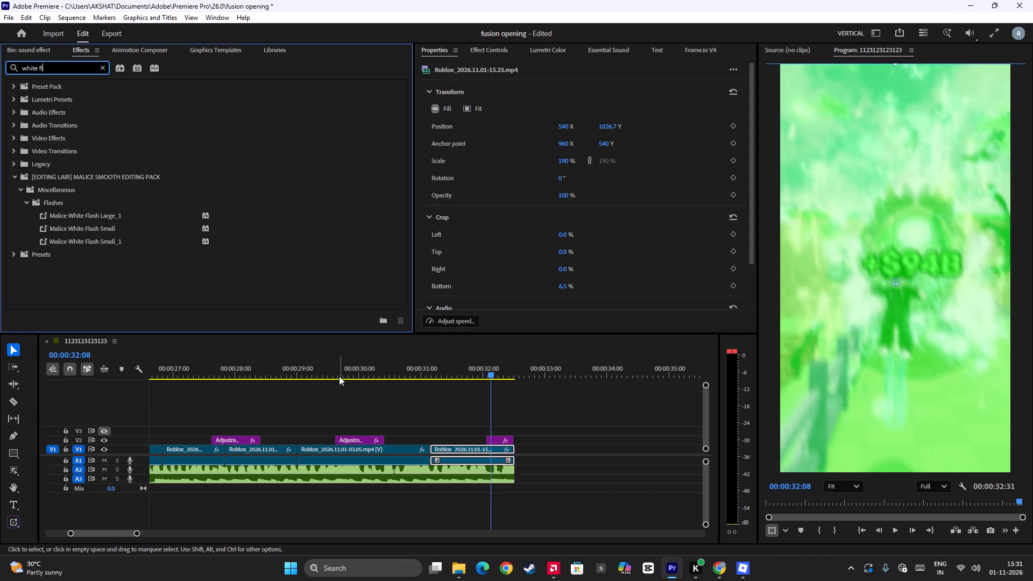
click(339, 368)
key(space)
key(space)
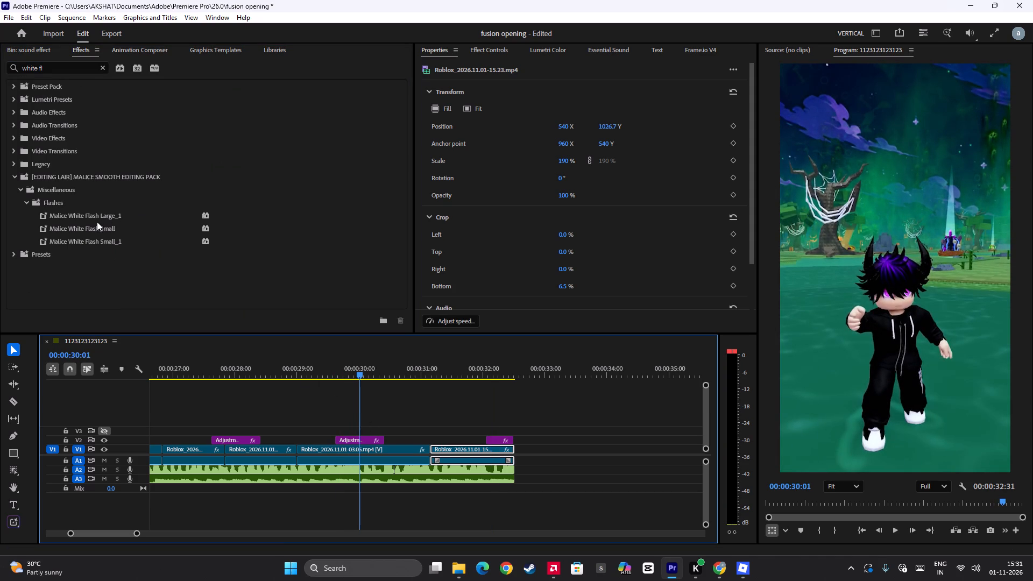
drag(96, 216, 350, 436)
Play the section from about 00:00:27:26 to review the flash on the V2 adjustment layer there.
click(201, 364)
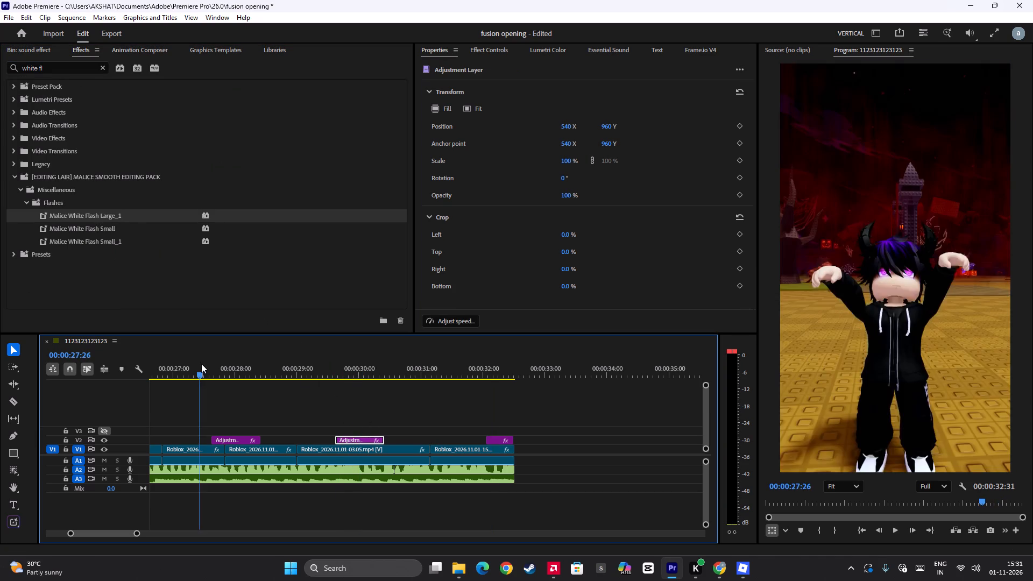
key(space)
scroll(270, 406, up, 7)
key(space)
key(space)
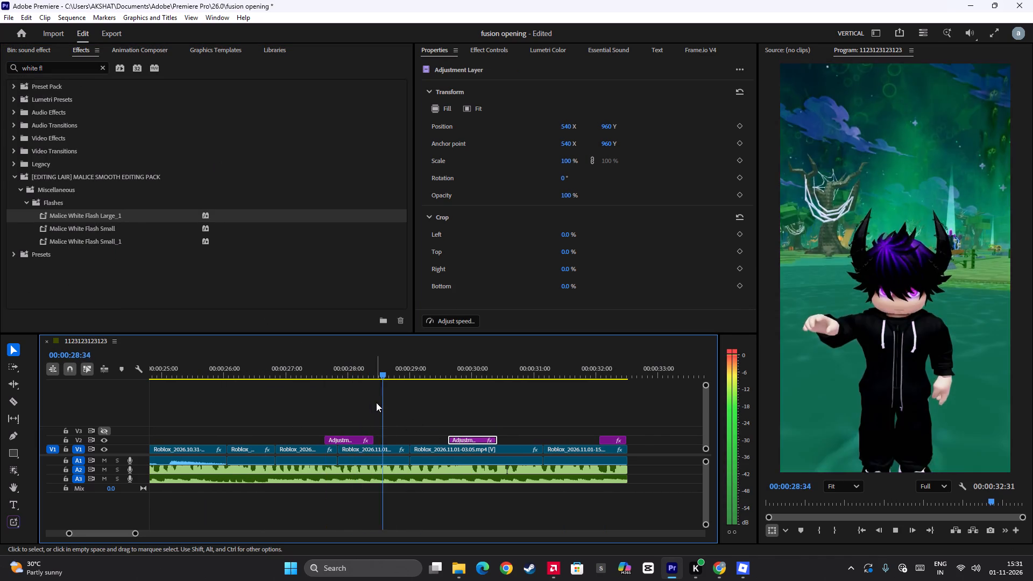
key(space)
click(312, 375)
key(space)
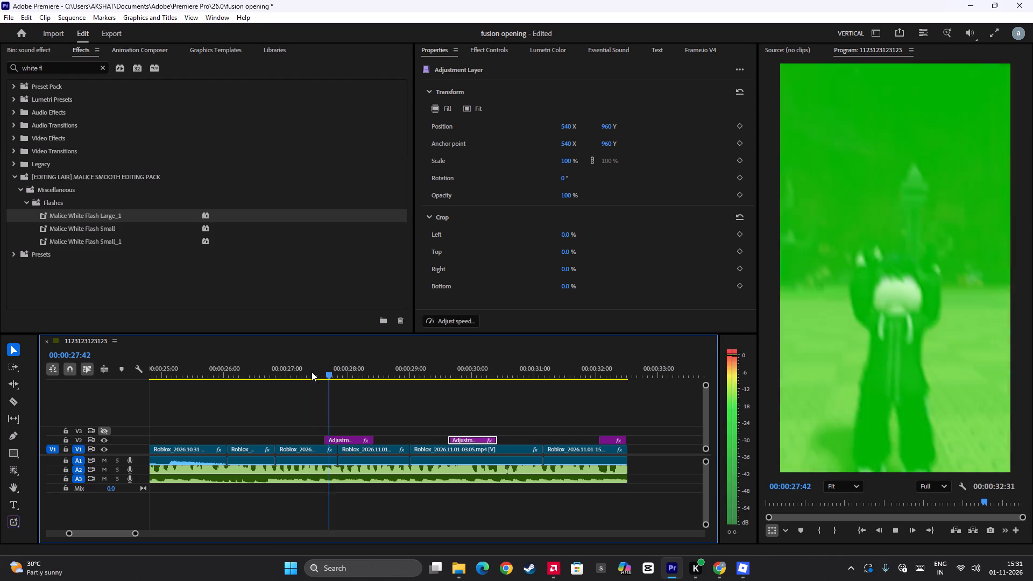
key(space)
Apply the Malice White Flash Large_1 preset to the V2 adjustment layer around 00:00:18:25.
scroll(249, 446, up, 13)
scroll(279, 436, down, 3)
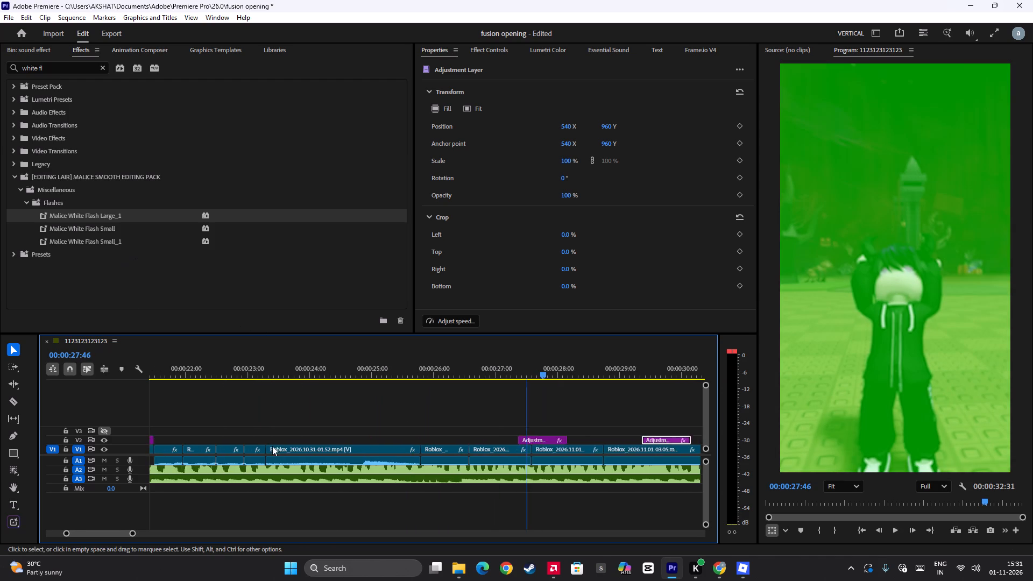
scroll(272, 442, up, 14)
click(246, 373)
key(space)
scroll(315, 407, up, 6)
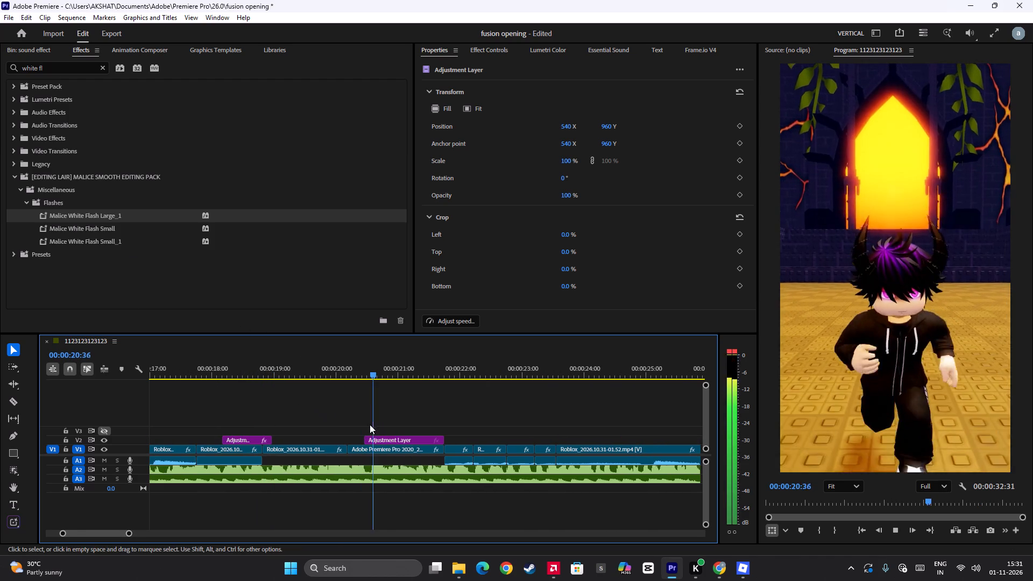
key(space)
click(189, 371)
key(space)
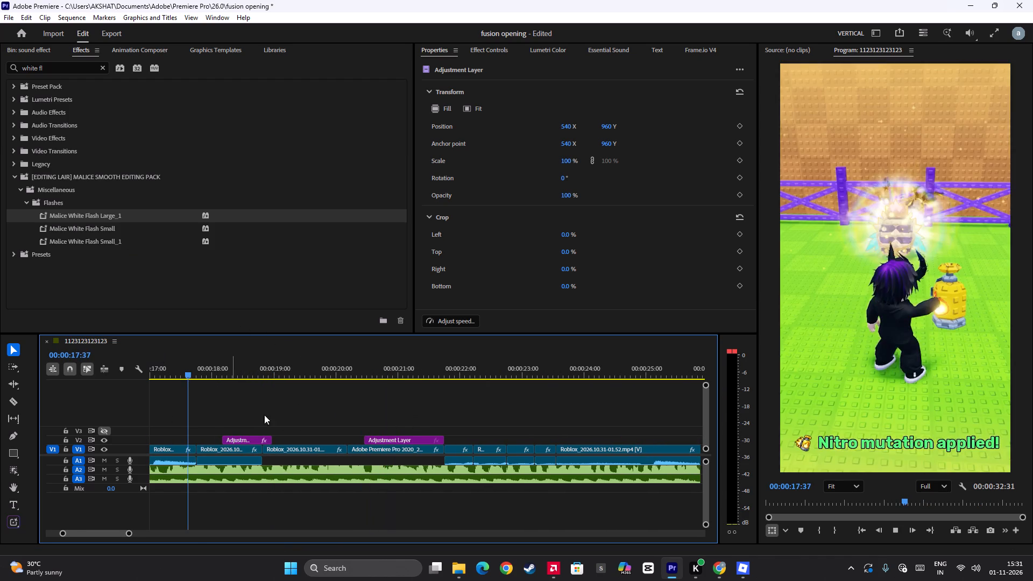
scroll(308, 447, up, 5)
key(space)
drag(107, 217, 350, 455)
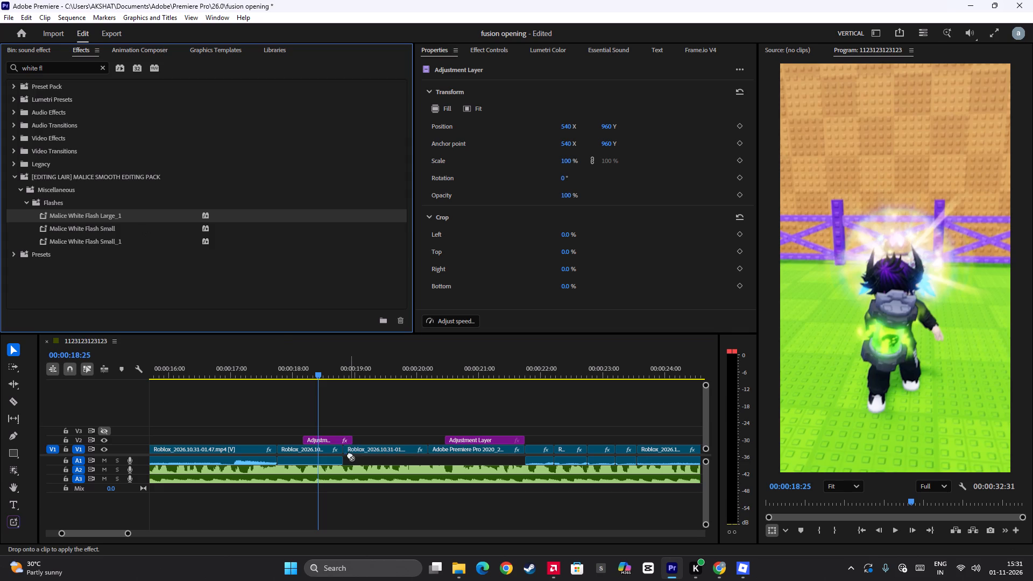
drag(350, 455, 335, 442)
Play the section around the V2 adjustment layer near 00:00:11:41 to check its effects.
scroll(337, 441, up, 20)
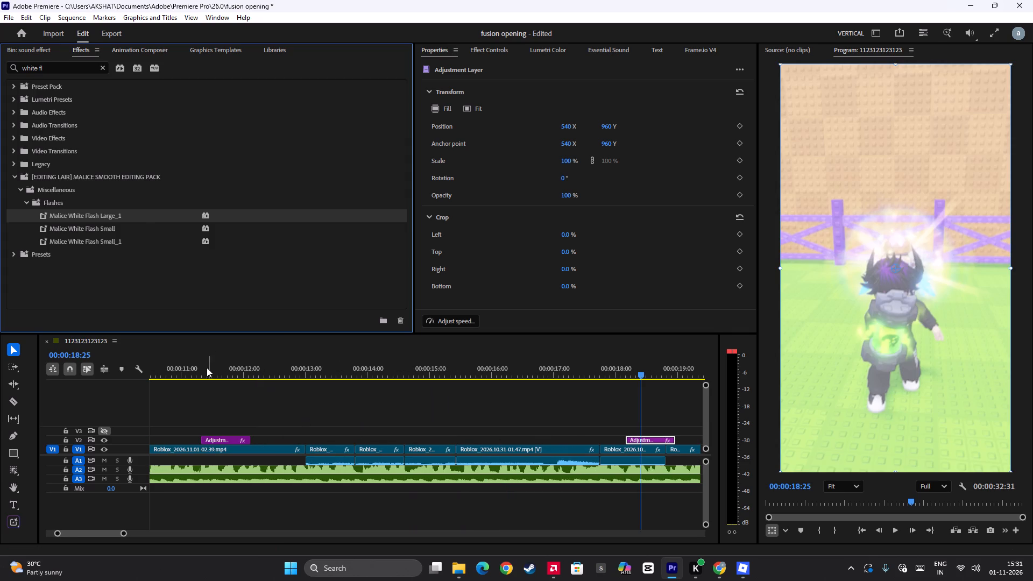
click(196, 367)
key(space)
scroll(275, 427, up, 8)
key(space)
drag(111, 215, 138, 227)
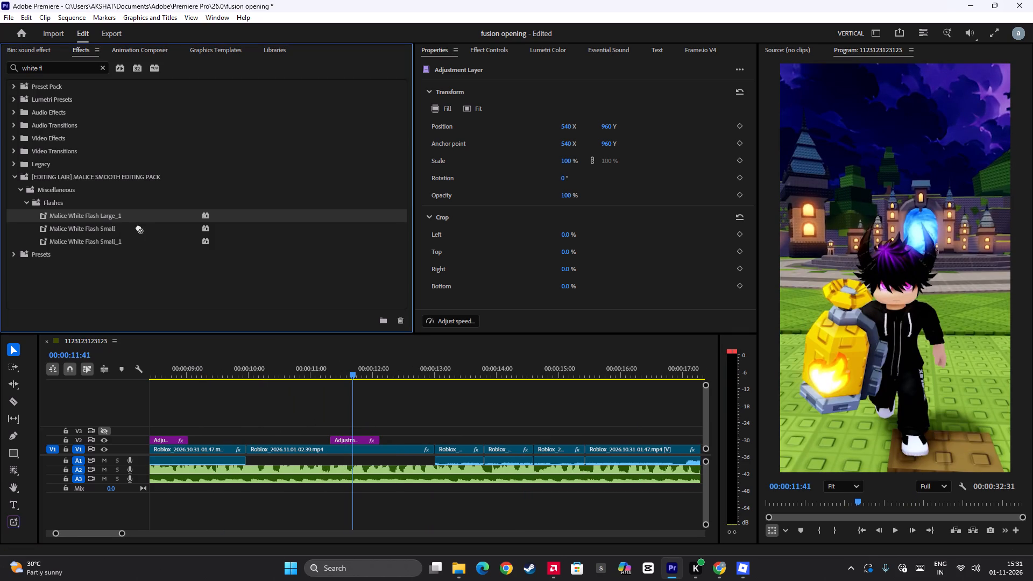
drag(138, 227, 132, 225)
Apply Malice White Flash Large_1 to the two V2 adjustment layers starting at about 00:00:07:15 and 00:00:08:15.
scroll(266, 408, up, 6)
click(165, 366)
key(space)
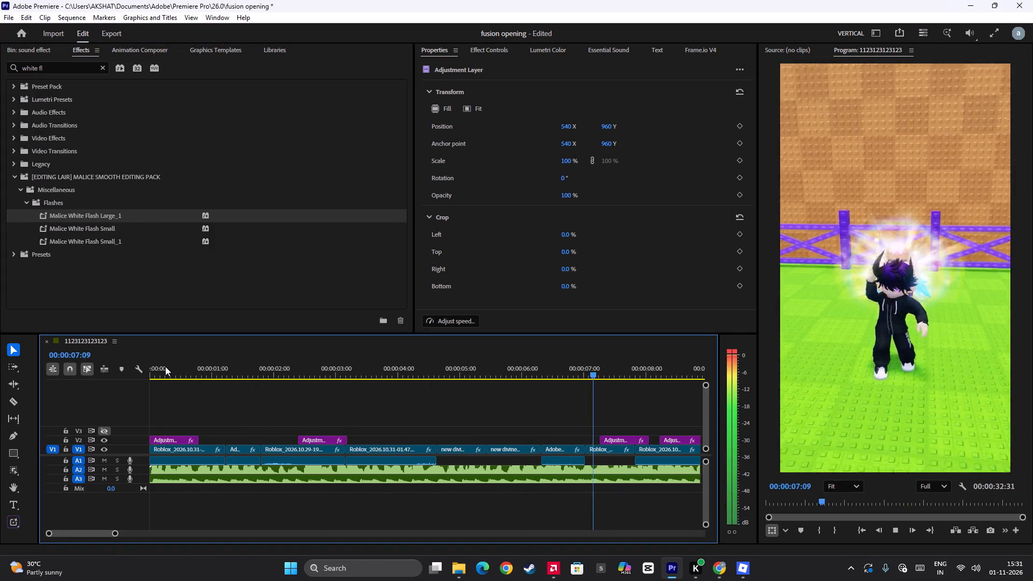
key(space)
drag(114, 219, 172, 431)
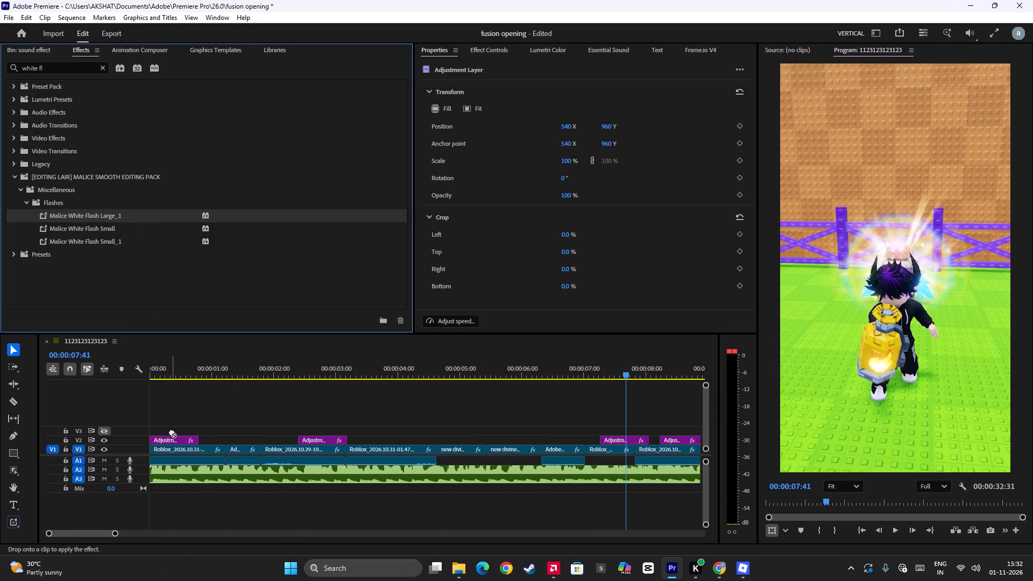
drag(172, 431, 636, 443)
drag(151, 216, 603, 373)
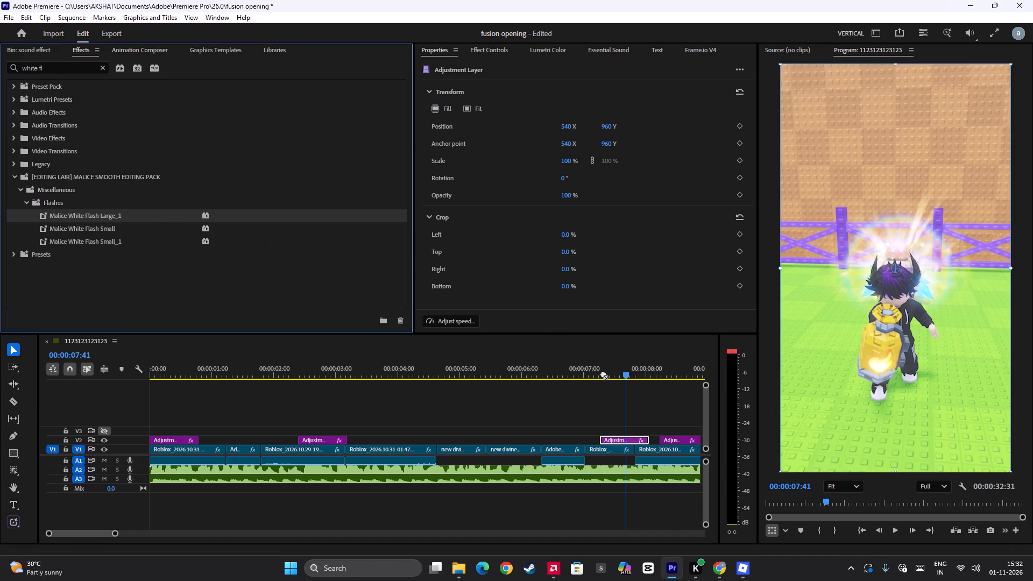
drag(603, 373, 669, 438)
Play from just after 00:00:07:00 through about 00:00:10:14 to check the white flashes on both adjustment layers.
click(592, 370)
key(space)
scroll(599, 404, down, 4)
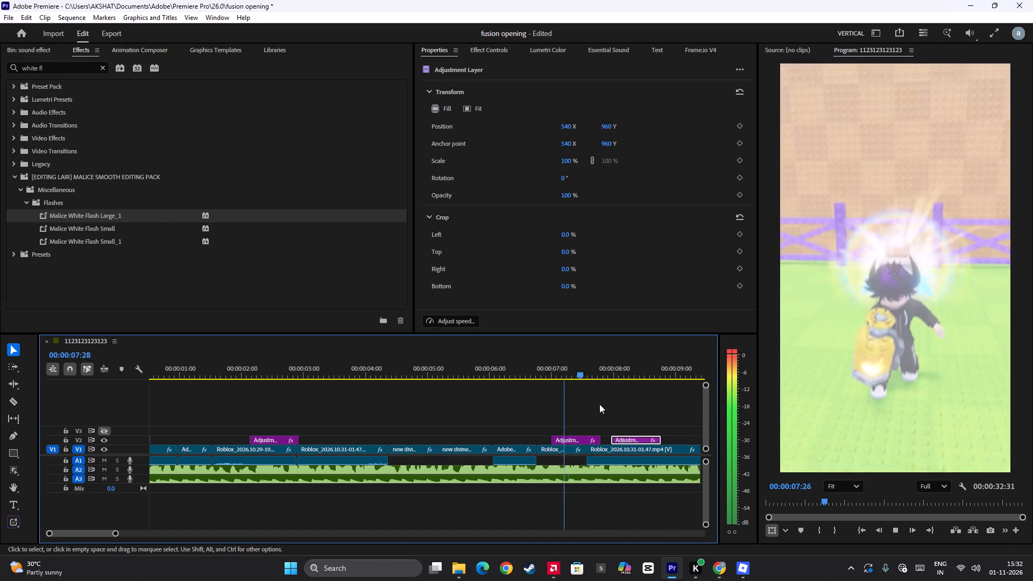
key(space)
key(space)
scroll(571, 409, down, 6)
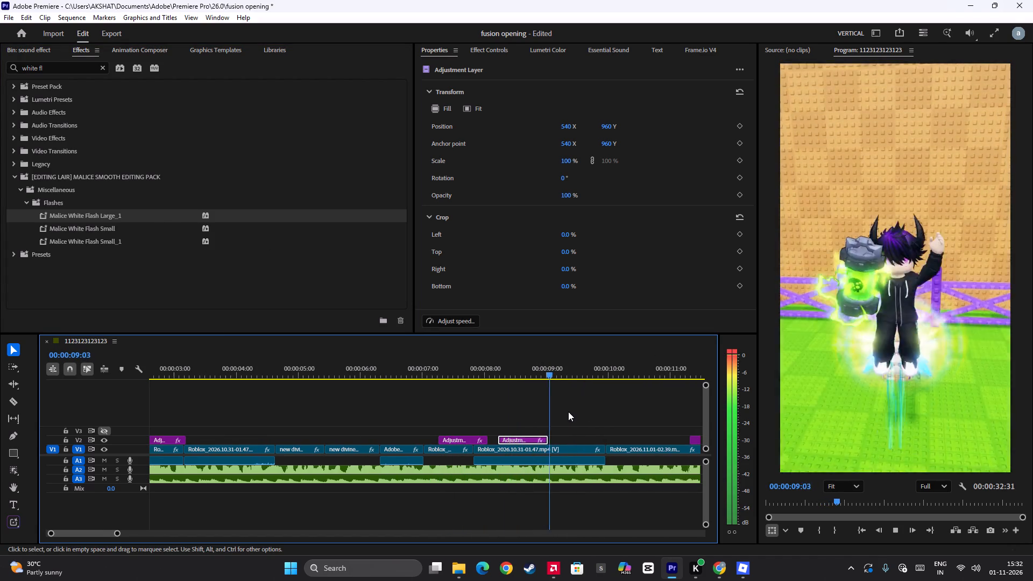
scroll(568, 412, down, 5)
key(space)
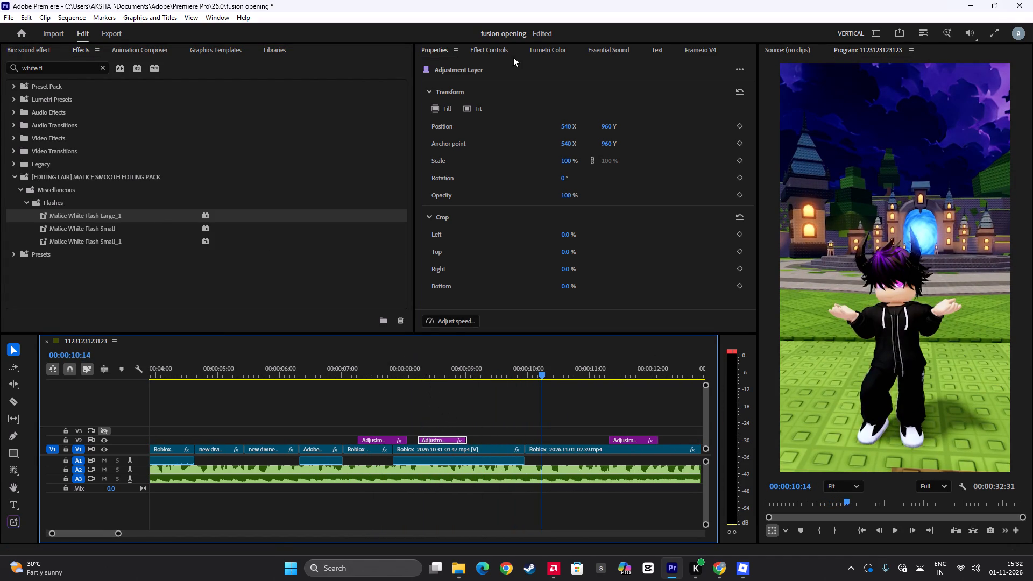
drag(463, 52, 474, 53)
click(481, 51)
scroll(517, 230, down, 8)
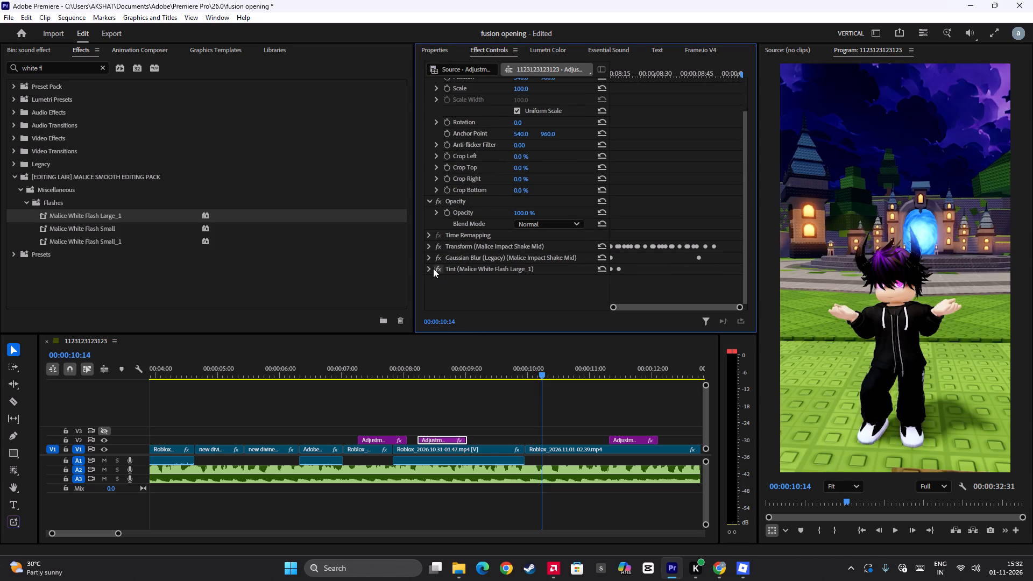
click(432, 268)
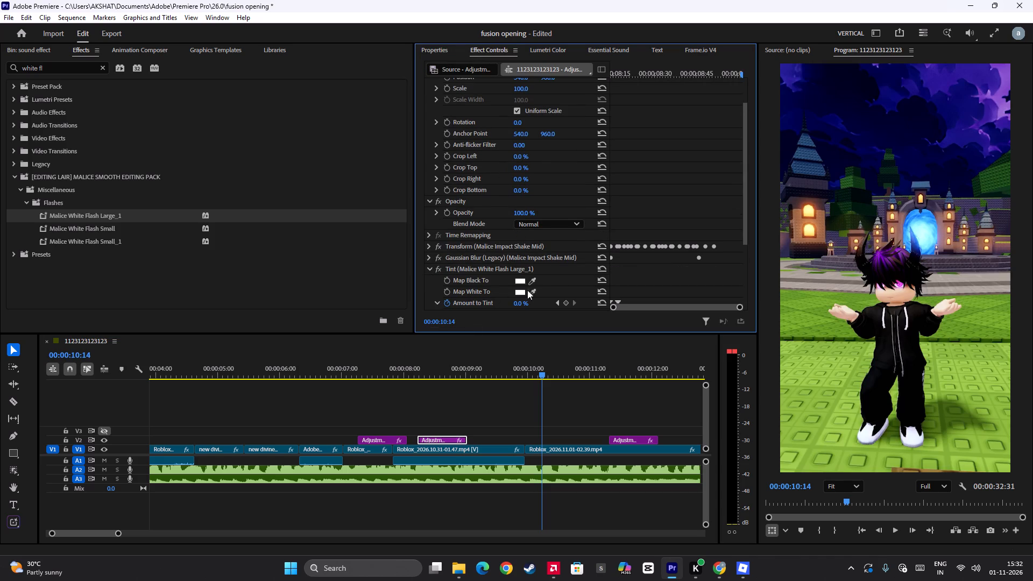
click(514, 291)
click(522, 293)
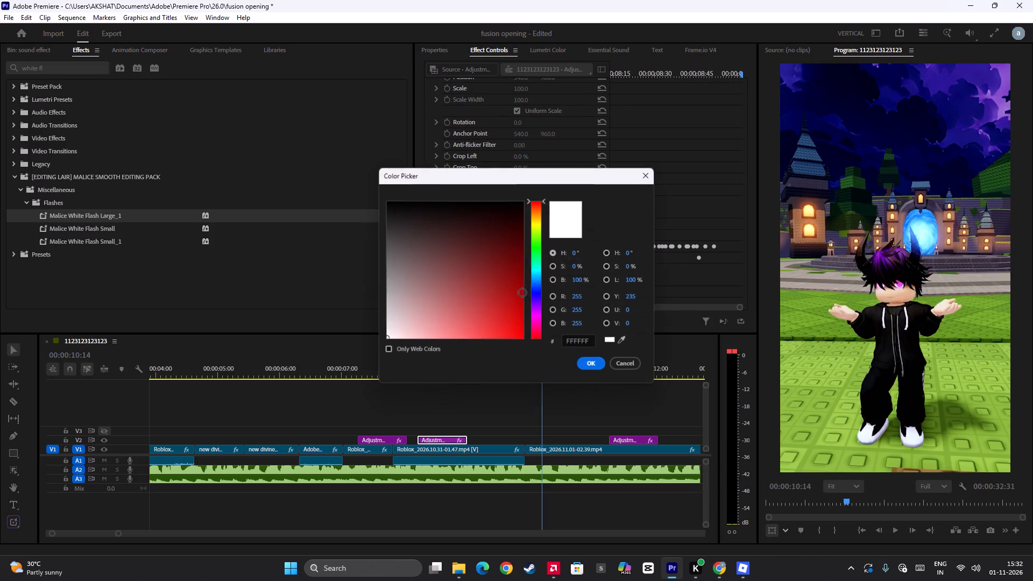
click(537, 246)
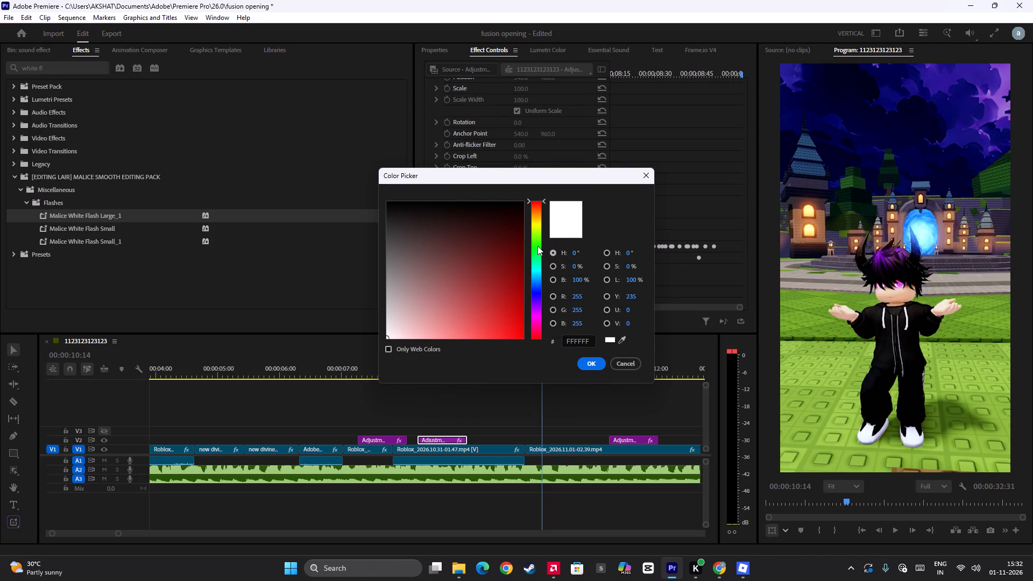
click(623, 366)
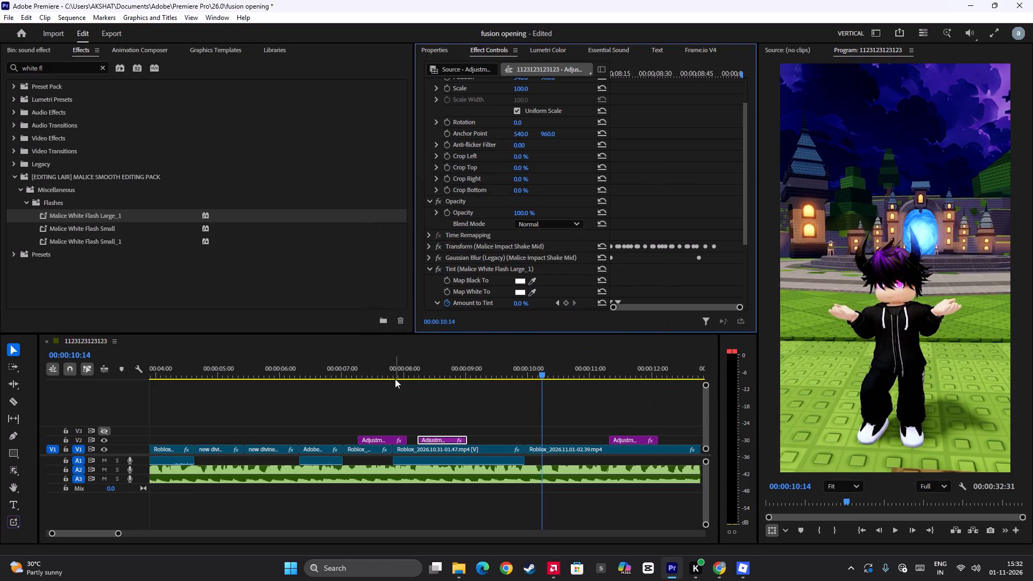
Replay the sections from about 00:00:07:20 and 00:00:02:15 to compare the flashes on their adjustment layers.
click(363, 361)
key(space)
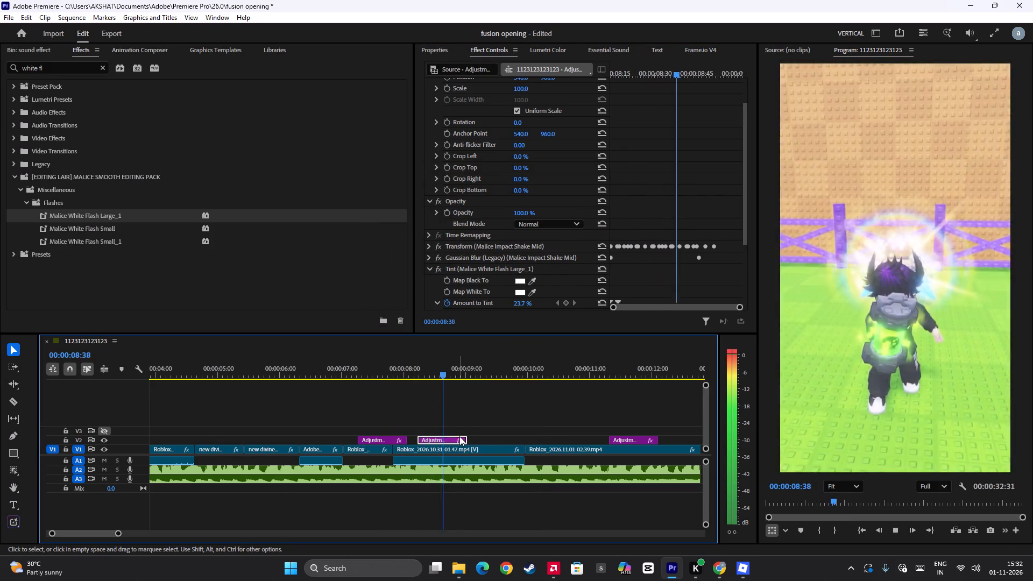
key(space)
key(space)
key(space)
drag(93, 533, 92, 534)
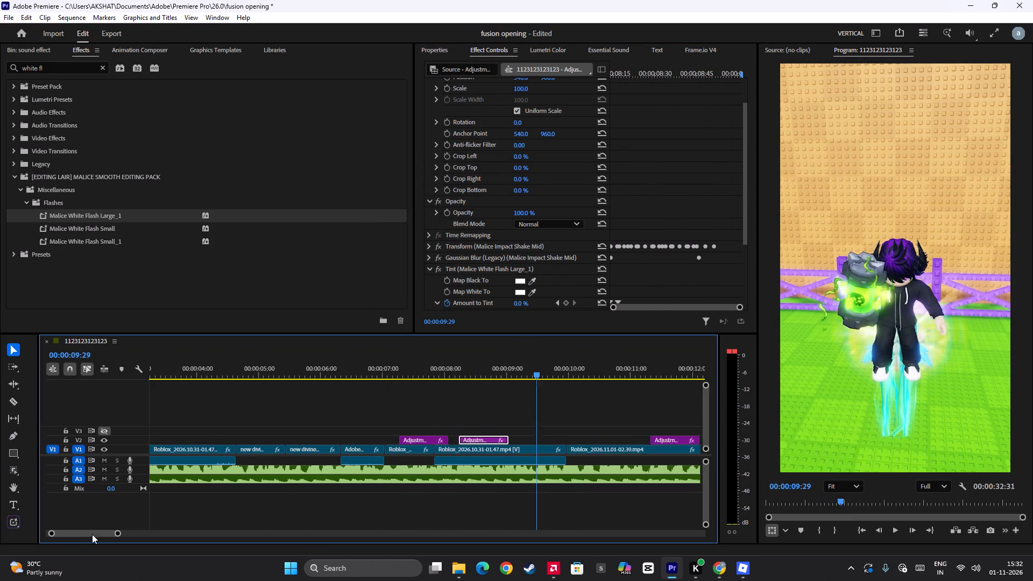
drag(92, 534, 67, 536)
click(289, 371)
key(space)
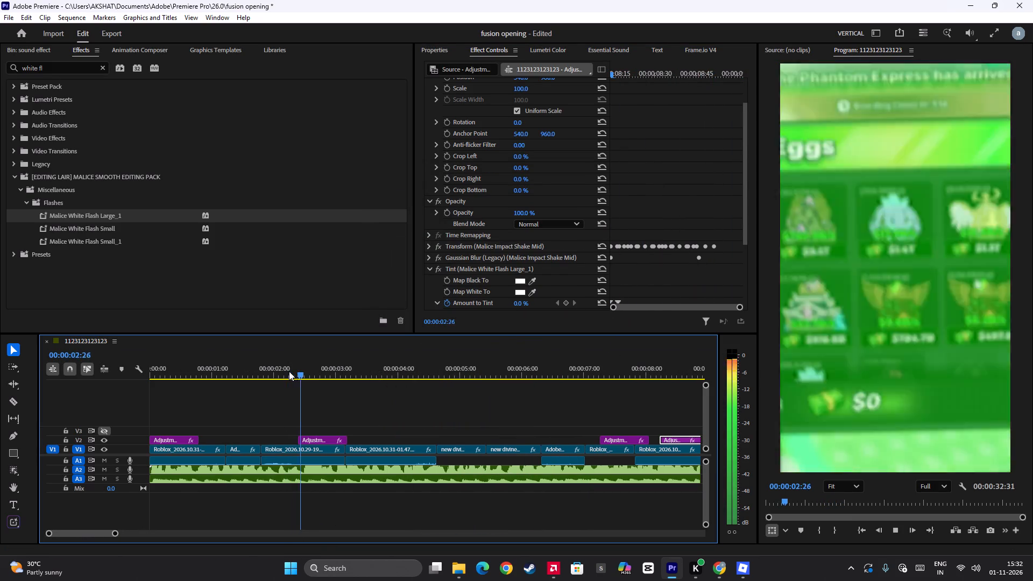
key(space)
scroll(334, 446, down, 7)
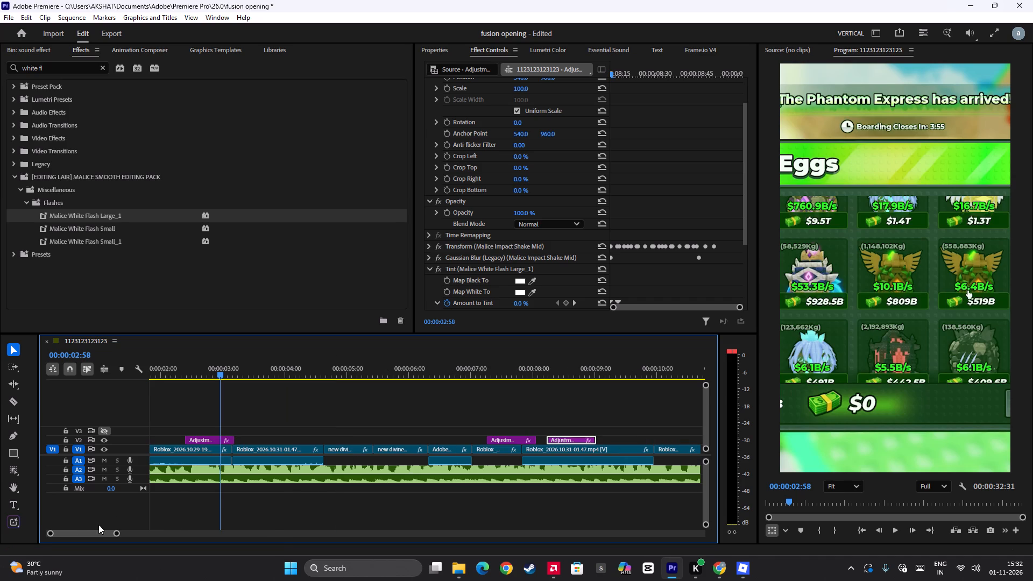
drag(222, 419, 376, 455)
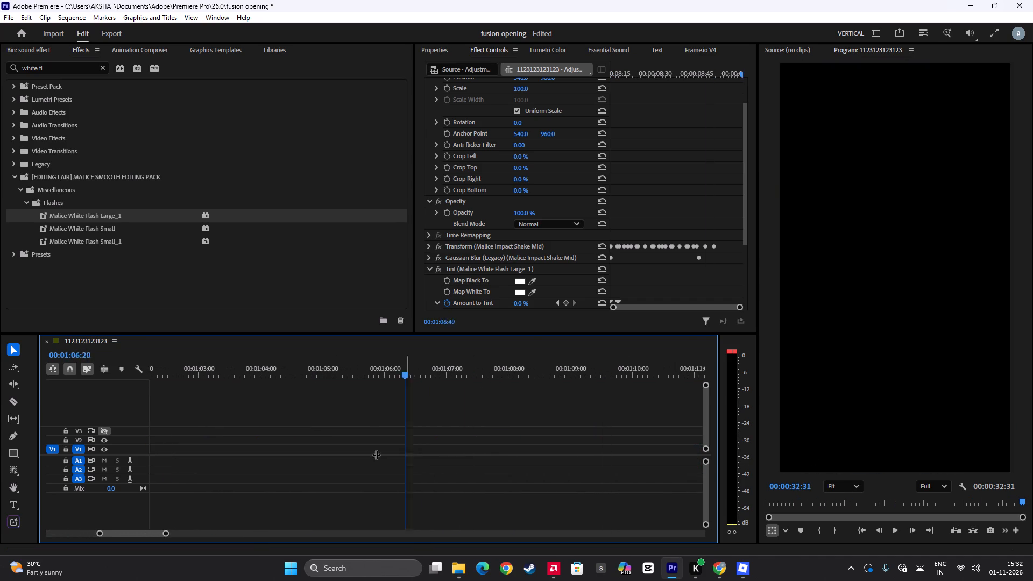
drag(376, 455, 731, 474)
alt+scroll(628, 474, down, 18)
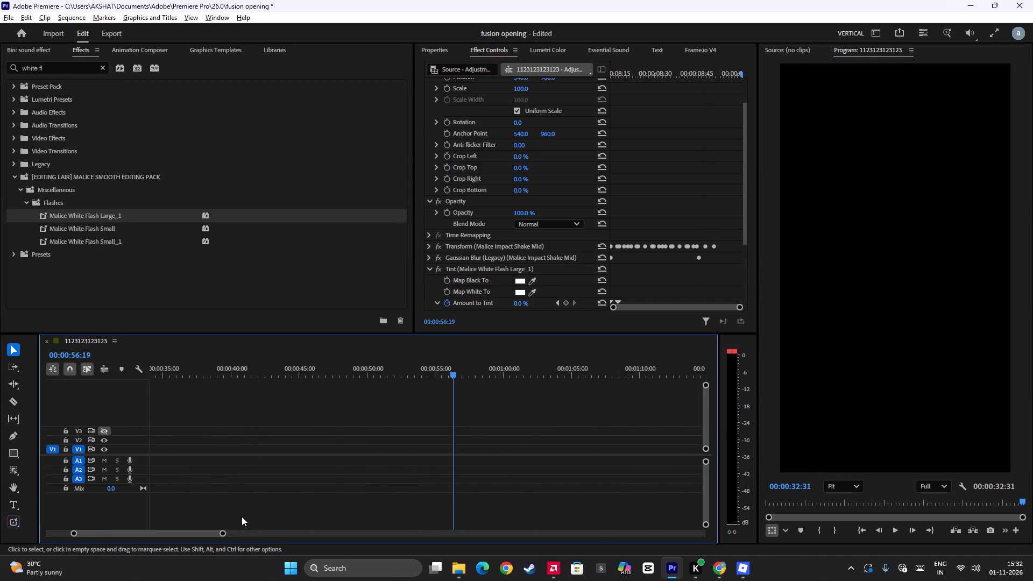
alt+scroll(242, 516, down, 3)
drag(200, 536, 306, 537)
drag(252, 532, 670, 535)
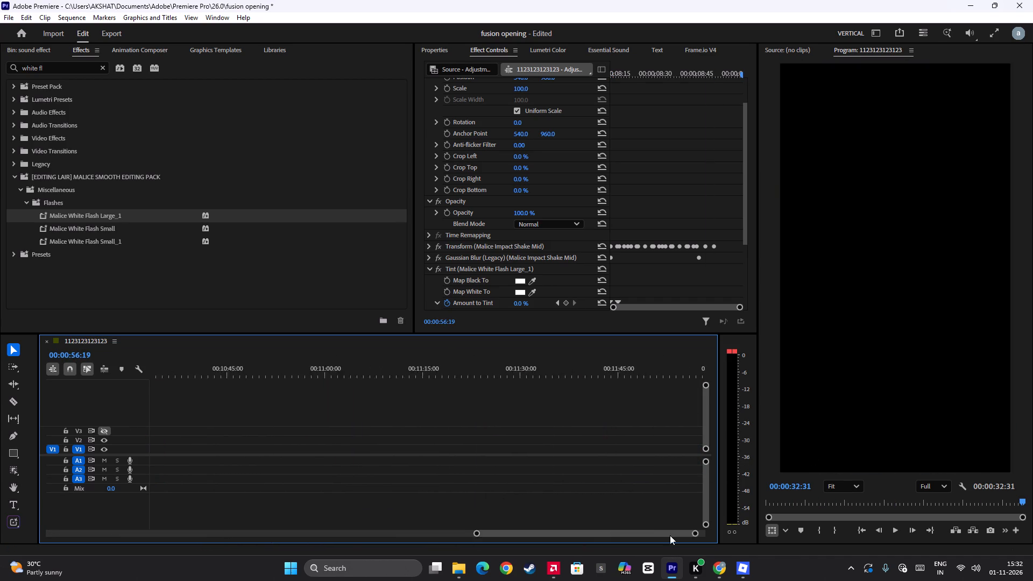
Return to the start of the sequence and briefly play its opening.
drag(670, 535, 3, 527)
key(space)
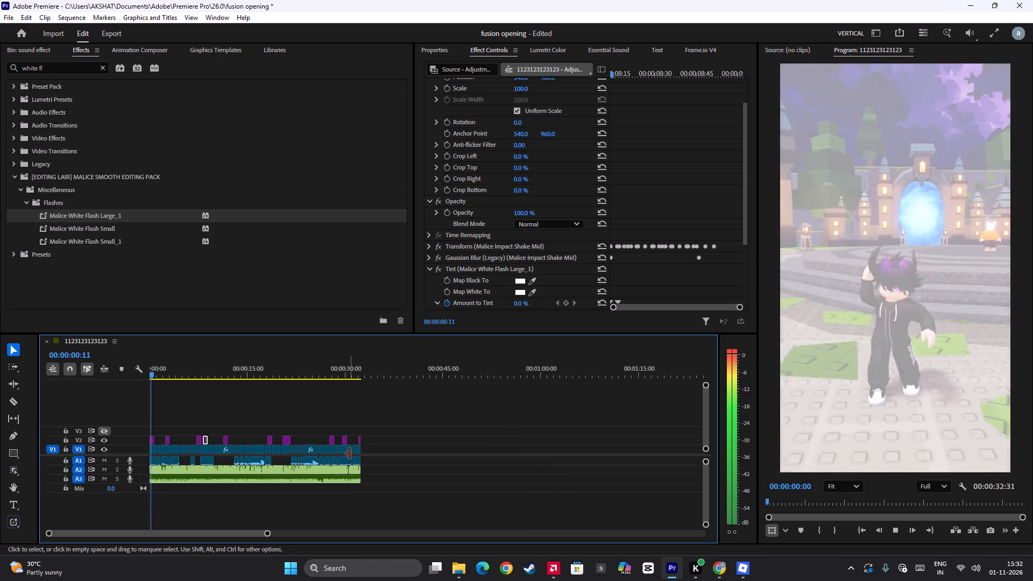
key(space)
Find the Awkward Moment preset and apply it to the V2 adjustment layer starting at about 00:00:20:27.
alt+scroll(363, 411, up, 13)
click(337, 370)
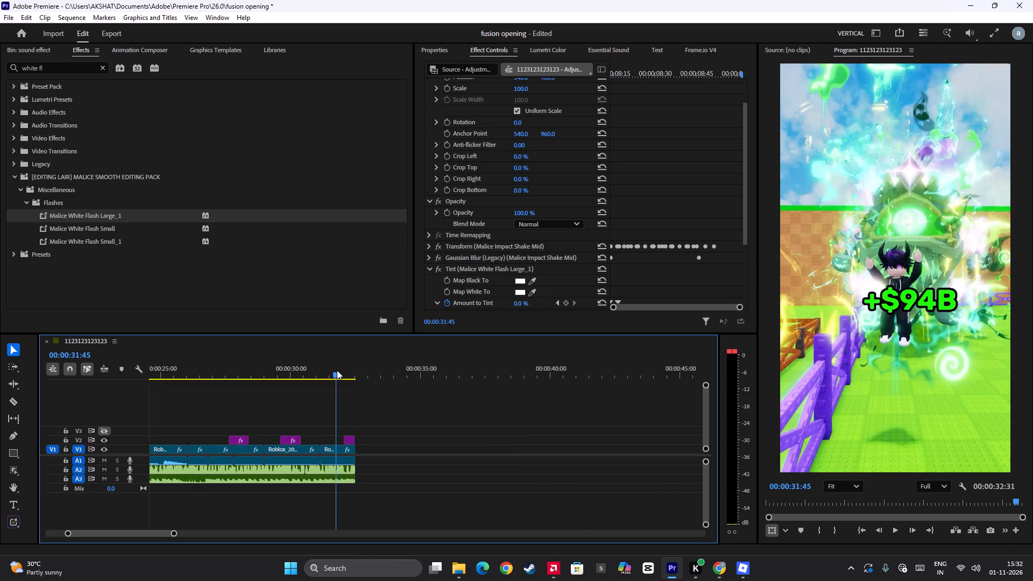
drag(71, 68, 0, 95)
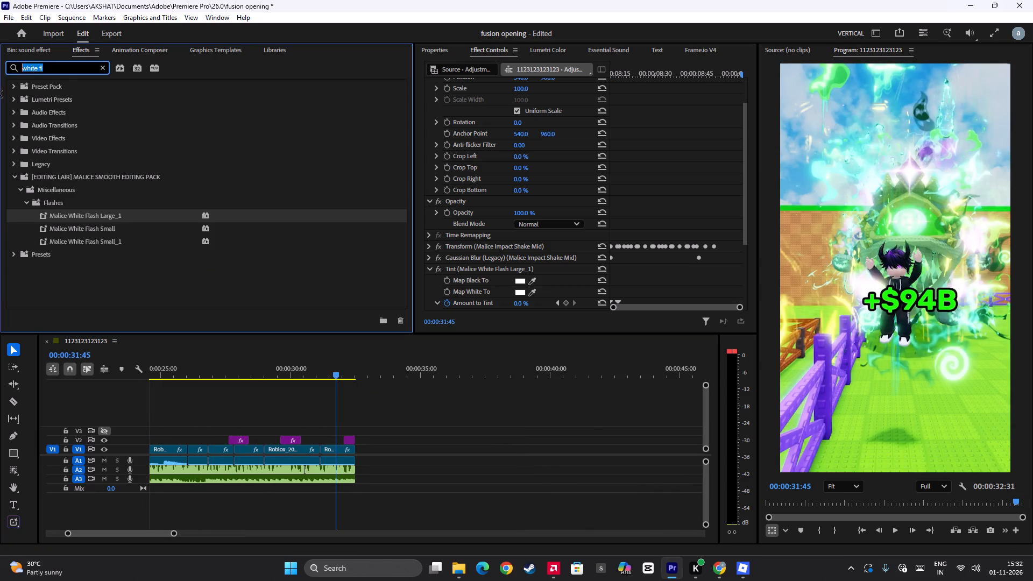
drag(0, 95, 17, 89)
text(awk)
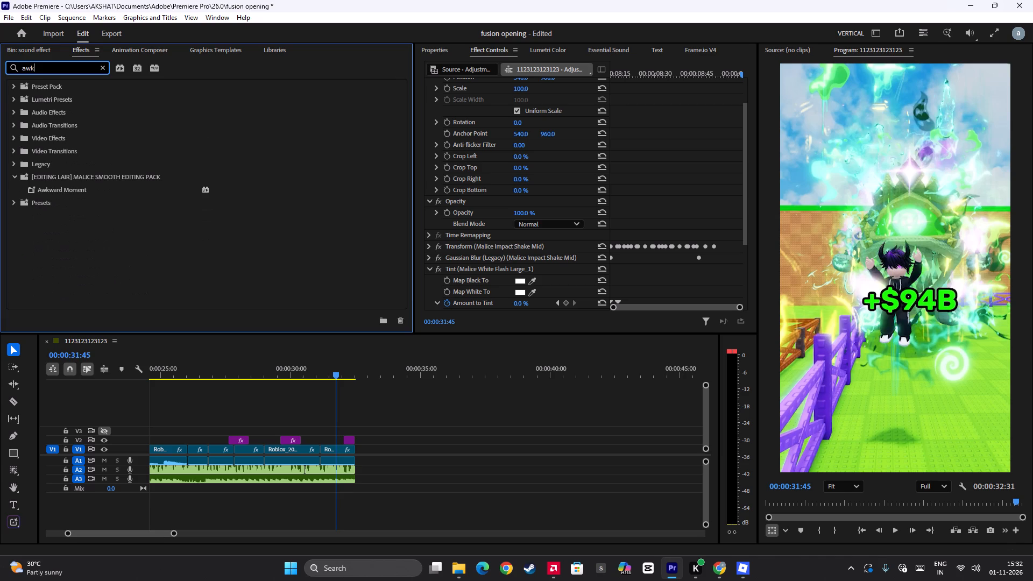
click(67, 193)
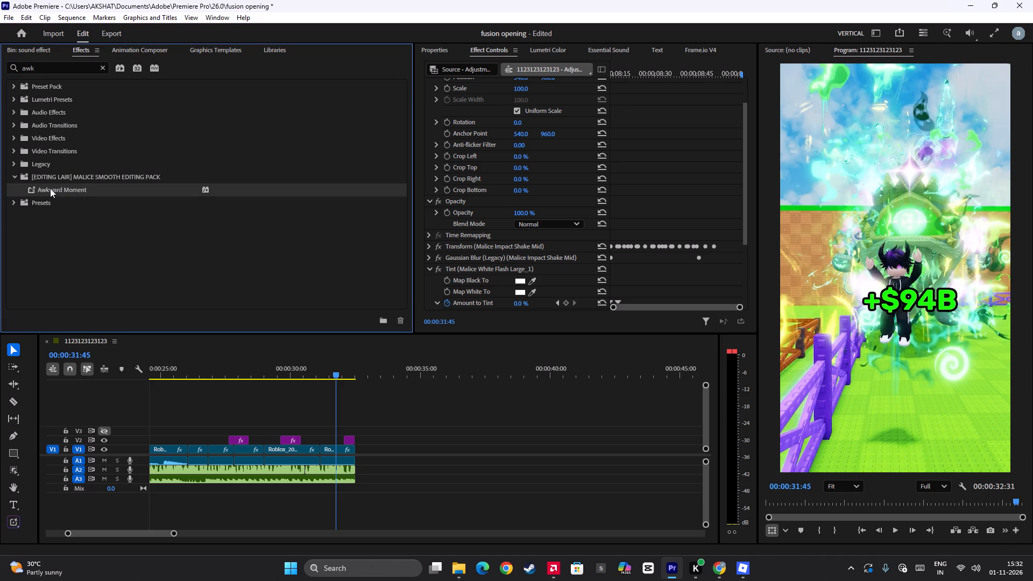
scroll(303, 439, up, 18)
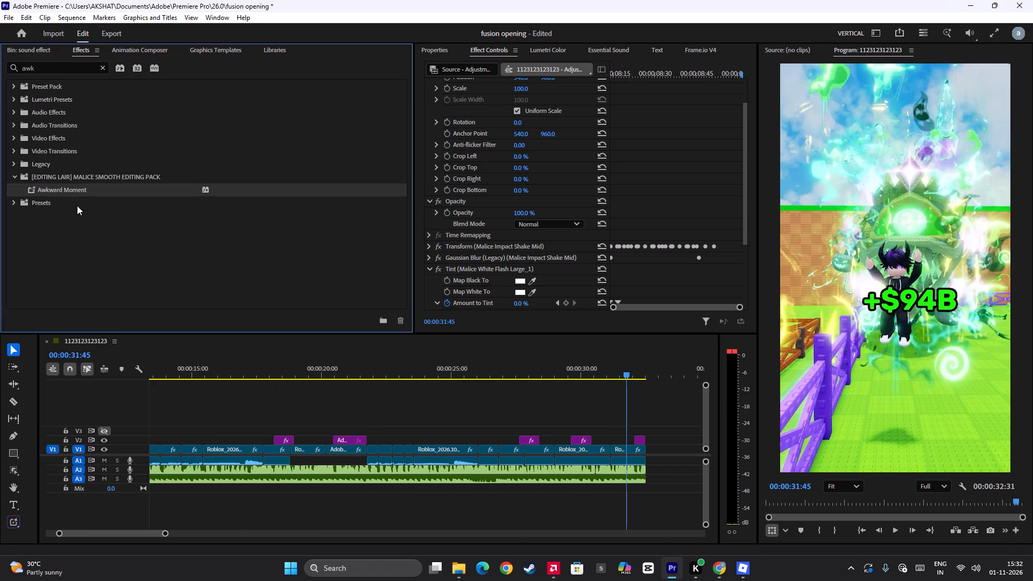
drag(63, 186, 351, 438)
Play from about 00:00:20:07 into the adjustment layer at 00:00:20:27 to check the Awkward Moment effect.
click(326, 372)
key(space)
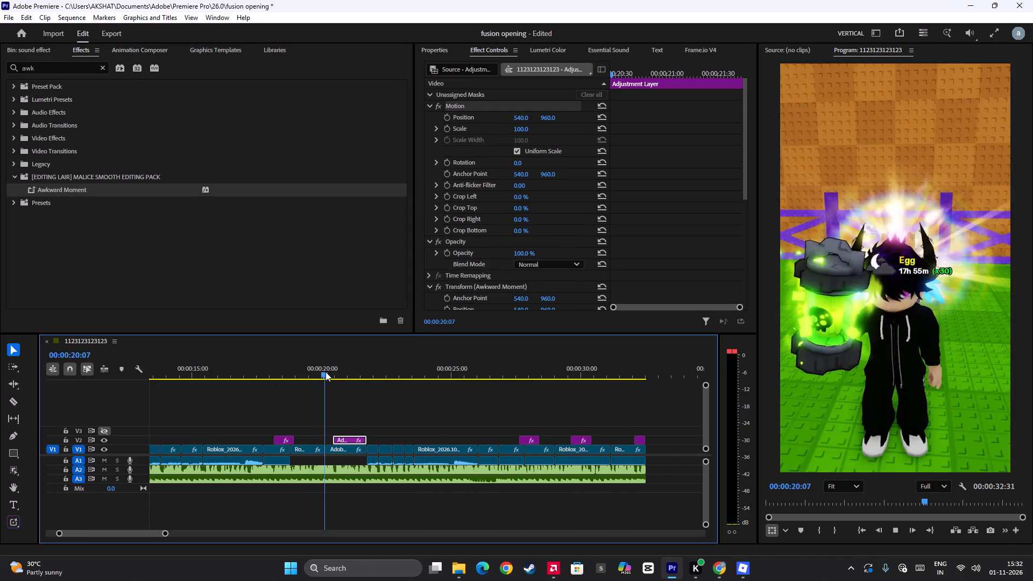
key(space)
drag(341, 415, 334, 431)
Place the anime-shine sound effect from the sound effect bin on a new A4 audio track at the sequence start.
click(21, 48)
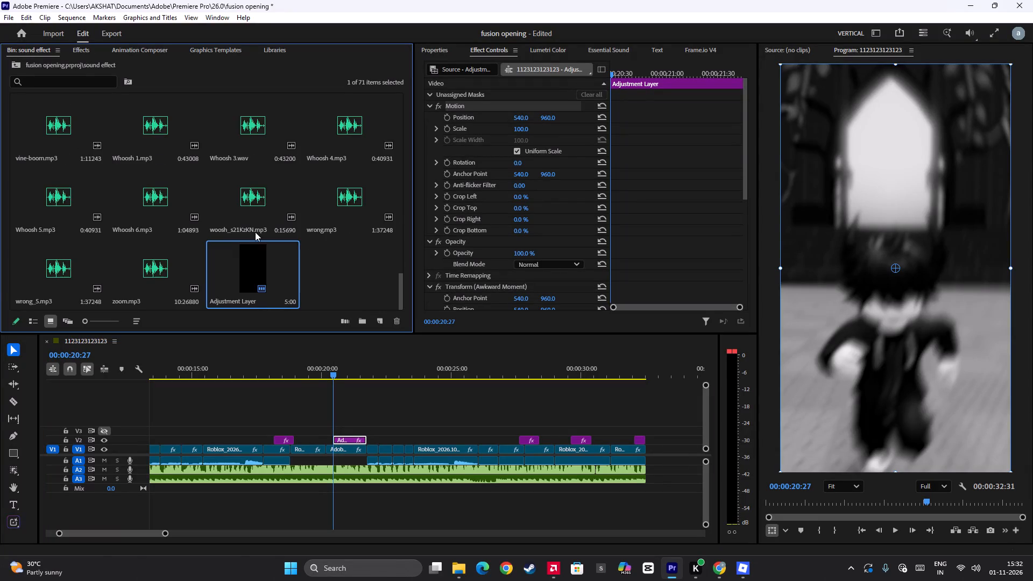
scroll(255, 232, up, 13)
drag(334, 408, 0, 400)
alt+scroll(235, 447, up, 9)
alt+scroll(244, 428, up, 16)
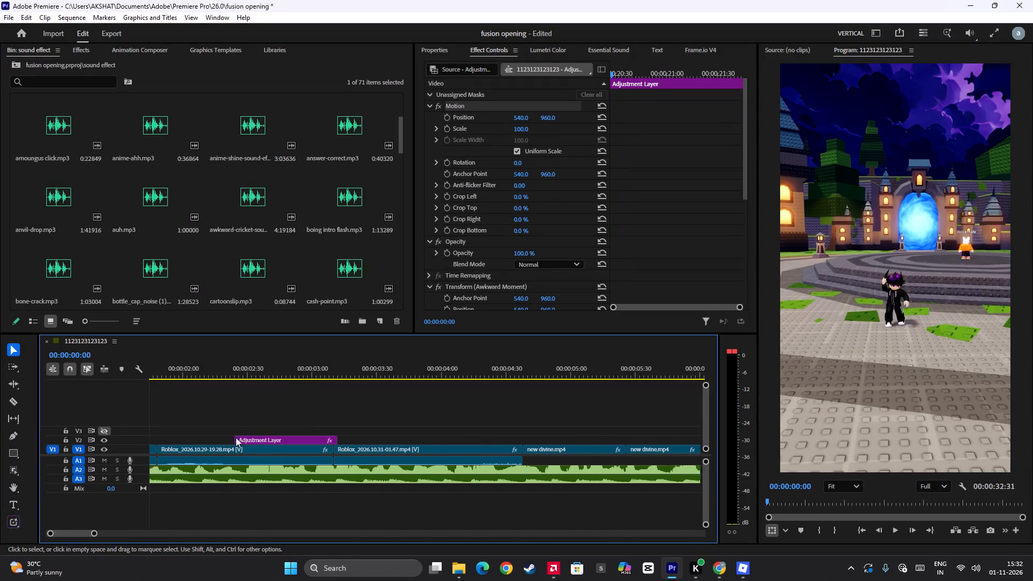
alt+scroll(236, 437, up, 20)
alt+scroll(236, 437, up, 2)
scroll(214, 394, down, 1)
scroll(207, 405, up, 8)
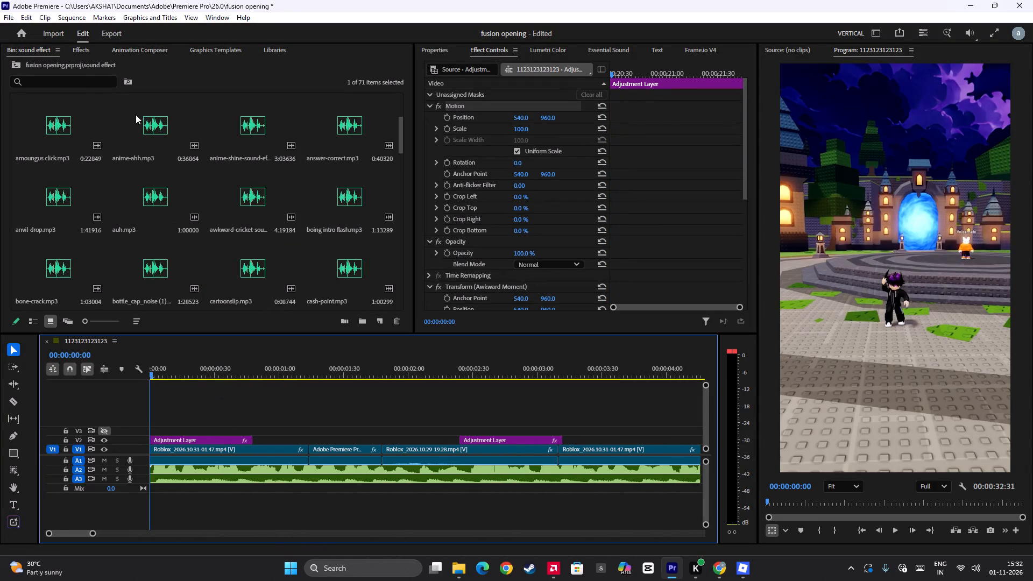
scroll(119, 209, up, 11)
scroll(219, 220, down, 1)
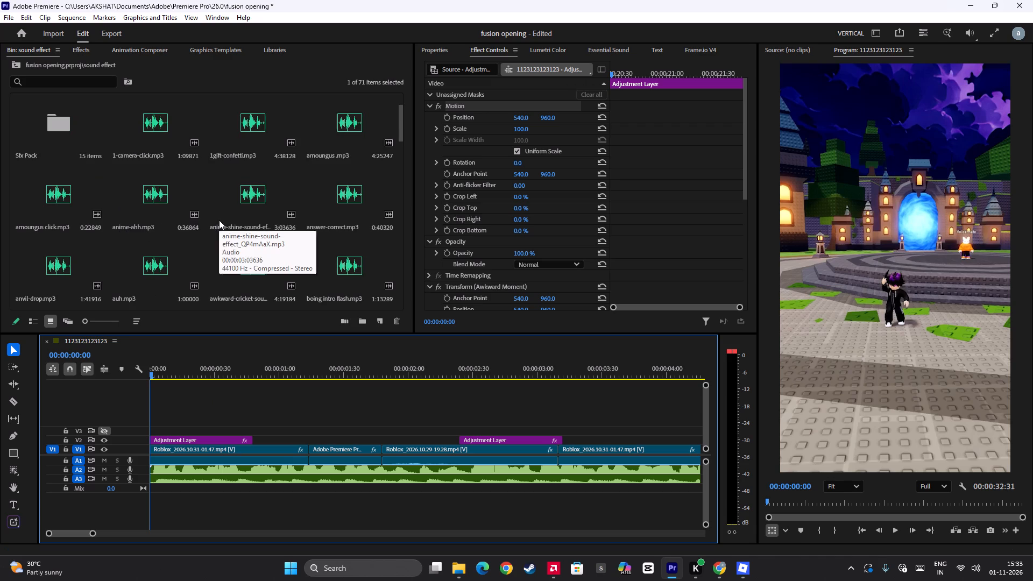
drag(227, 196, 158, 493)
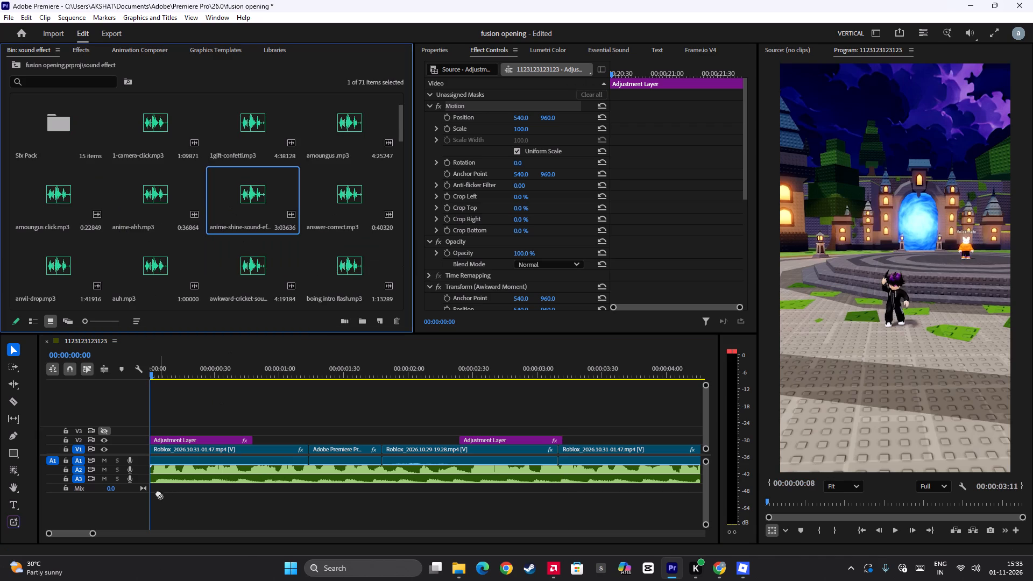
drag(158, 493, 151, 496)
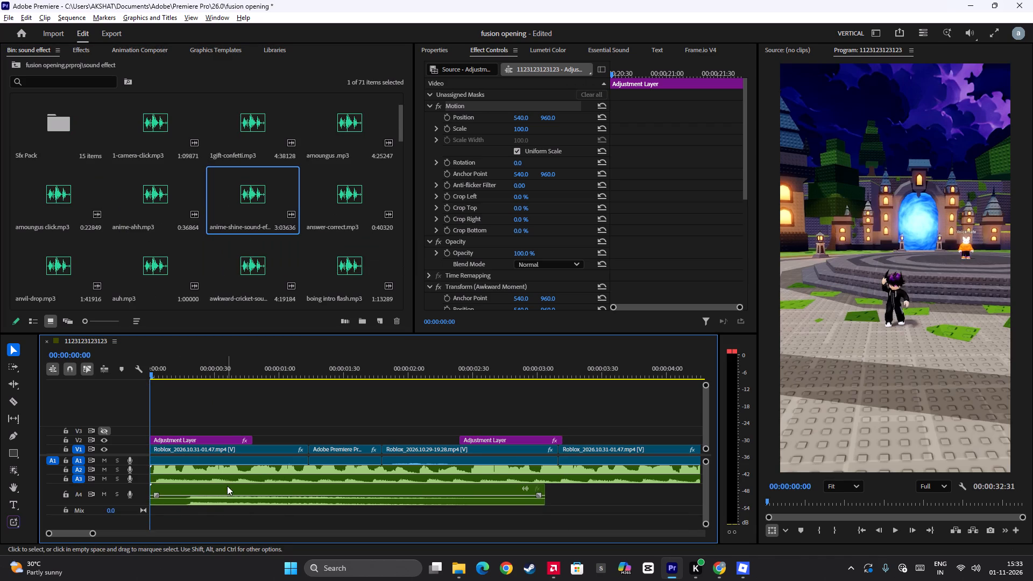
Cut the A4 shine sound at 00:00:00:17, delete the part before it, and move the remainder to the sequence start.
alt+scroll(227, 486, up, 4)
drag(168, 377, 170, 371)
drag(172, 419, 171, 423)
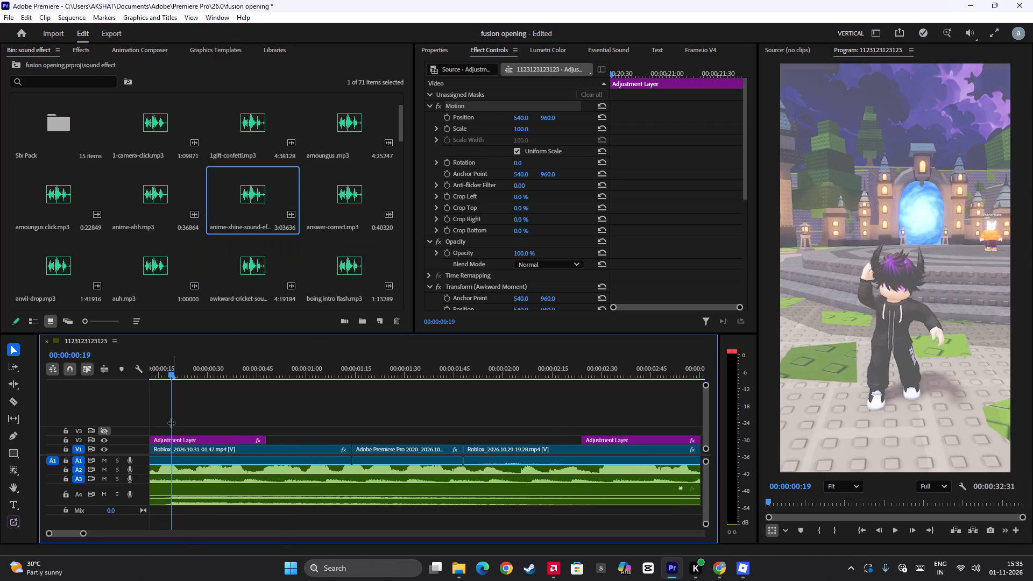
drag(171, 423, 167, 441)
click(177, 500)
key(ctrl+b)
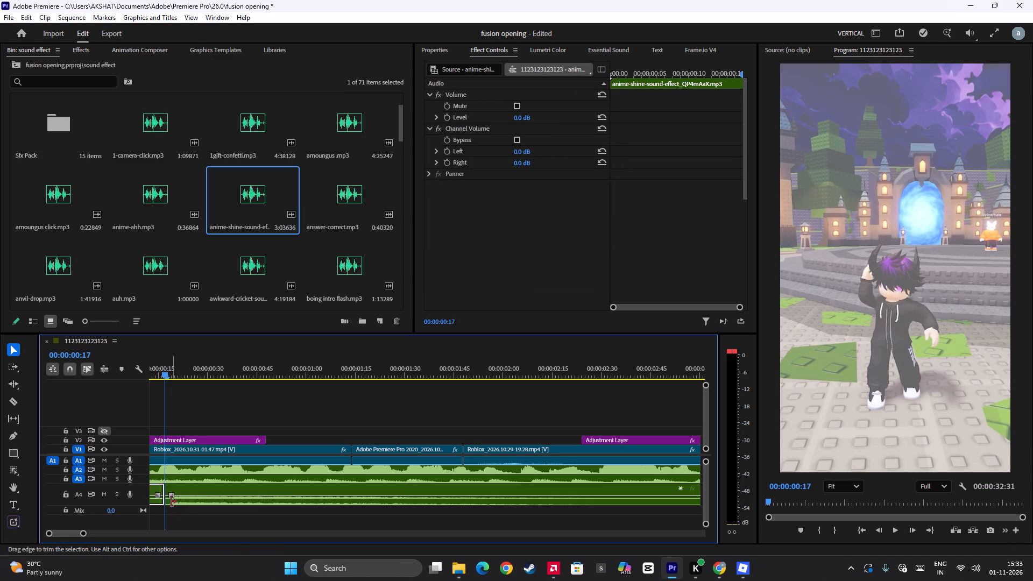
key(BackSpace)
drag(206, 490, 135, 495)
drag(218, 492, 158, 489)
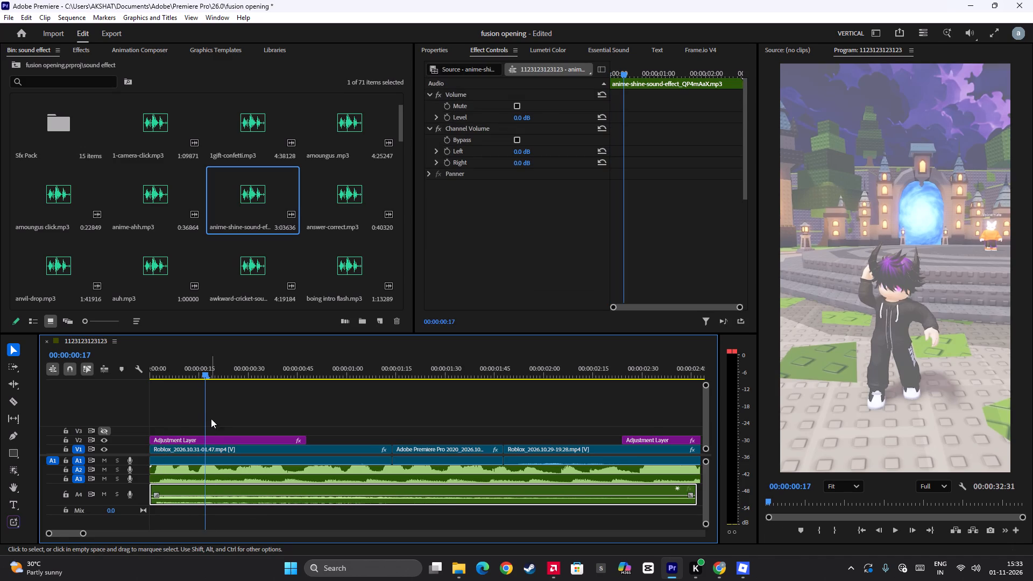
Play the opening from 00:00:00:00 to check the shine sound's timing.
drag(203, 424, 133, 430)
key(space)
key(space)
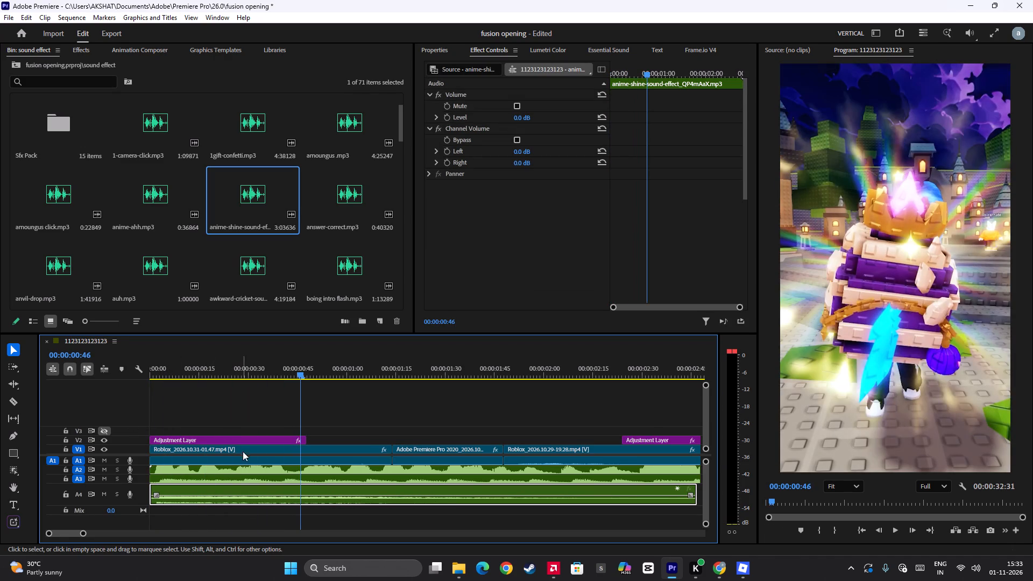
Set the volume of both audio clips on track A2 to 0 dB.
alt+scroll(296, 474, down, 13)
alt+scroll(442, 485, down, 5)
alt+scroll(528, 476, down, 5)
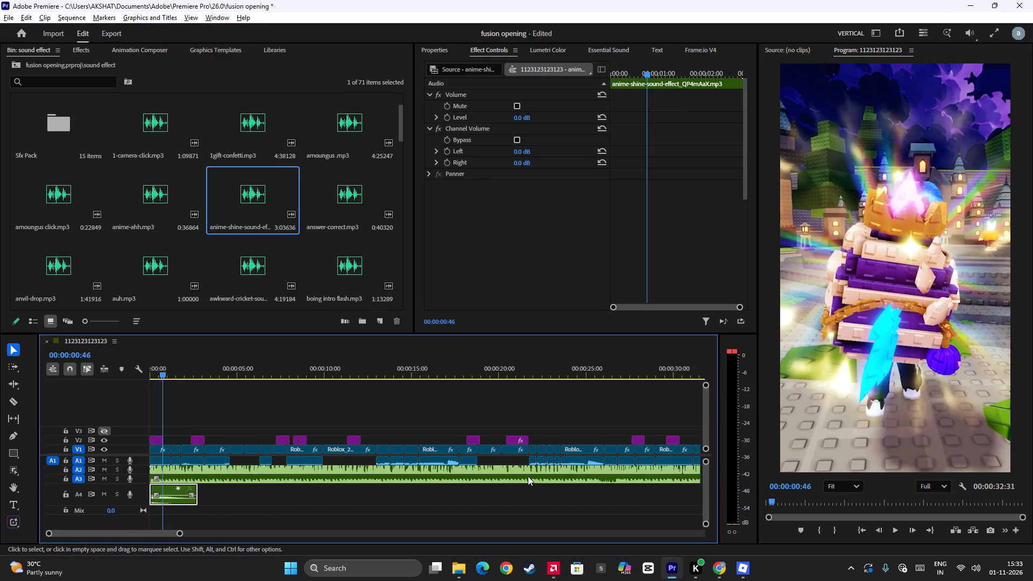
alt+scroll(534, 473, down, 5)
click(454, 466)
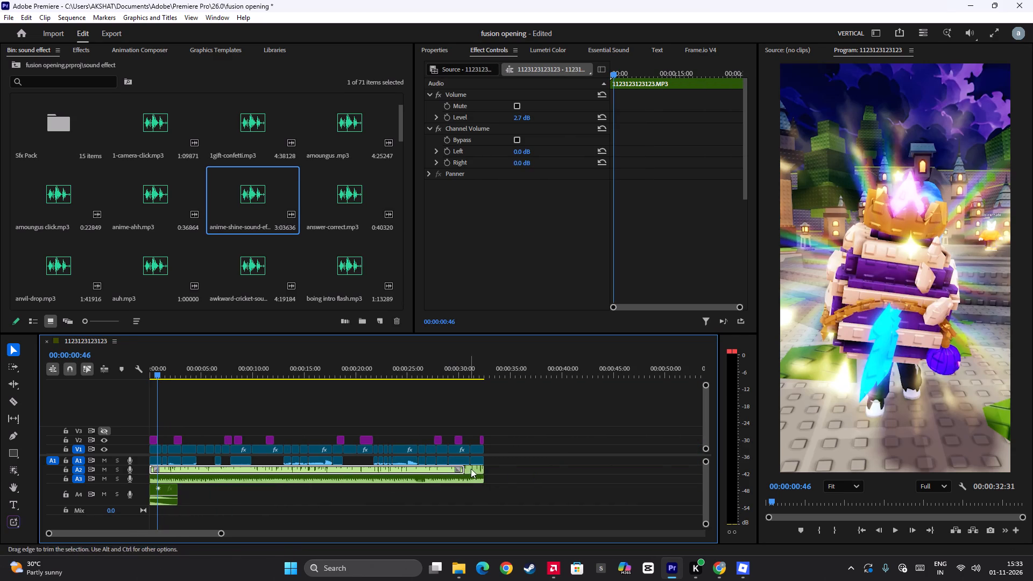
shift+click(474, 471)
click(436, 48)
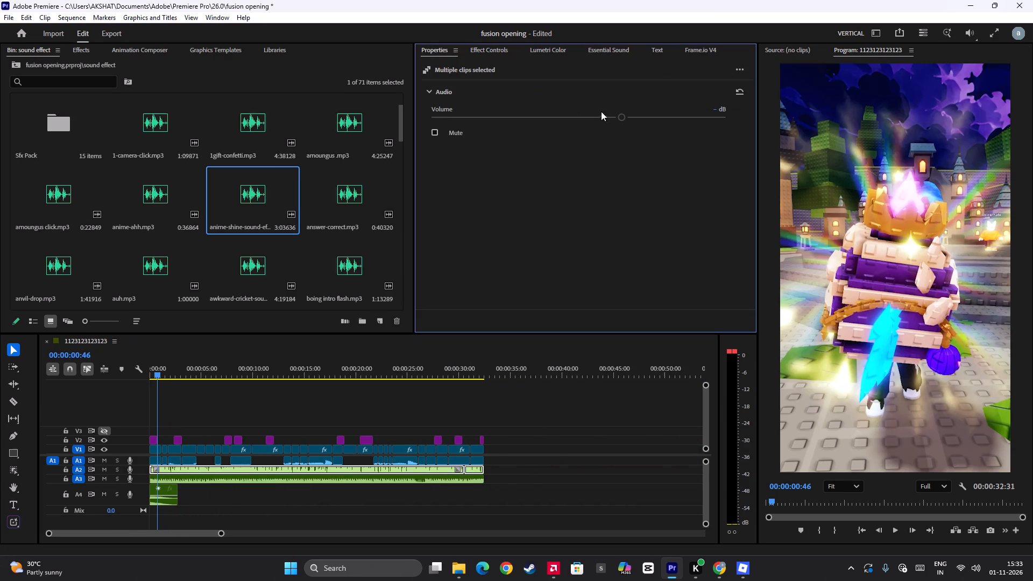
click(716, 112)
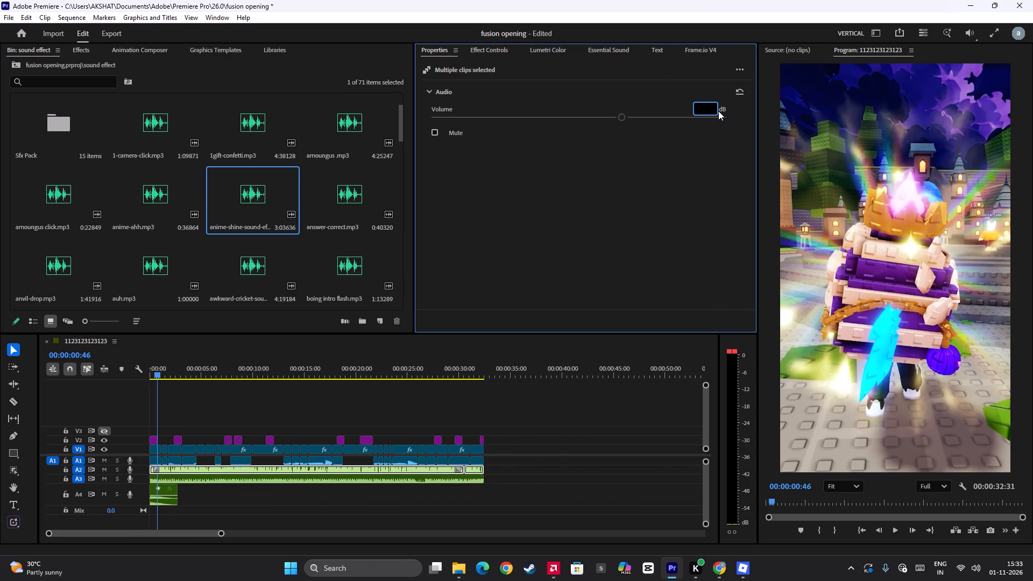
key(0)
key(minus)
key(BackSpace)
click(408, 406)
Replay the opening from the sequence start to check the audio balance.
click(406, 352)
click(400, 373)
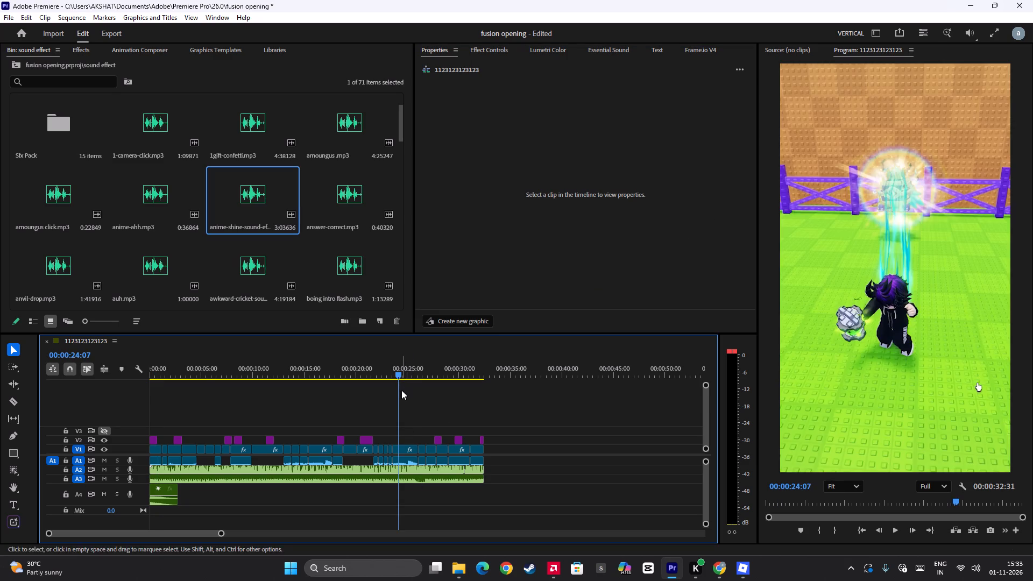
drag(399, 399, 118, 431)
alt+scroll(229, 416, up, 8)
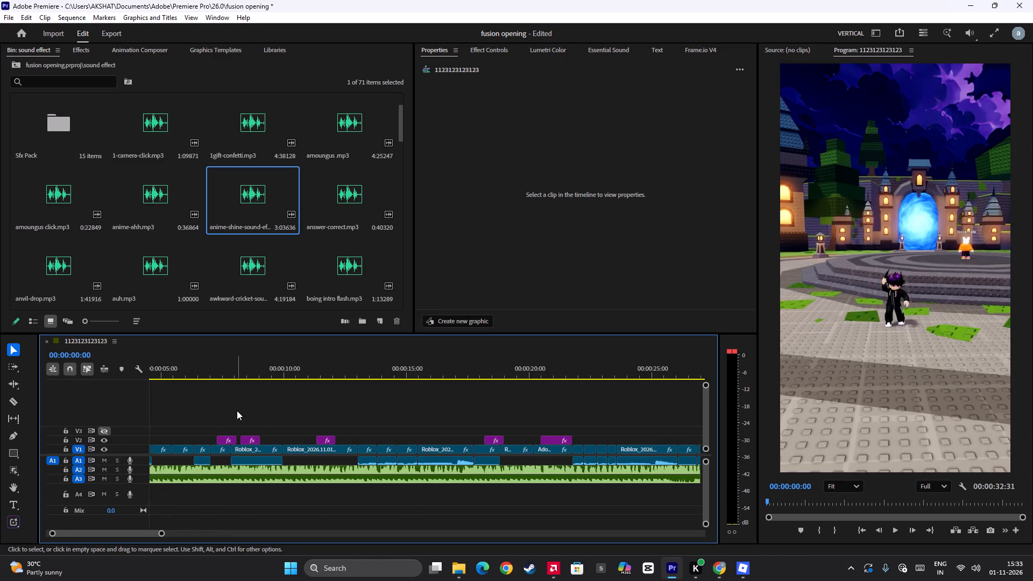
key(space)
scroll(237, 410, up, 9)
key(space)
alt+scroll(194, 422, up, 6)
drag(172, 427, 103, 428)
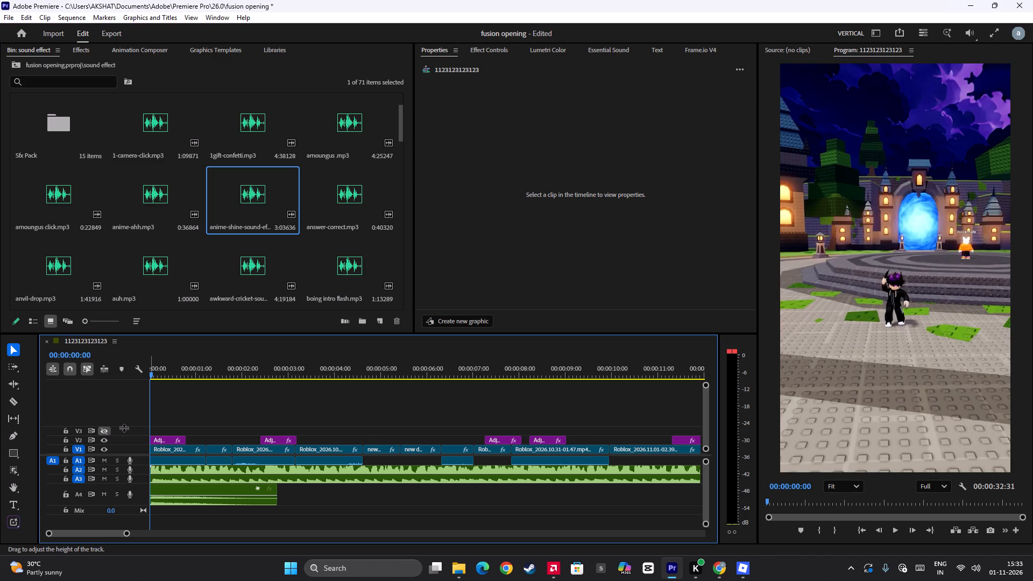
key(space)
key(space)
Cut the first V2 adjustment layer at 00:00:00:04, delete the part before it, and move the remainder to the sequence start.
alt+scroll(164, 427, up, 8)
scroll(173, 429, up, 8)
drag(161, 424, 155, 432)
right_click(165, 427)
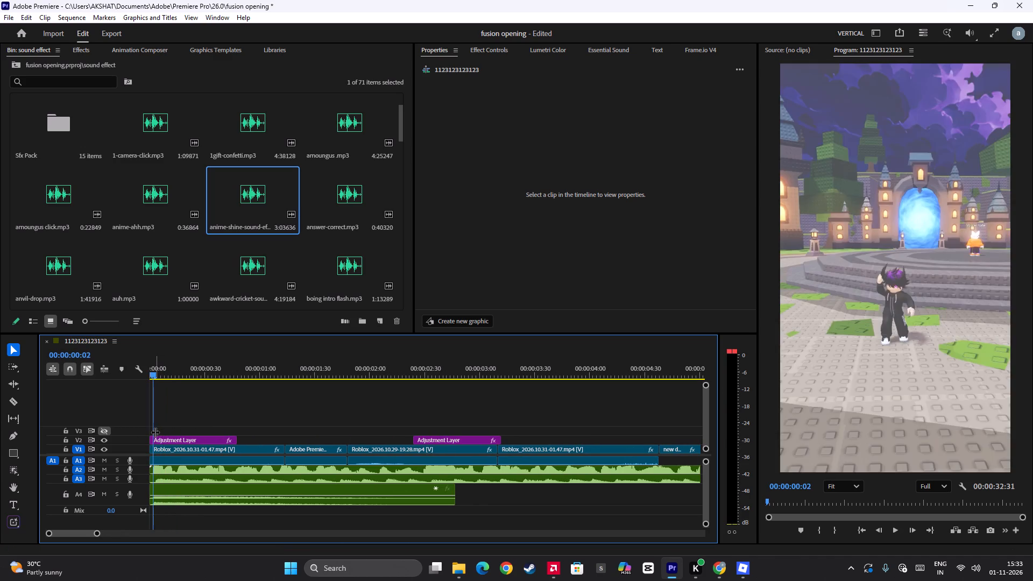
drag(155, 432, 157, 434)
click(160, 440)
key(ctrl+b)
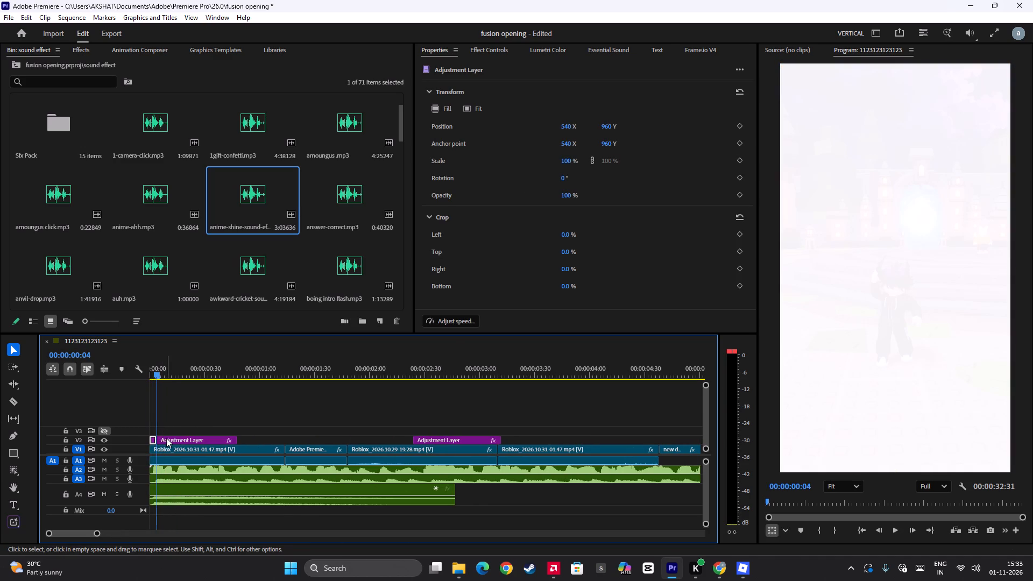
key(BackSpace)
drag(171, 439, 144, 440)
drag(157, 421, 144, 424)
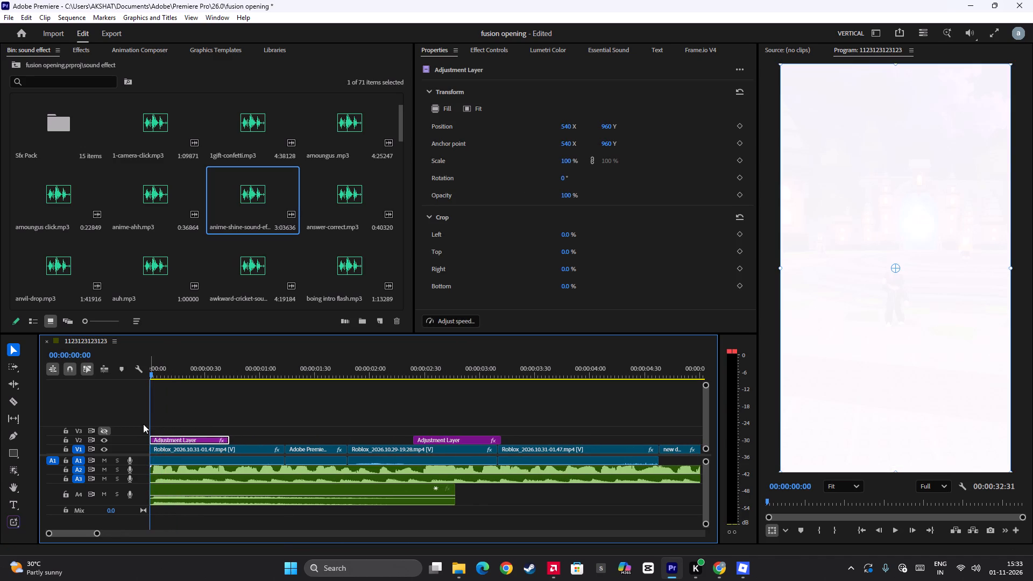
Replay the opening from 00:00:00:00 to about 00:00:00:58 several times to check the flash and shine sound together.
key(space)
key(space)
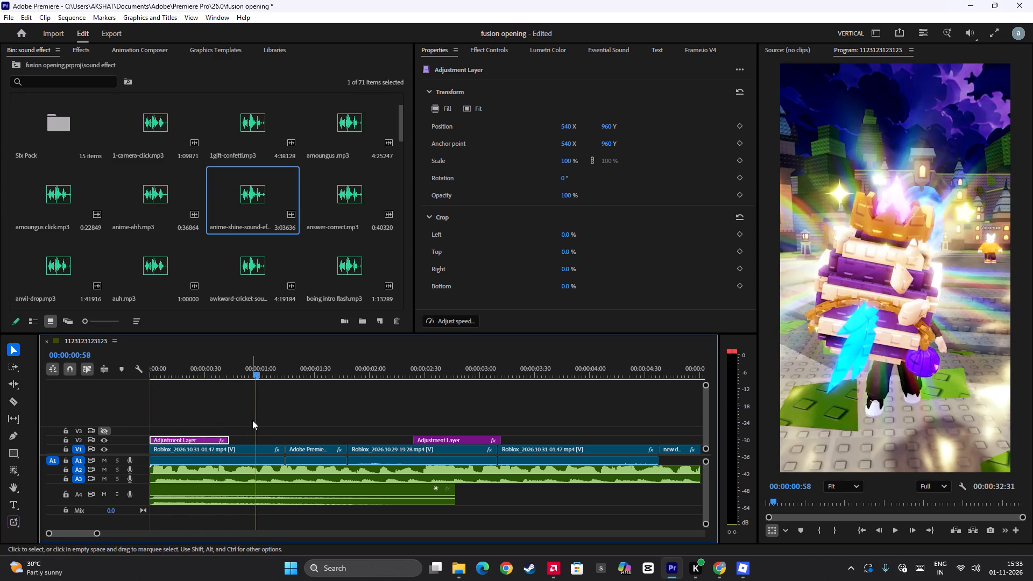
drag(253, 421, 107, 422)
key(space)
key(space)
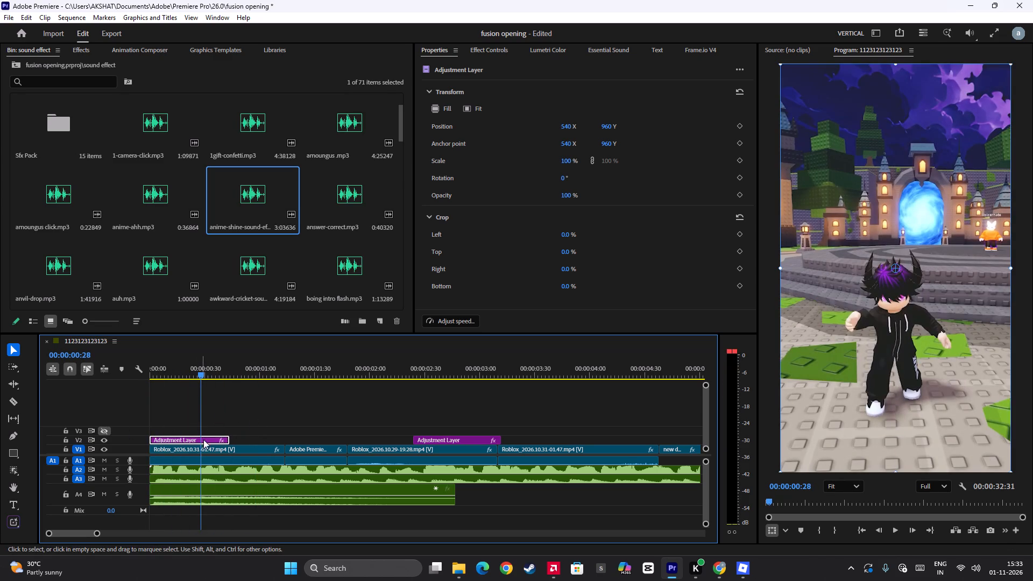
key(space)
key(space)
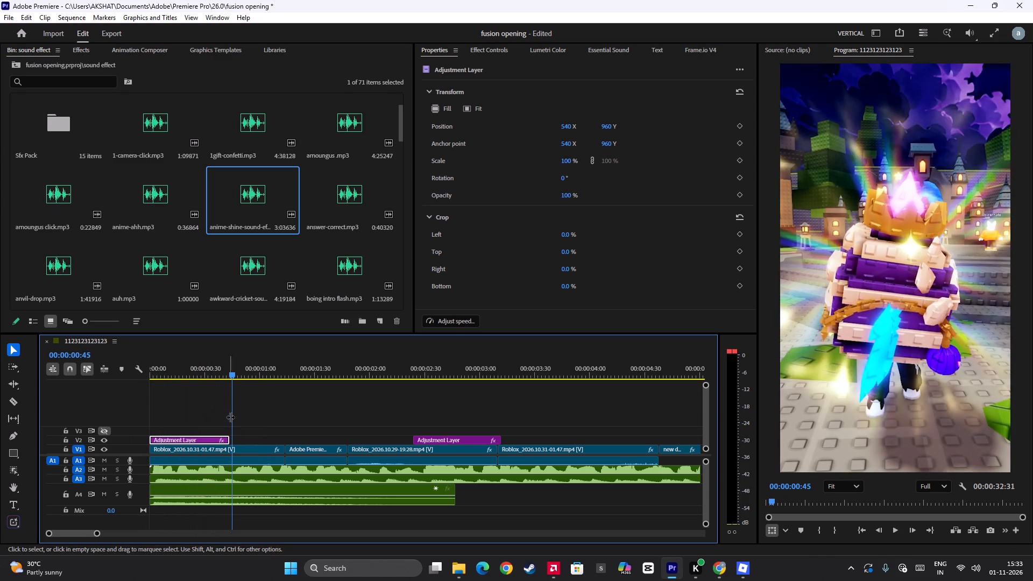
drag(233, 416, 75, 413)
key(space)
key(space)
key(space)
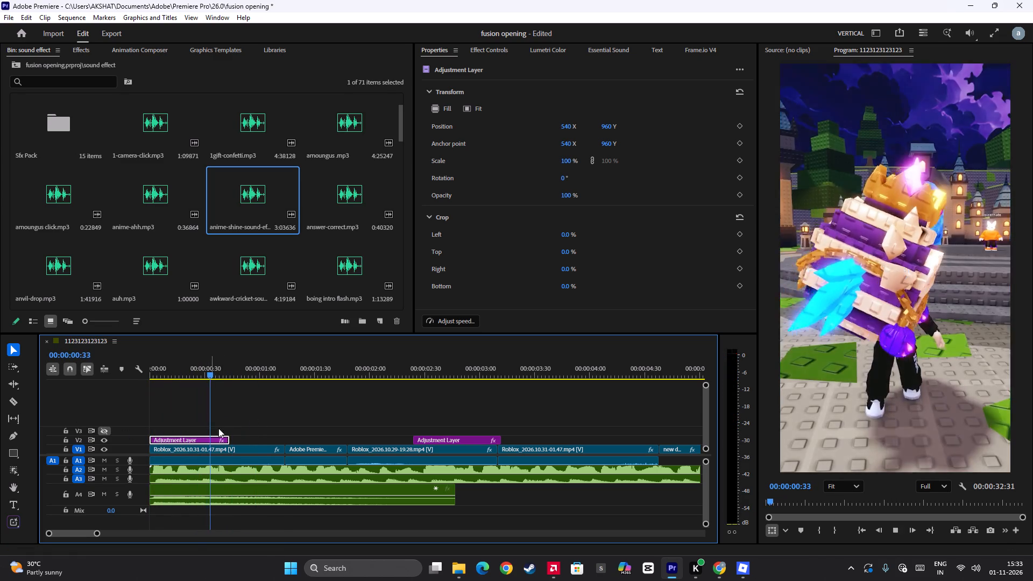
key(space)
On the first V1 clip, keyframe Scale at its existing value at 00:00:00:48, and increase it to above 240 at 00:00:00:54.
click(252, 451)
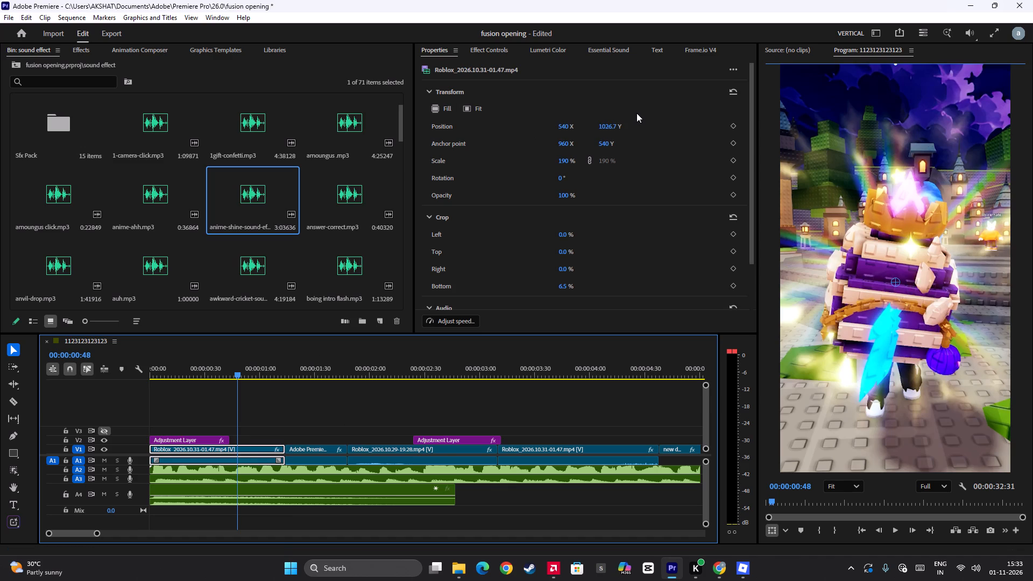
click(487, 55)
click(449, 126)
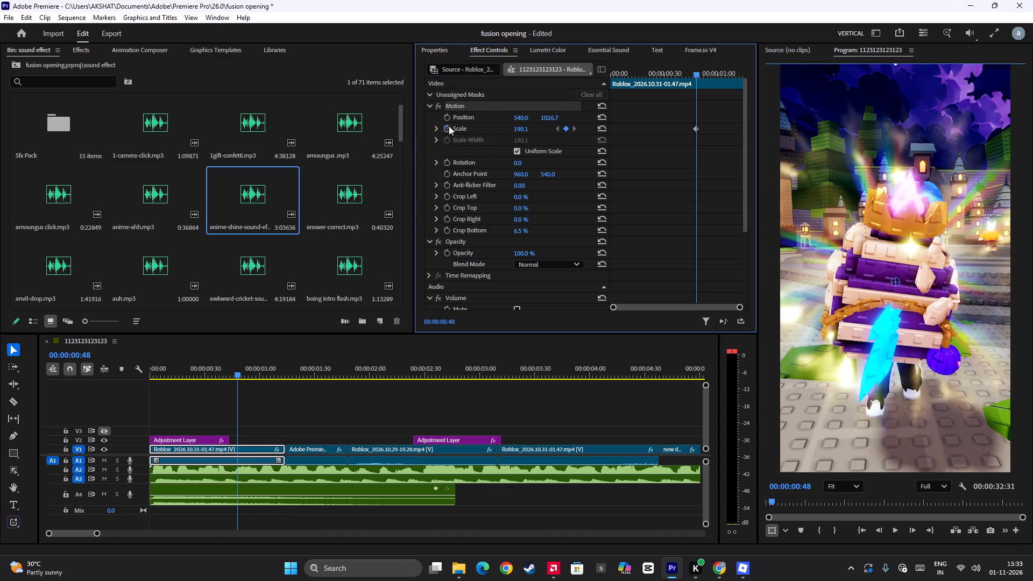
key(Right)
key(Right)
key(Right)
key(Right)
key(Right)
key(Right)
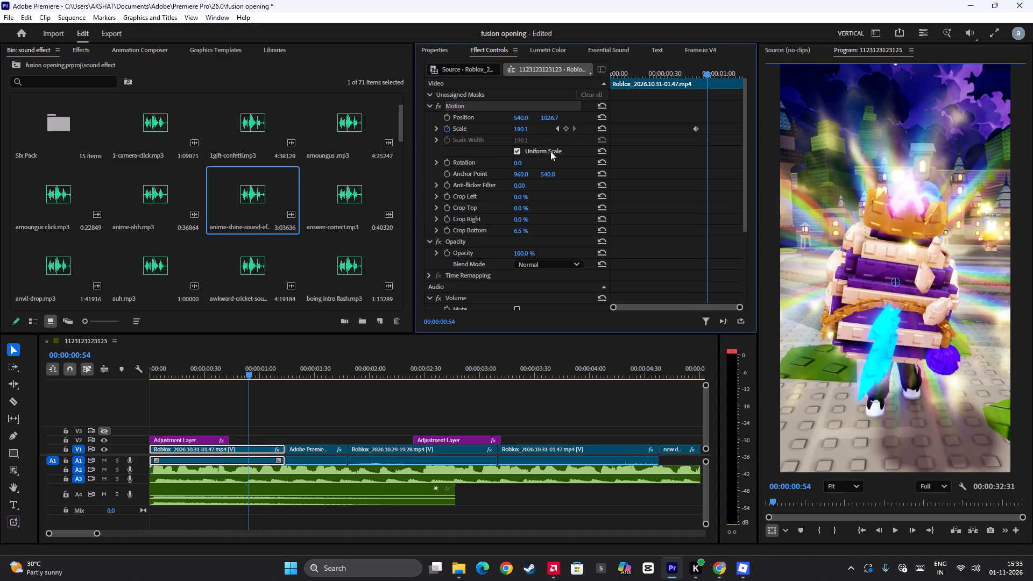
drag(528, 130, 527, 69)
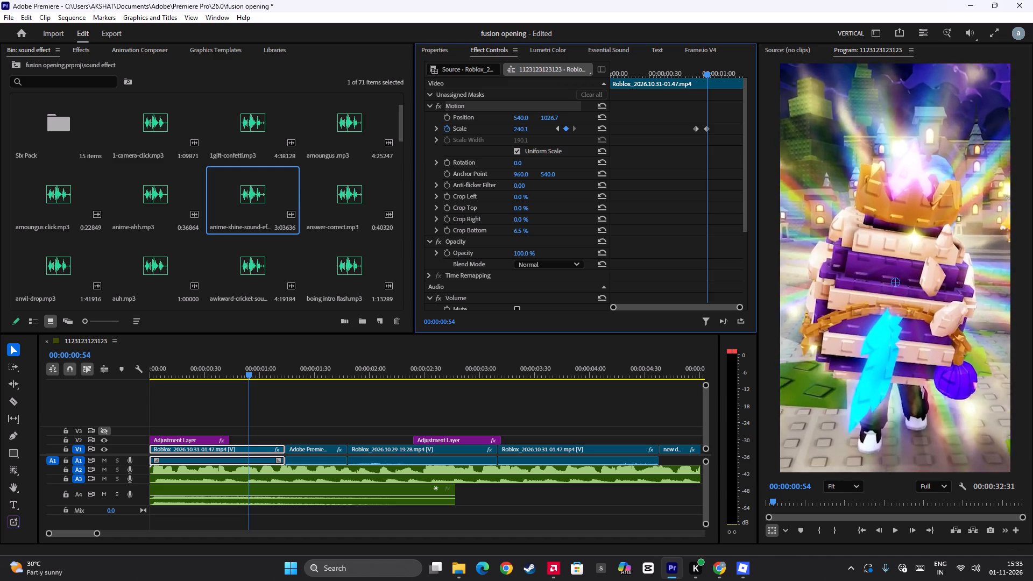
drag(527, 69, 527, 56)
Place cartoonslip.mp3 on a new audio track below A4, starting at the first scale keyframe at 00:00:00:48.
click(556, 128)
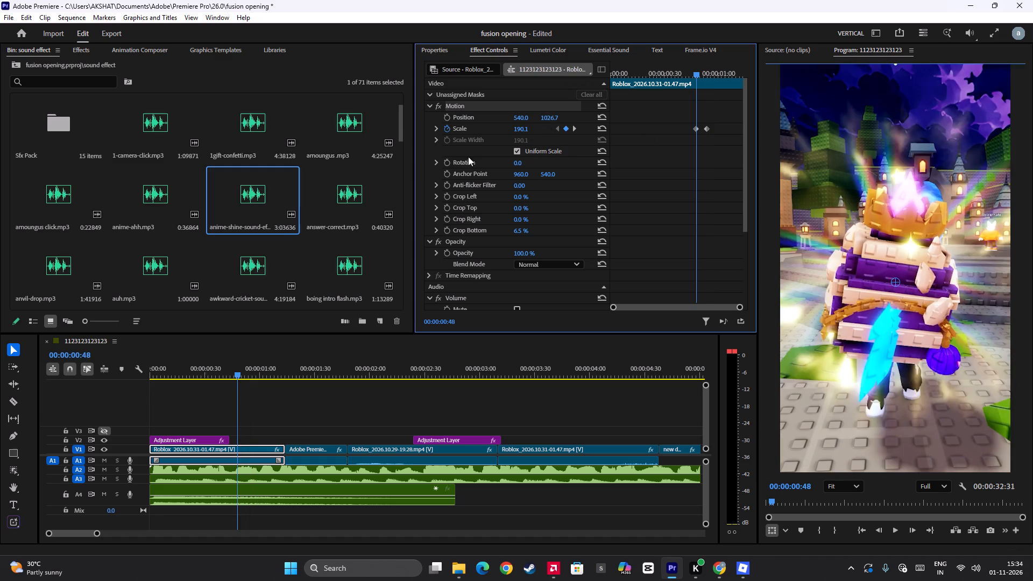
scroll(287, 227, down, 2)
drag(244, 200, 245, 514)
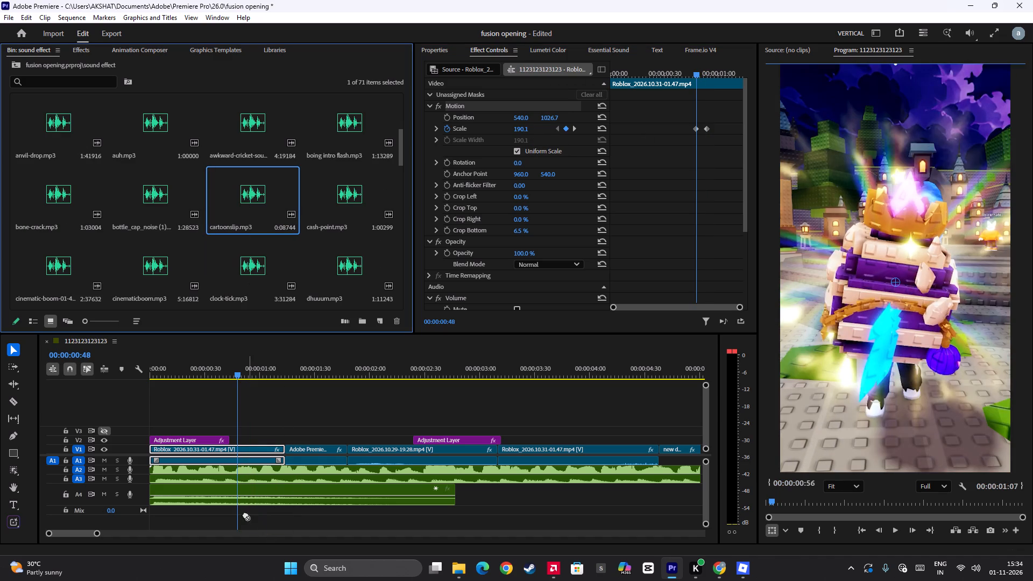
drag(245, 514, 242, 516)
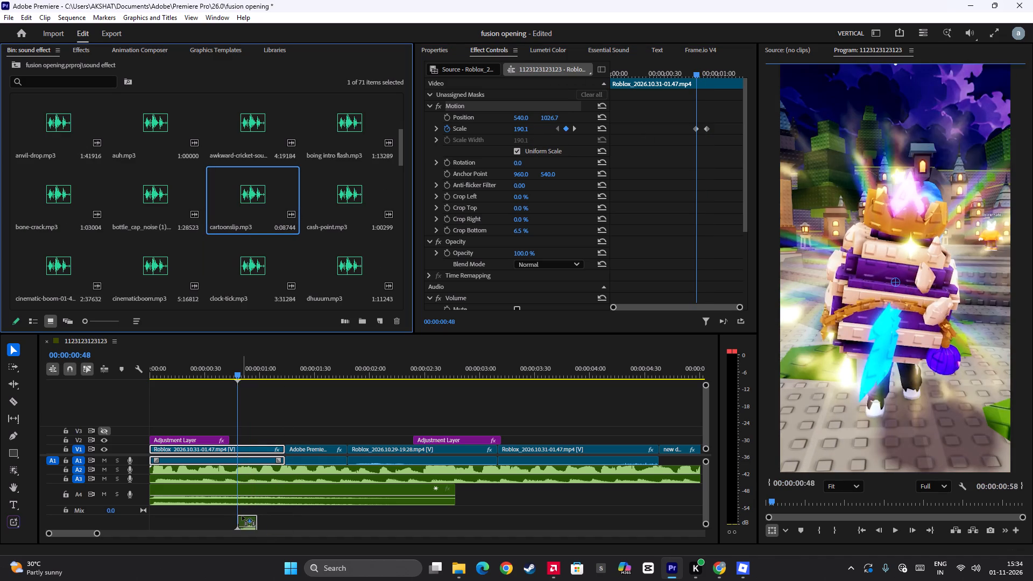
Raise the volume of the cartoonslip.mp3 clip on A5, and set the anime-shine clip on A4 to 2.9 dB.
click(247, 518)
click(451, 48)
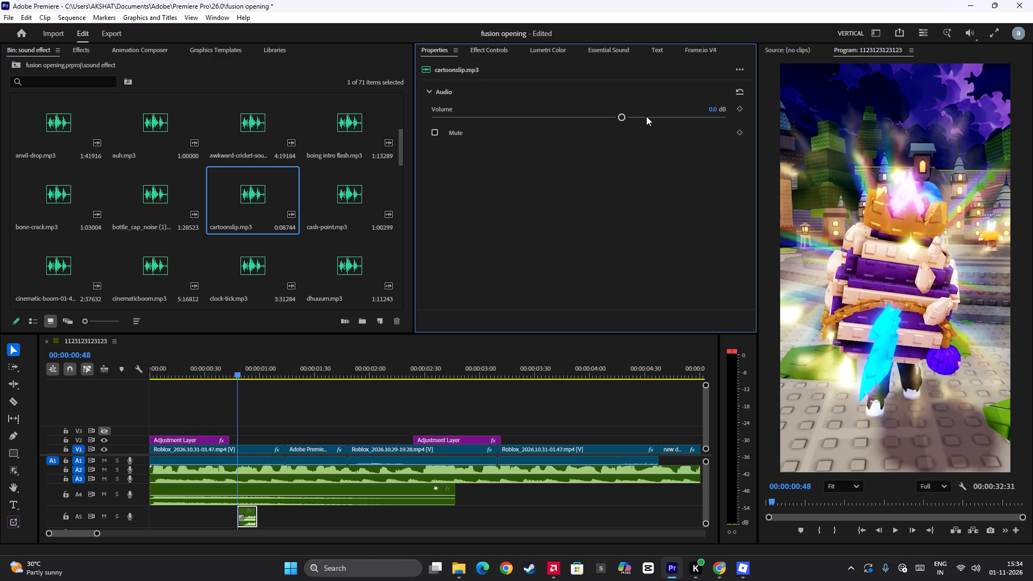
click(649, 119)
click(346, 496)
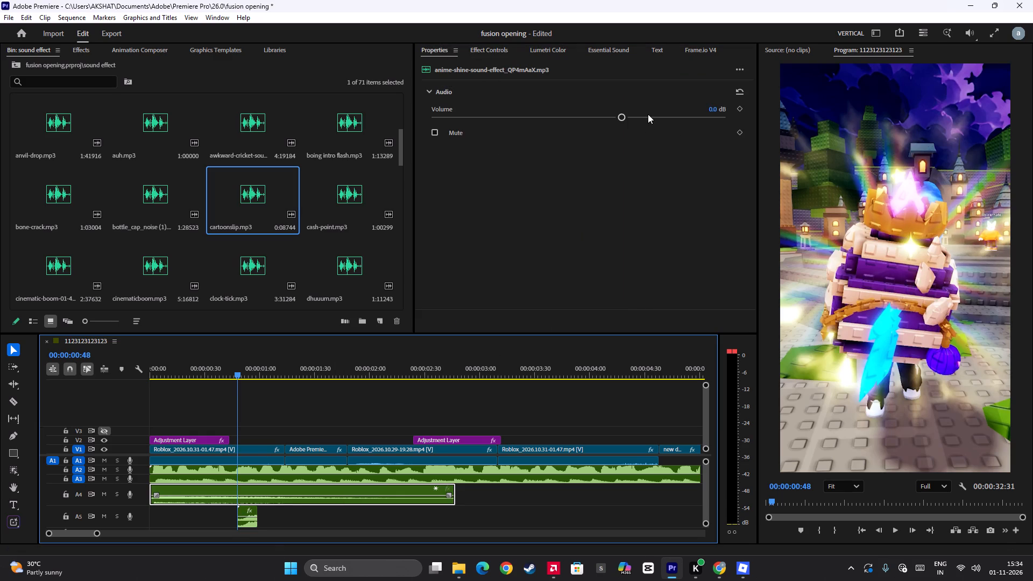
click(648, 117)
Replay from the sequence start to just before the second V2 adjustment layer to check the slip and shine sounds.
drag(238, 421, 106, 429)
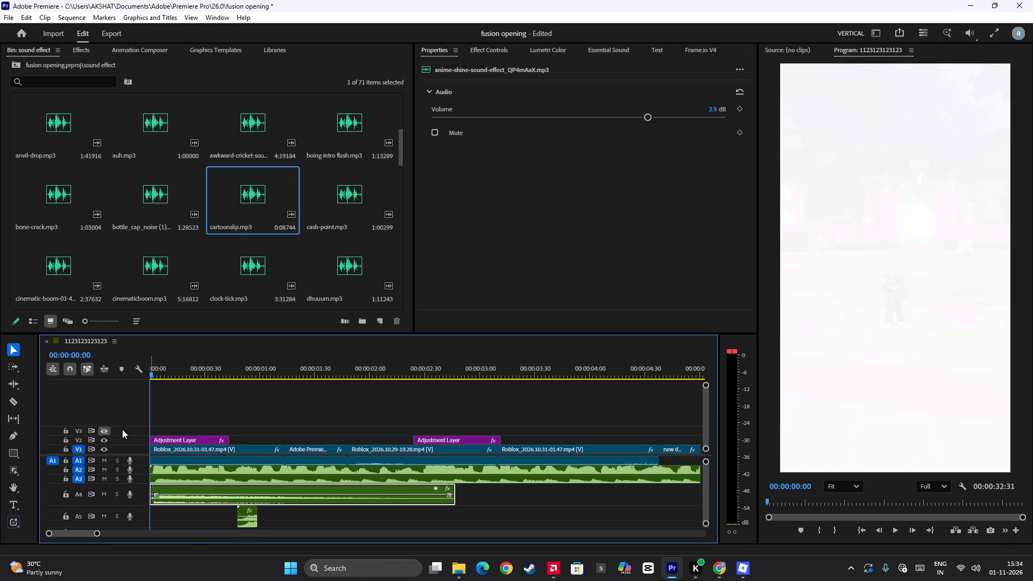
key(space)
key(space)
click(193, 368)
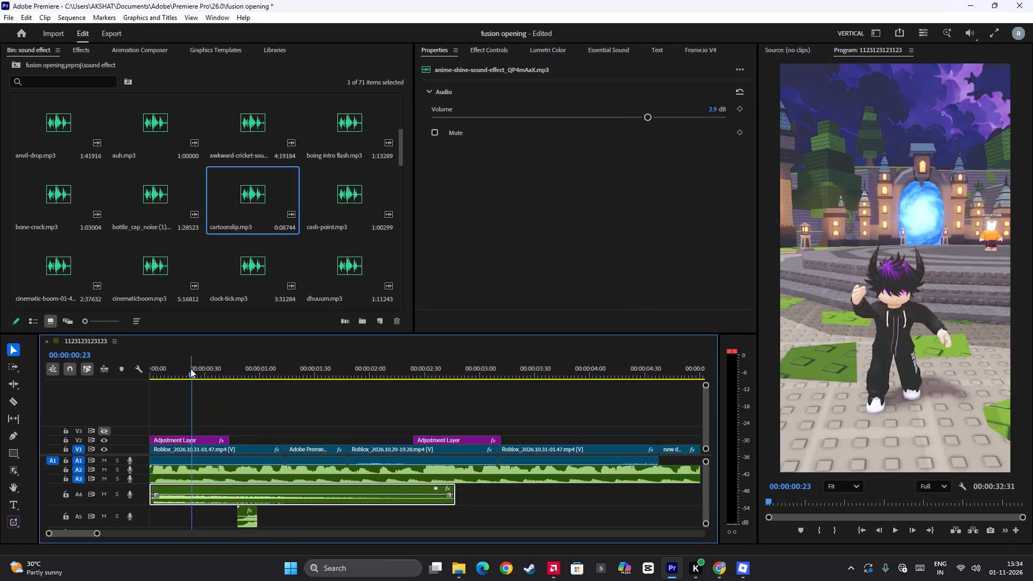
key(space)
key(space)
key(space)
key(space)
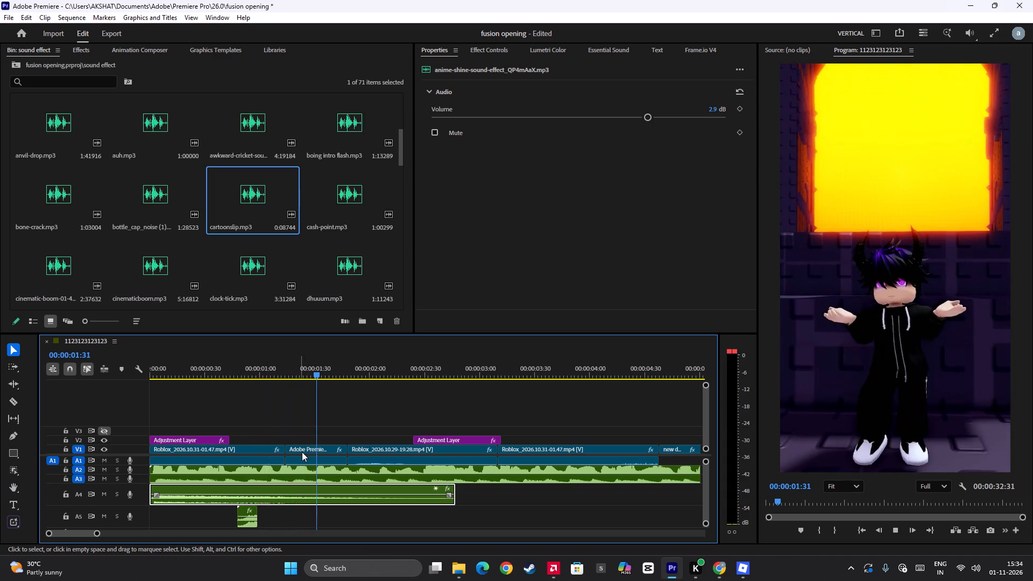
drag(318, 421, 262, 443)
key(space)
key(space)
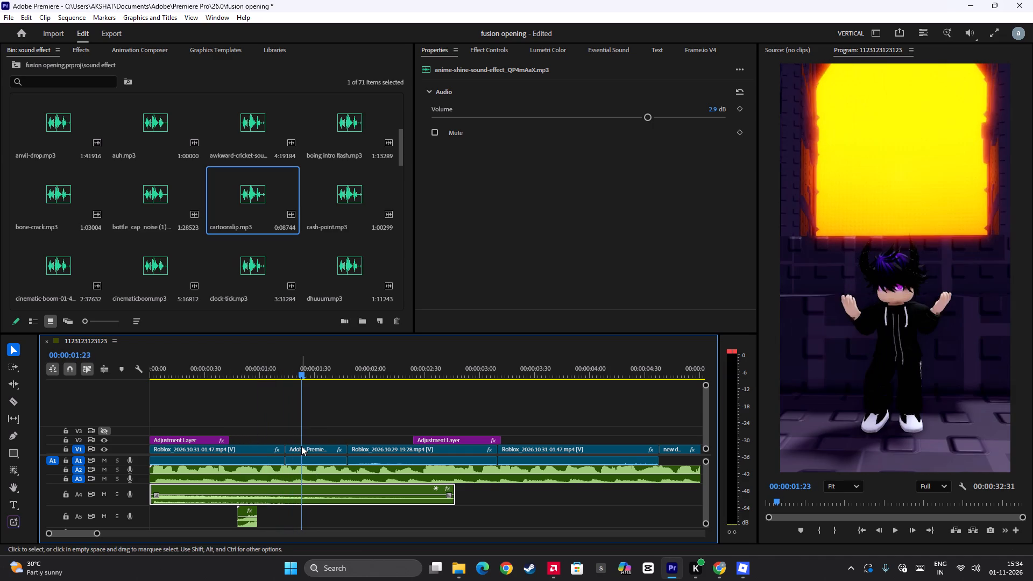
key(space)
key(space)
key(space)
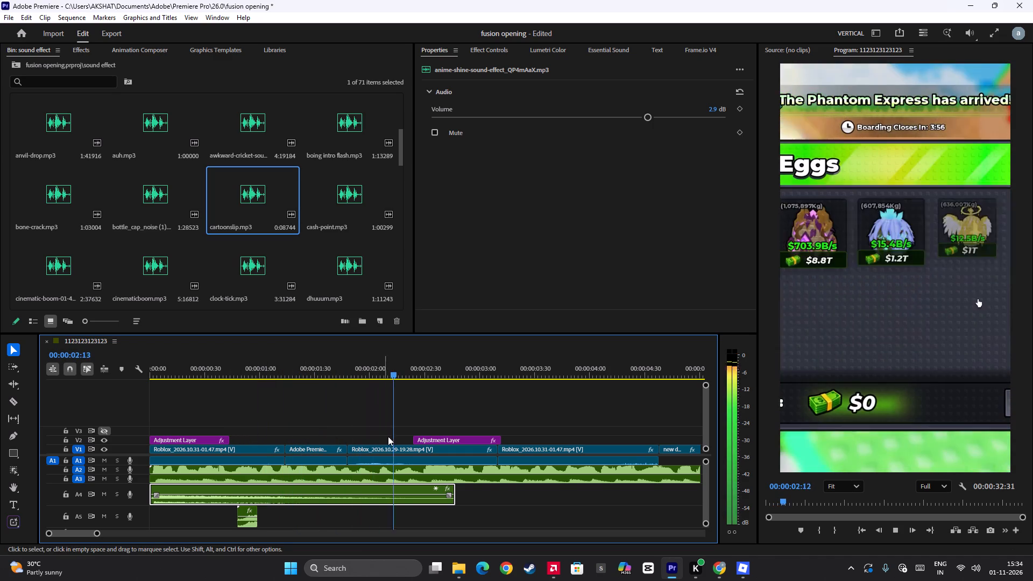
key(space)
Place cash-point.mp3 on A5, starting a few frames before the second V2 adjustment layer at 00:00:02:24.
drag(412, 406, 414, 426)
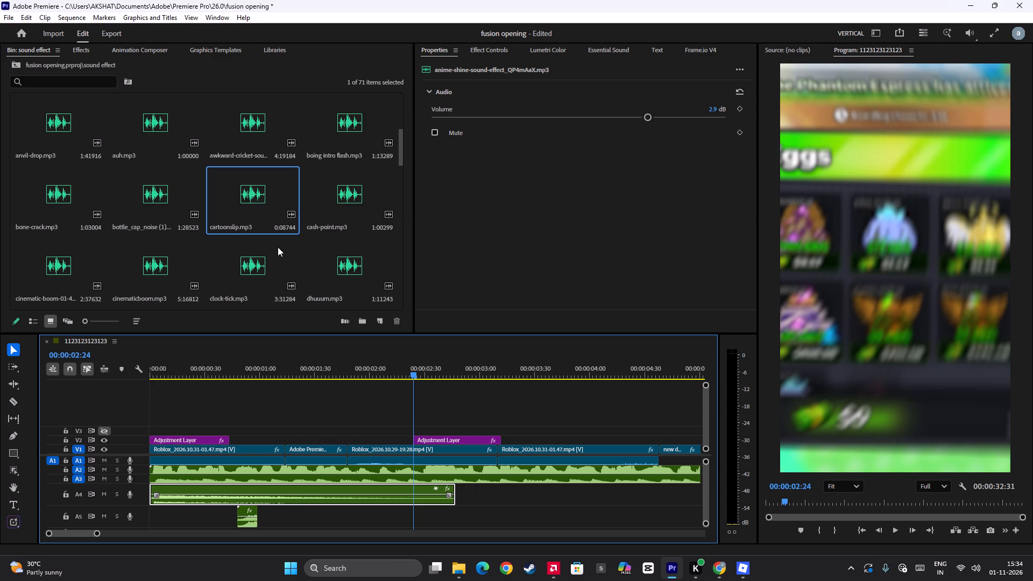
drag(320, 217, 412, 519)
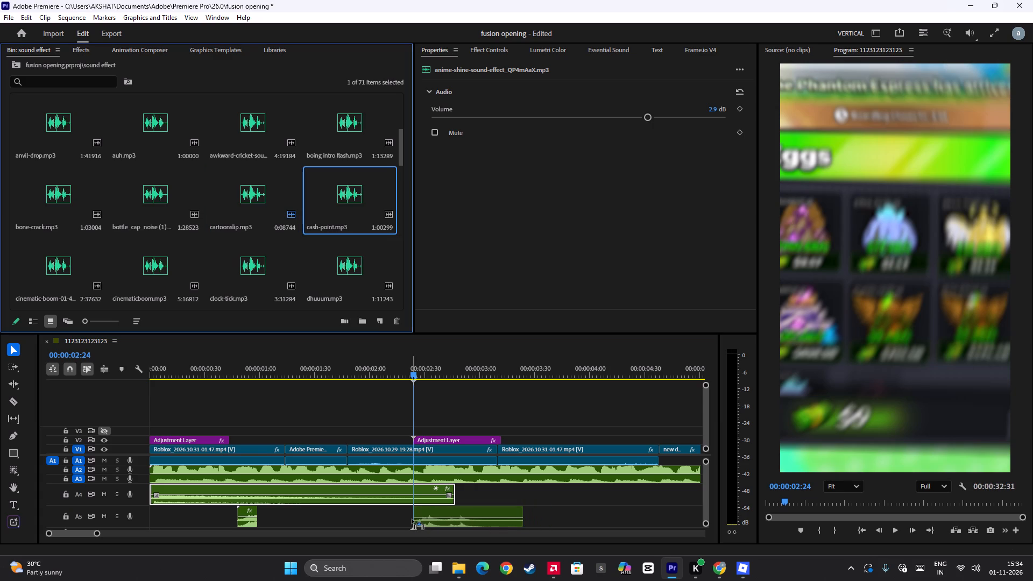
drag(412, 519, 405, 521)
Set the volume of the anime-shine clip on A4 to 5.4 dB.
click(667, 116)
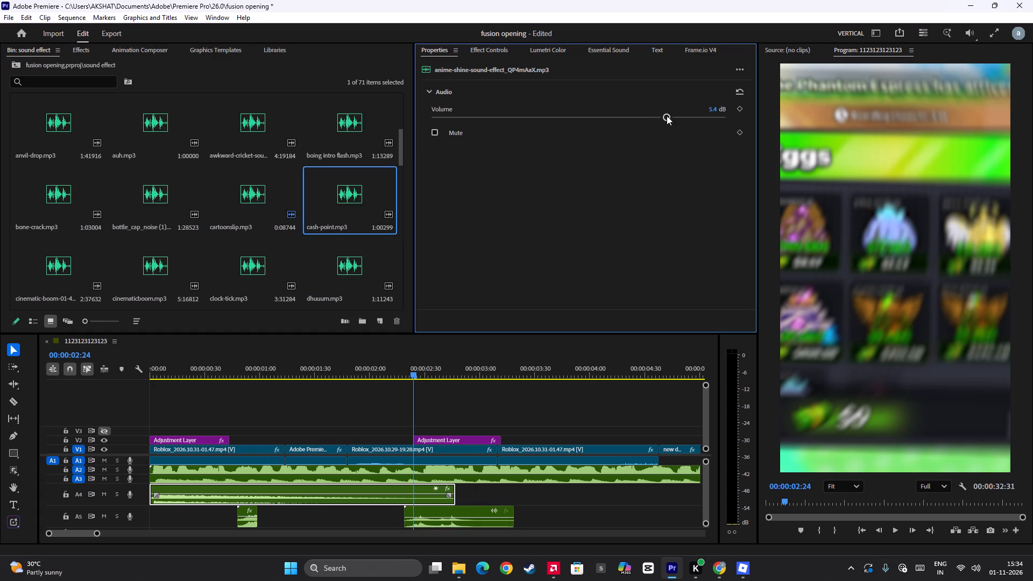
Copy the cash-point.mp3 clip and paste it at 00:00:32:02, where the last V2 adjustment layer starts.
alt+scroll(510, 451, down, 6)
click(316, 516)
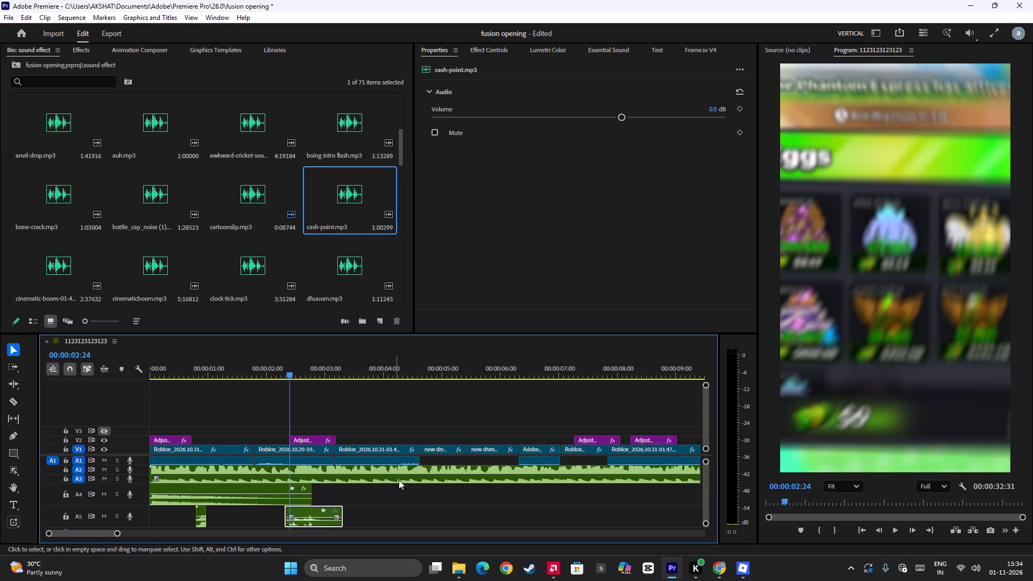
key(ctrl+c)
scroll(515, 438, down, 20)
scroll(515, 438, down, 20)
scroll(515, 438, down, 3)
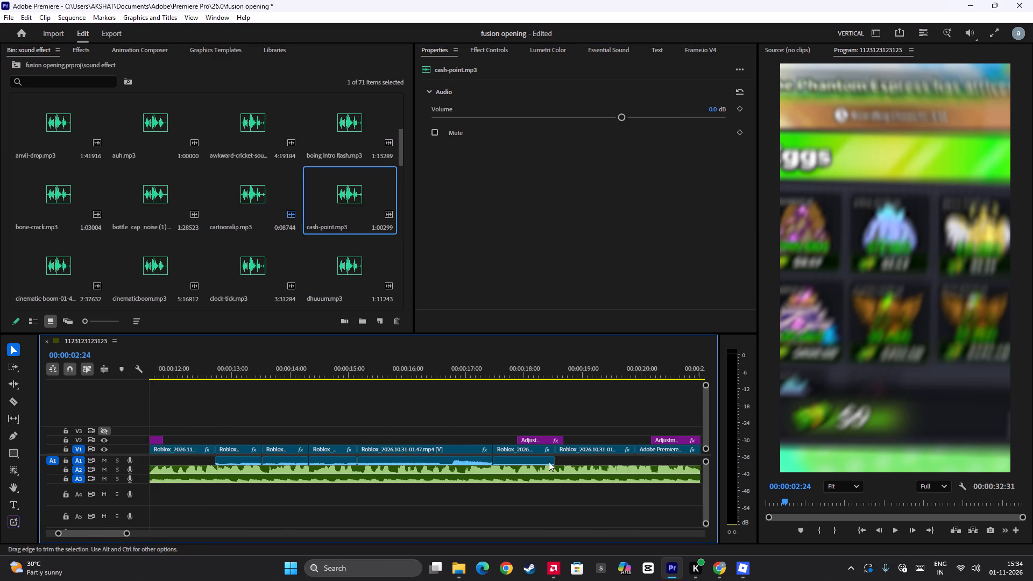
scroll(599, 431, down, 20)
scroll(599, 431, down, 15)
scroll(599, 432, down, 6)
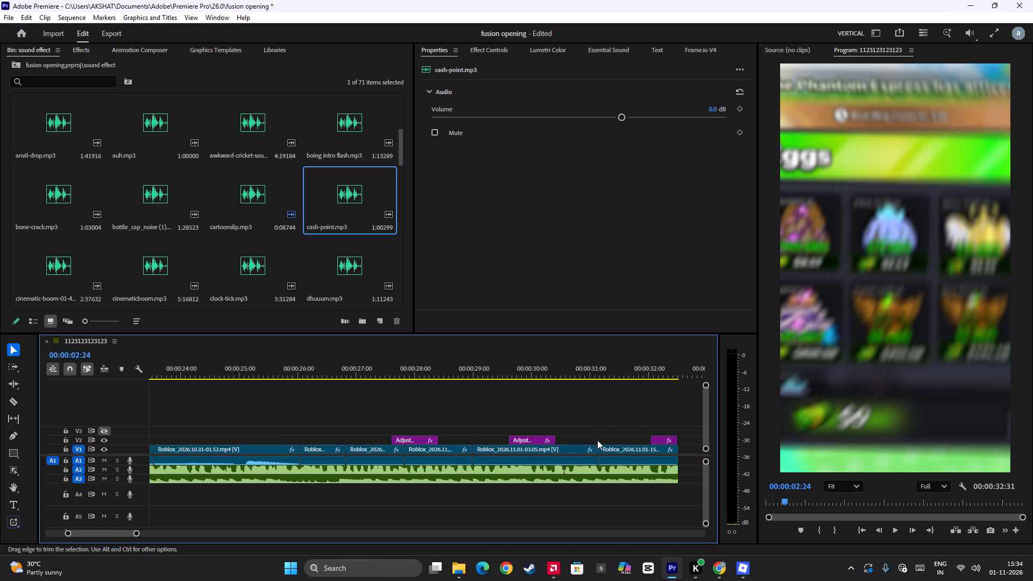
scroll(597, 440, down, 8)
click(538, 370)
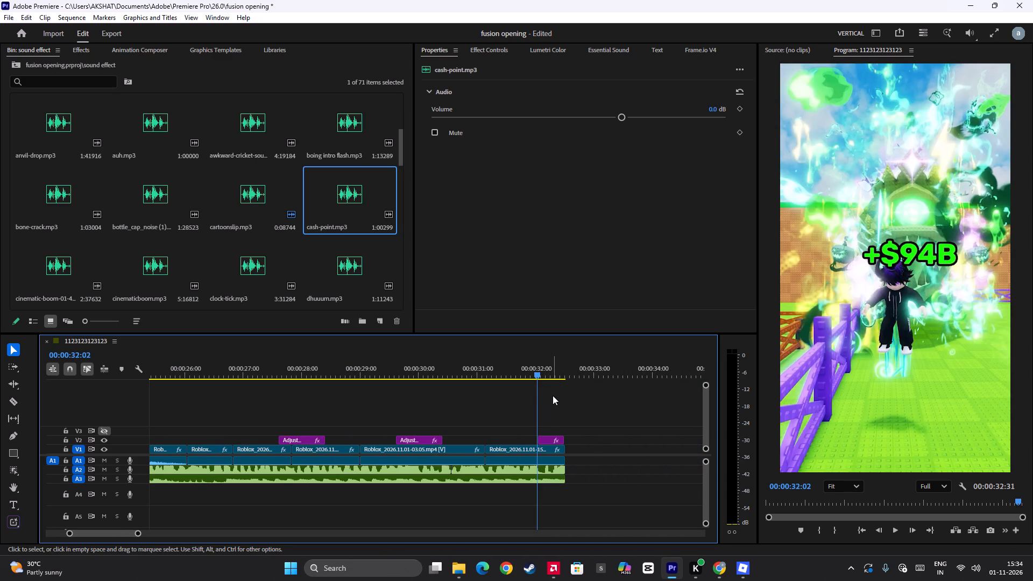
key(ctrl+v)
Replay the sequence from the start to about 00:00:02:23 to check how the cash-point sound fits the egg inventory shot.
drag(129, 534, 56, 536)
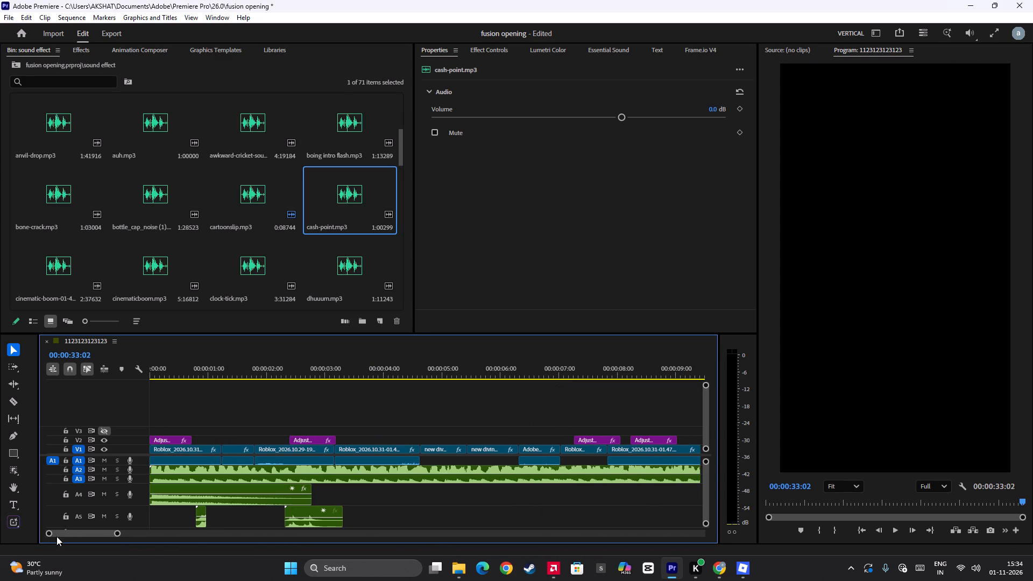
drag(56, 536, 55, 522)
click(193, 376)
drag(192, 386, 105, 400)
key(space)
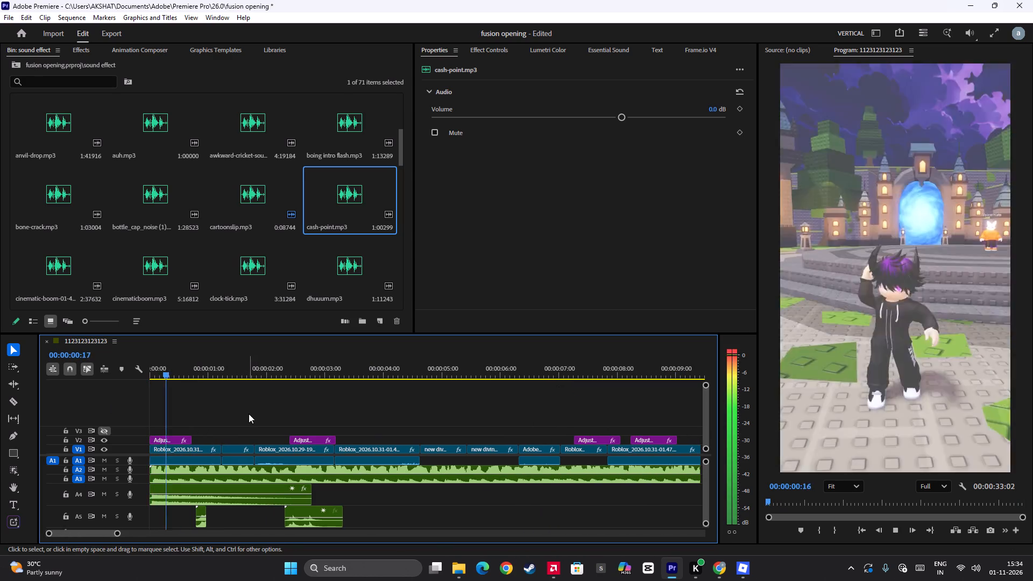
alt+scroll(249, 414, up, 8)
scroll(301, 417, down, 7)
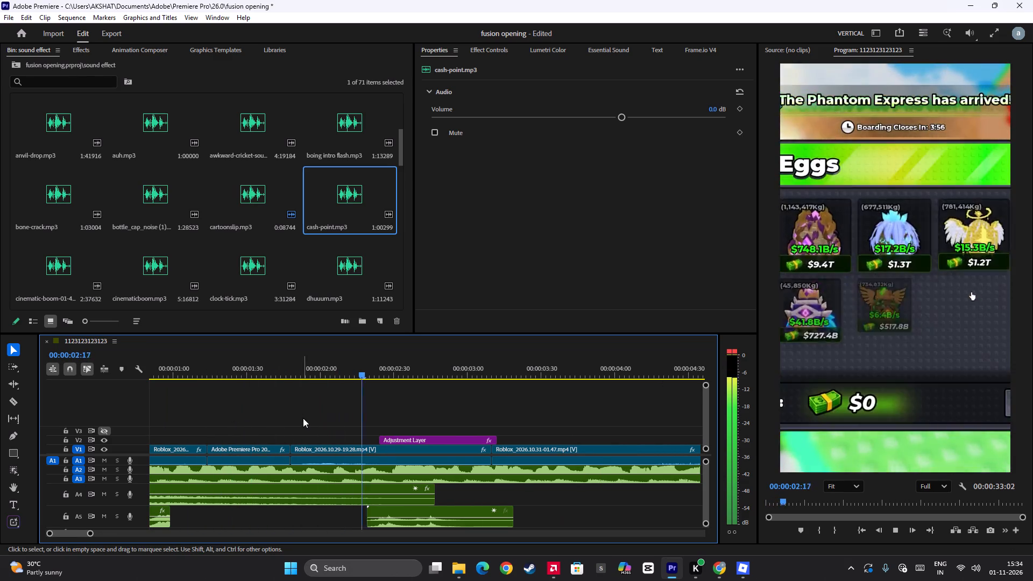
key(space)
drag(394, 399, 330, 412)
key(space)
key(space)
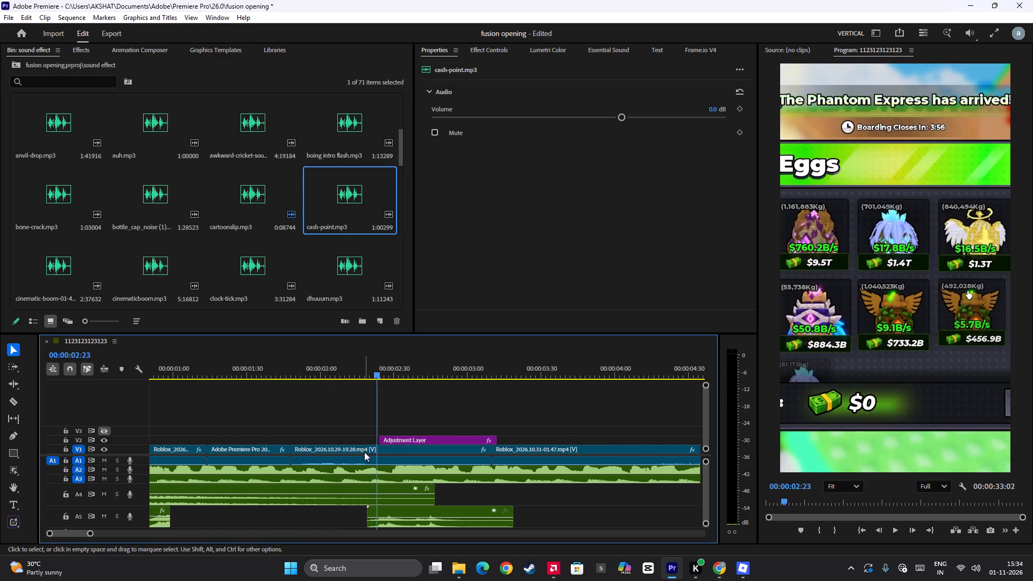
Search the effects for "trans" and apply the Transform effect to the Roblox_2026.10.29-19.28.mp4 clip on V1.
click(365, 453)
click(84, 49)
drag(72, 68, 0, 72)
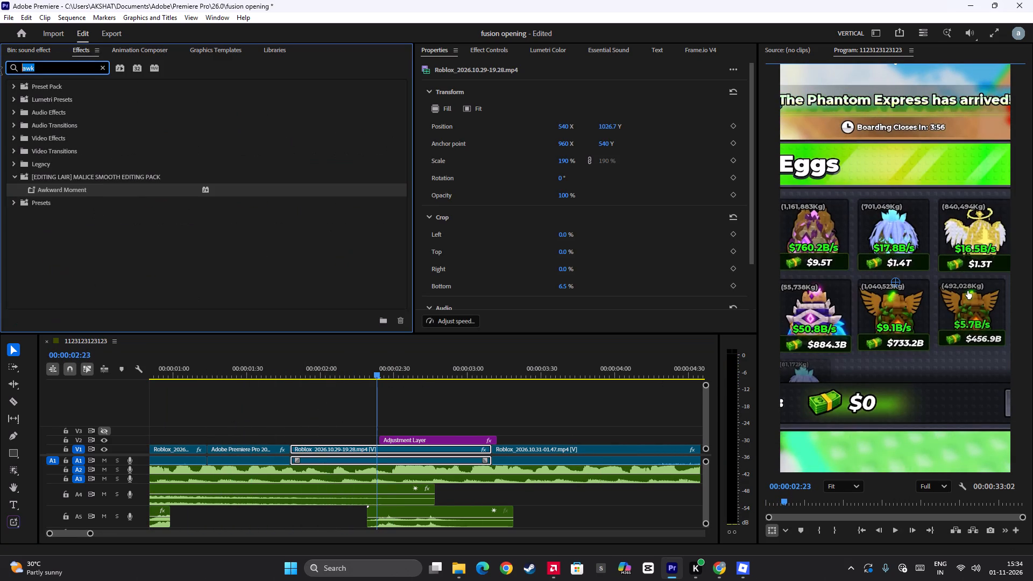
drag(0, 72, 0, 73)
text(trans)
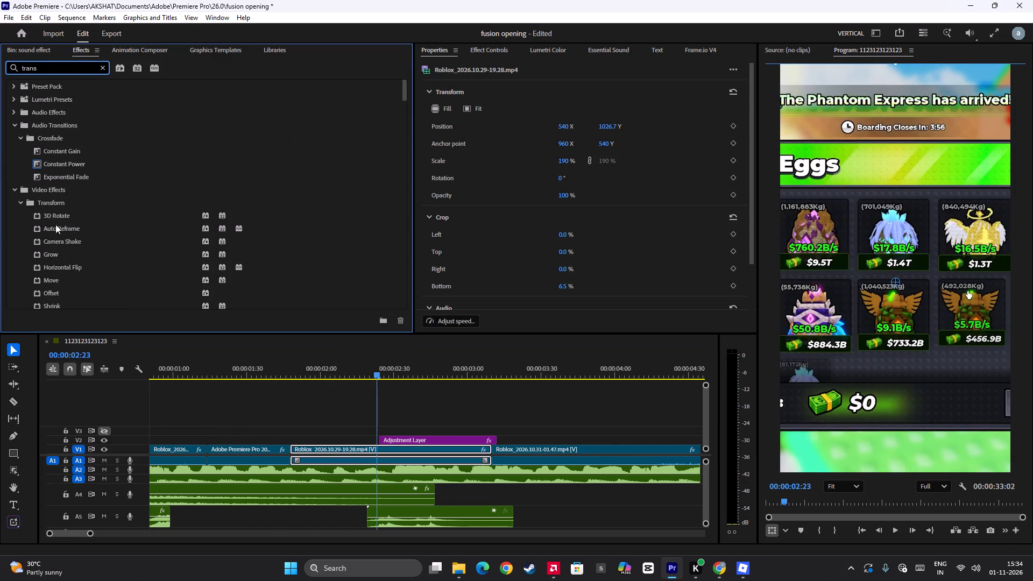
scroll(56, 270, down, 4)
scroll(103, 276, down, 3)
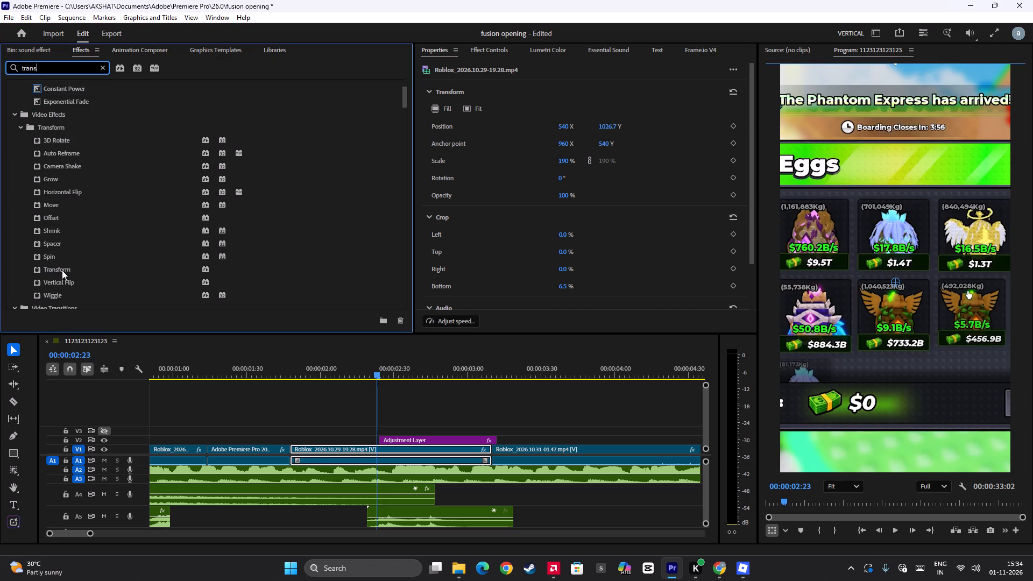
drag(62, 270, 362, 451)
Review the egg inventory clip and start Position and Scale keyframes in its Transform effect at 00:00:02:16.
click(313, 374)
key(space)
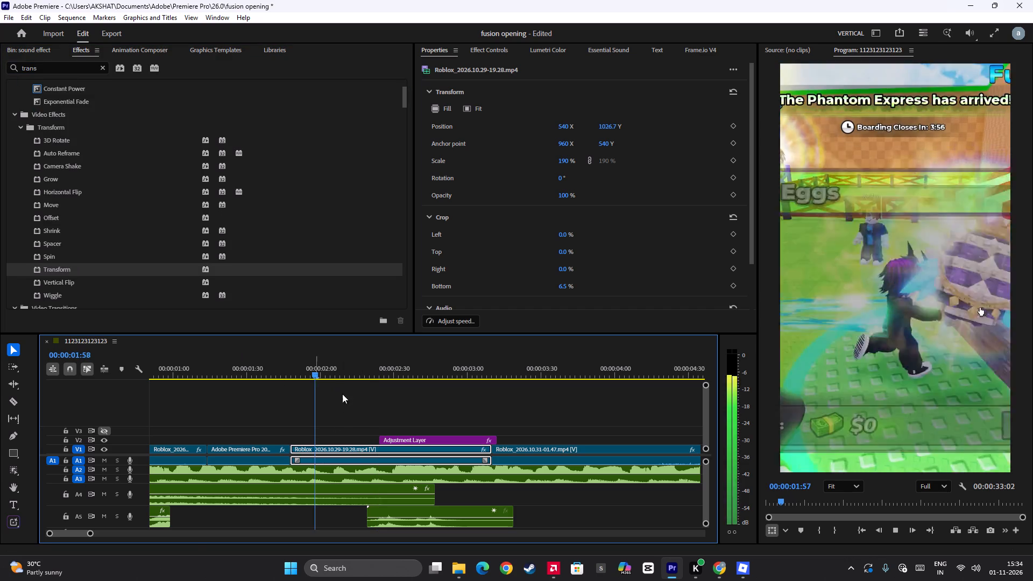
key(space)
drag(375, 414, 364, 417)
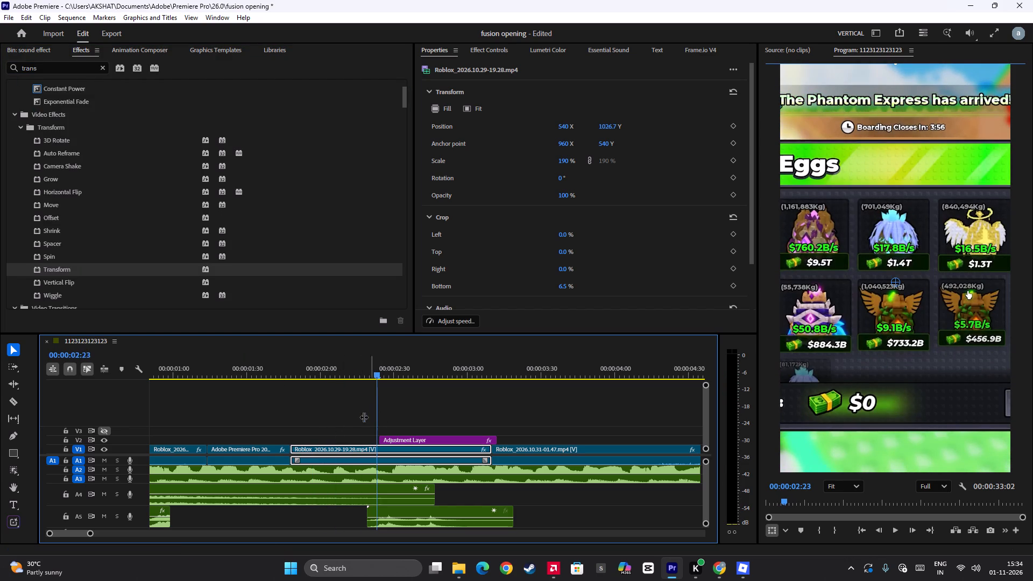
drag(364, 417, 360, 419)
scroll(494, 224, down, 5)
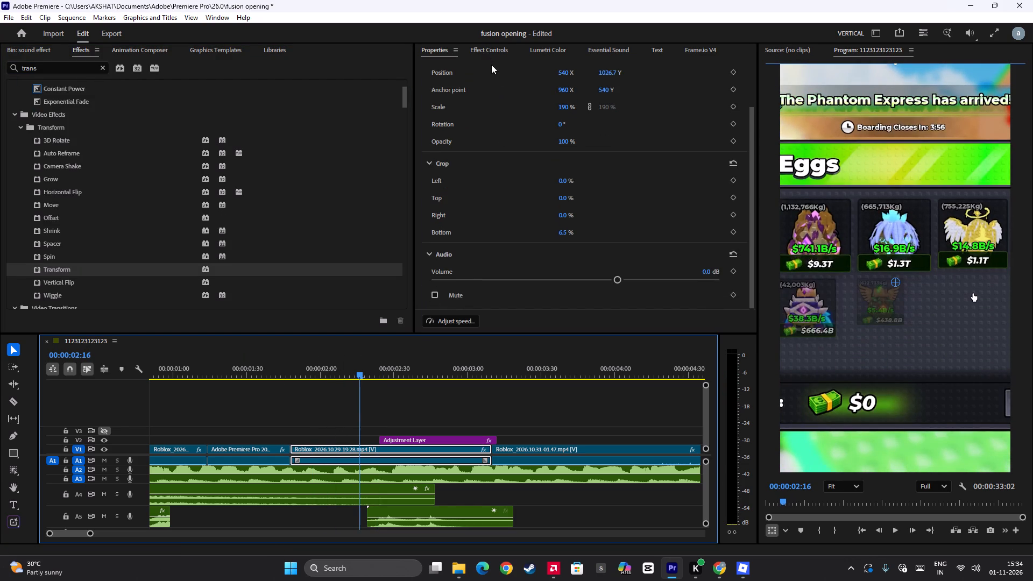
click(484, 47)
scroll(480, 226, down, 13)
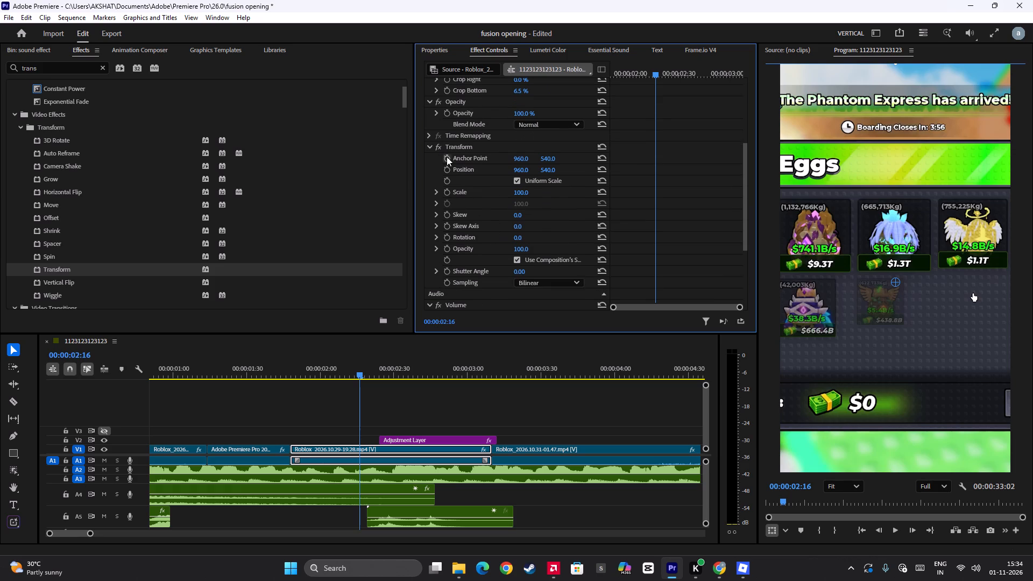
click(448, 167)
click(445, 194)
Add a Transform Scale keyframe of 202 at 00:00:02:26 on the egg inventory clip.
key(Right)
key(Right)
key(Right)
key(Right)
key(Right)
key(Right)
key(Right)
key(Right)
key(Right)
key(Right)
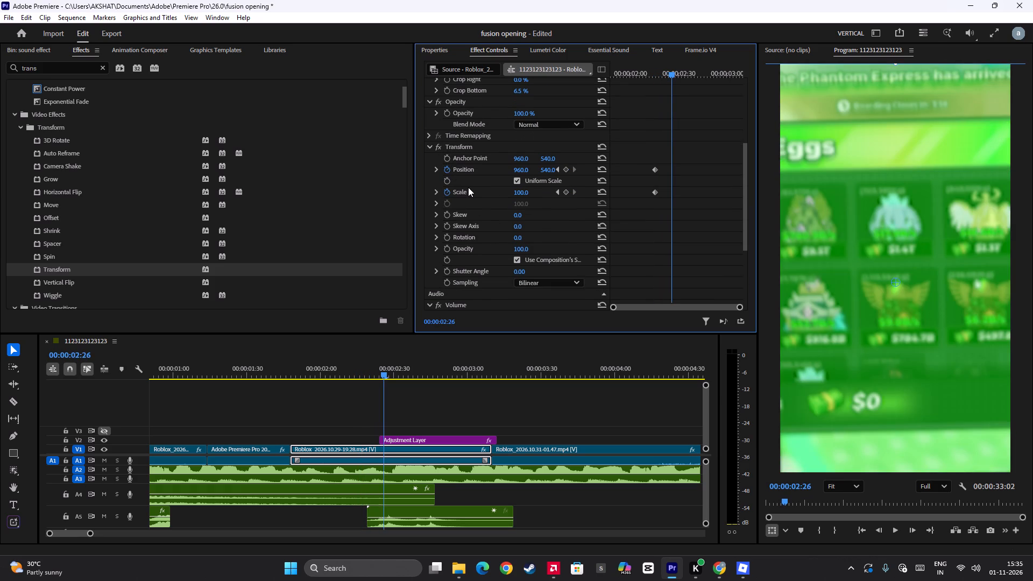
drag(522, 193, 521, 180)
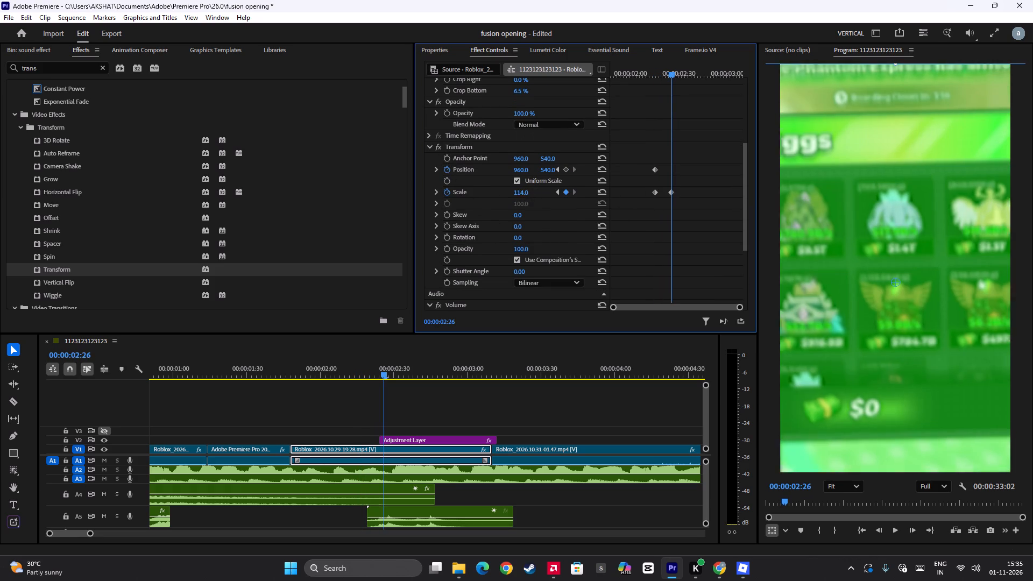
drag(521, 180, 526, 109)
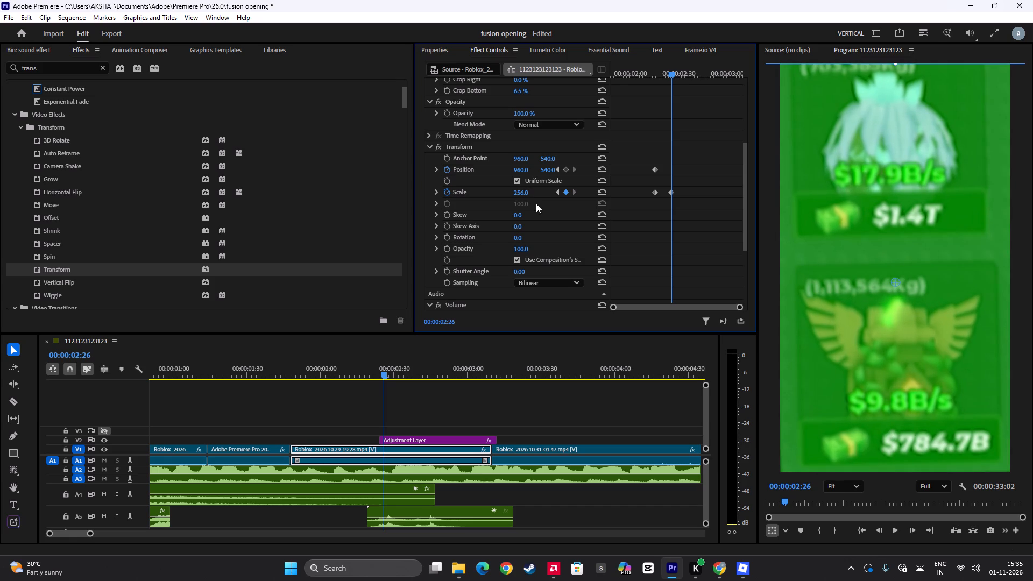
drag(521, 194, 521, 223)
Set the Transform Position at 00:00:02:26 to 1329, 333 to frame the crowned egg, and play back the zoom.
drag(548, 171, 562, 190)
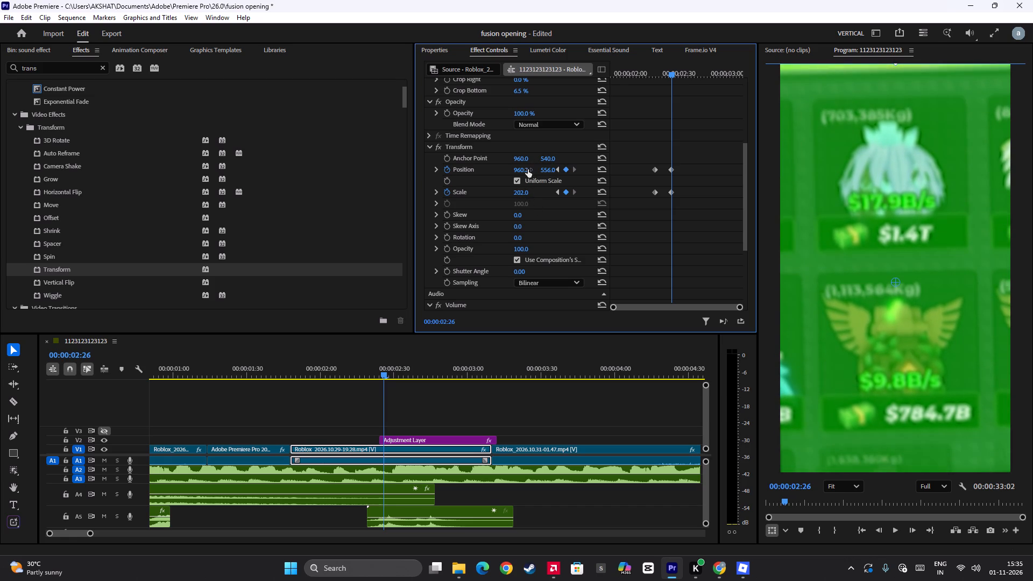
drag(522, 170, 726, 217)
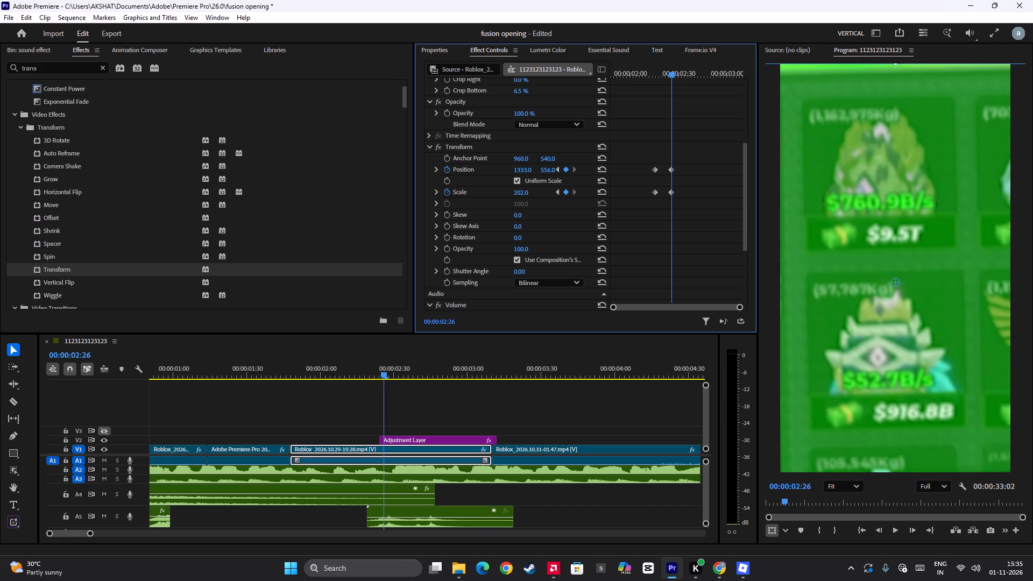
drag(726, 217, 724, 217)
drag(547, 172, 551, 292)
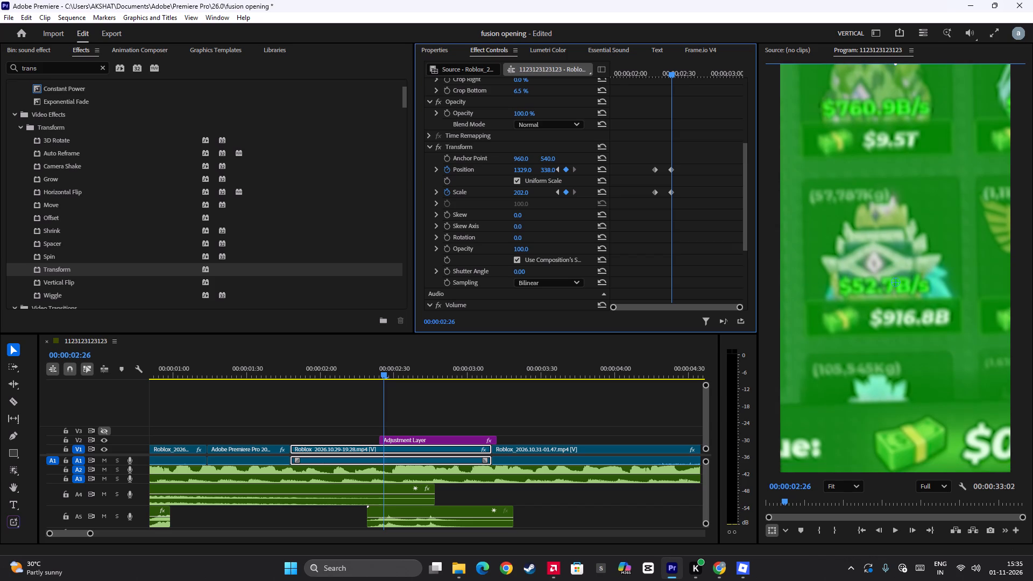
drag(551, 292, 550, 293)
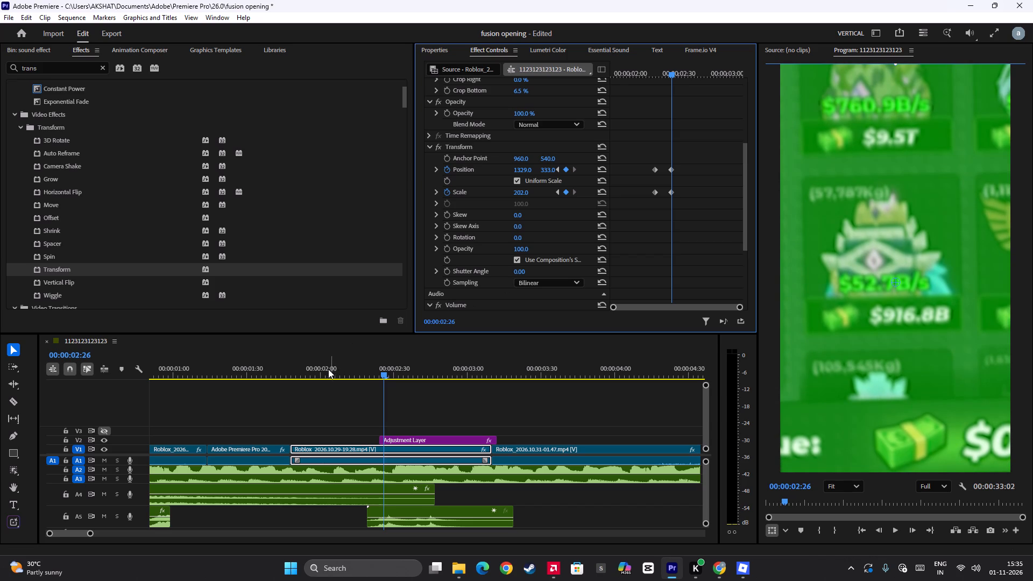
click(308, 365)
key(space)
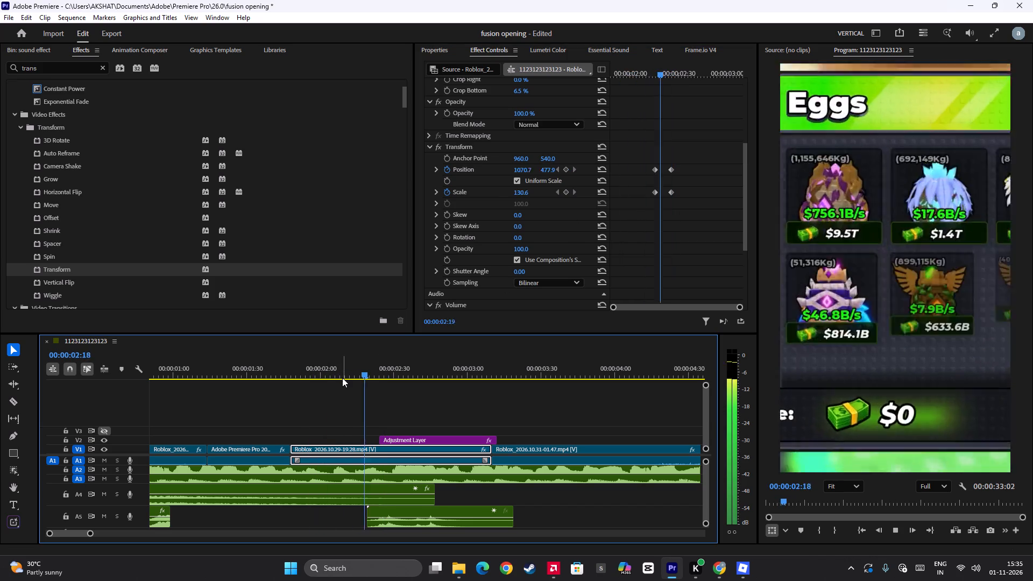
key(space)
Apply Ease In and Ease Out temporal interpolation to all the Transform Position and Scale keyframes.
drag(632, 147, 723, 252)
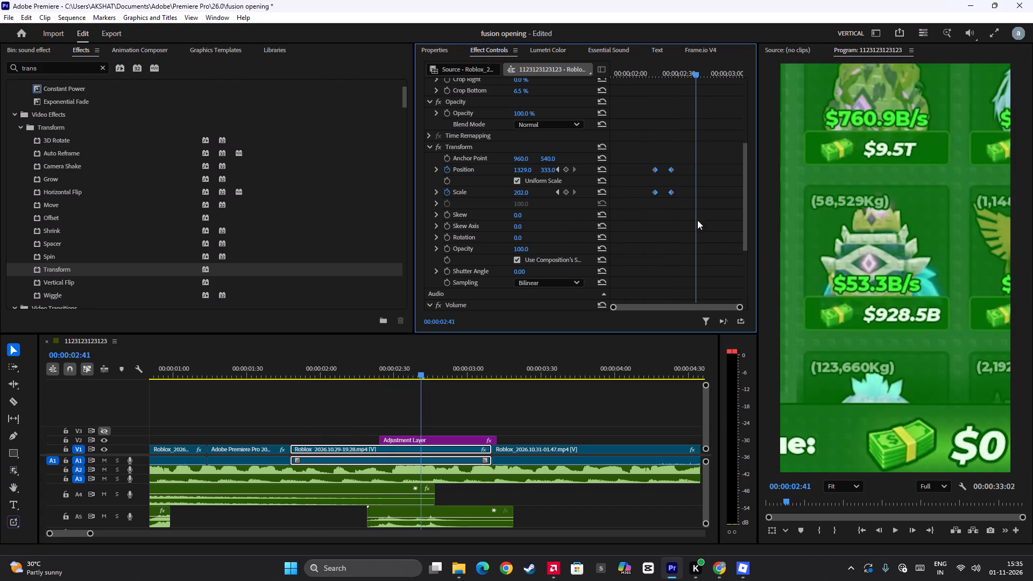
right_click(670, 193)
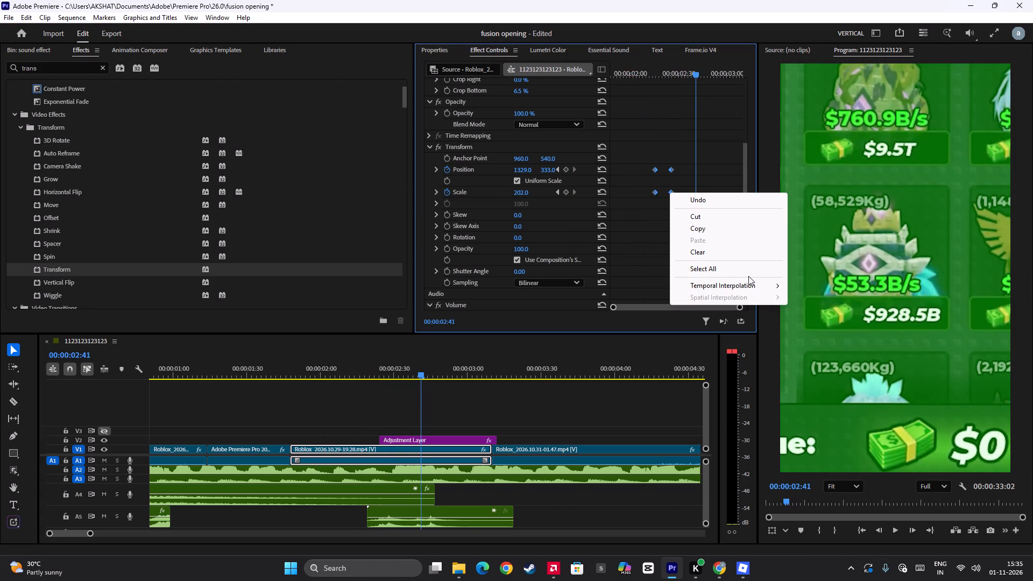
click(813, 345)
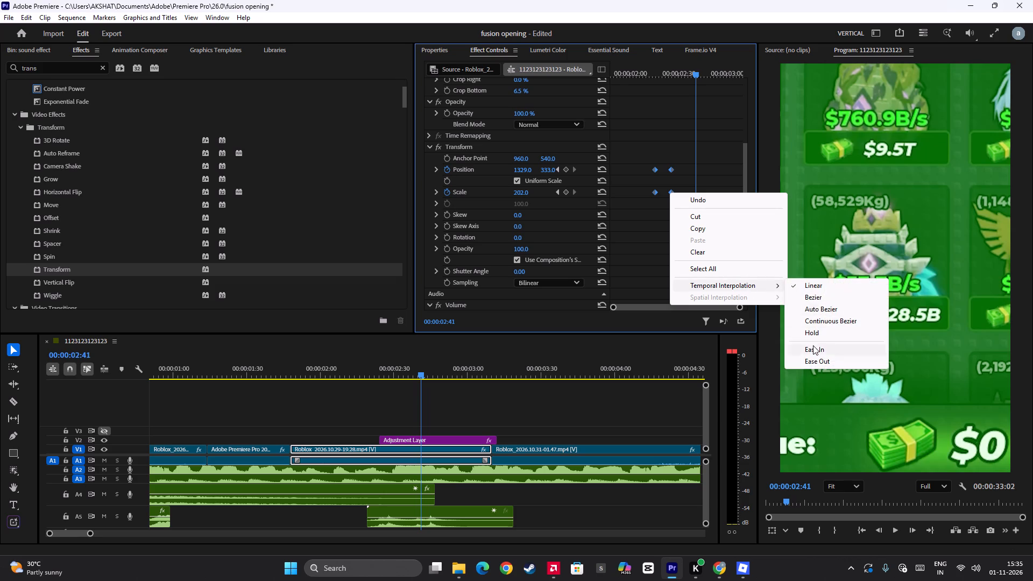
right_click(669, 192)
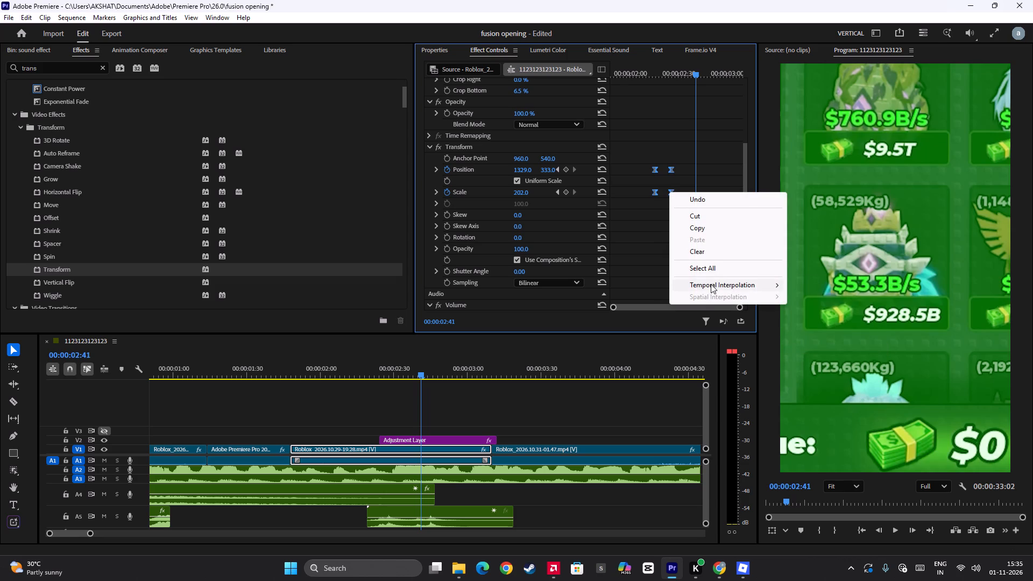
click(811, 365)
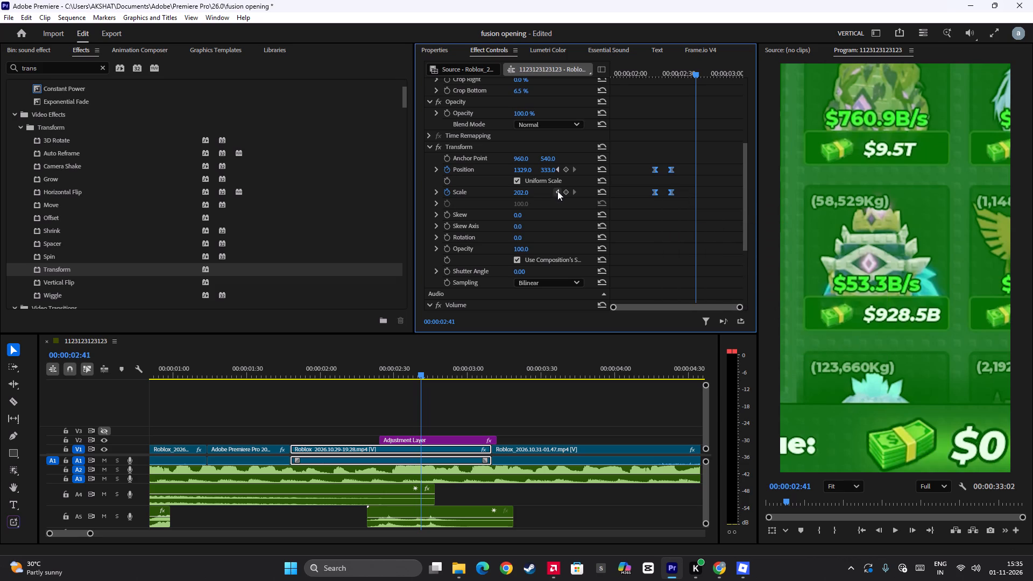
Change the horizontal Position of the 00:00:02:26 Transform keyframe to 1364.
click(557, 191)
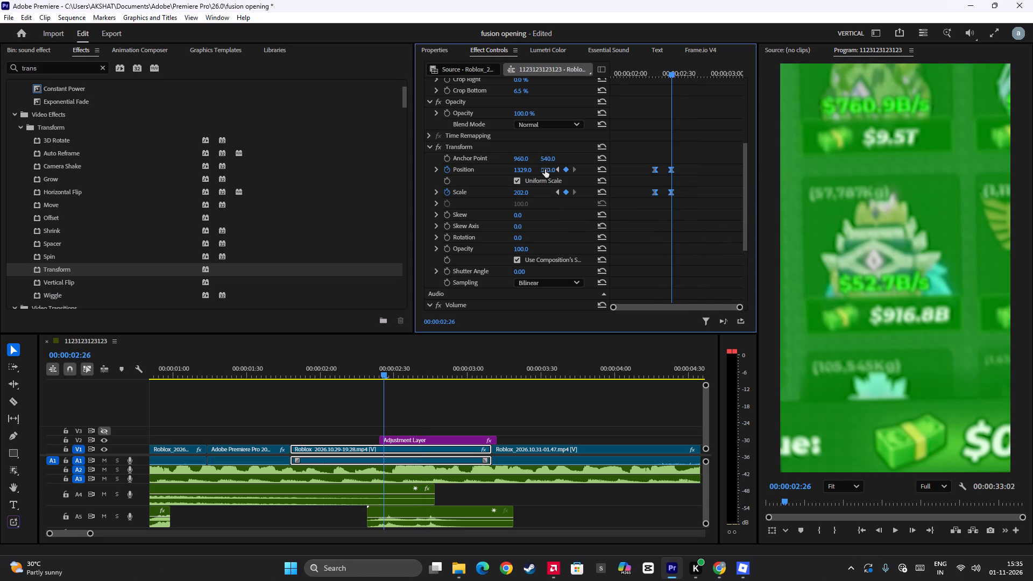
drag(521, 169, 541, 172)
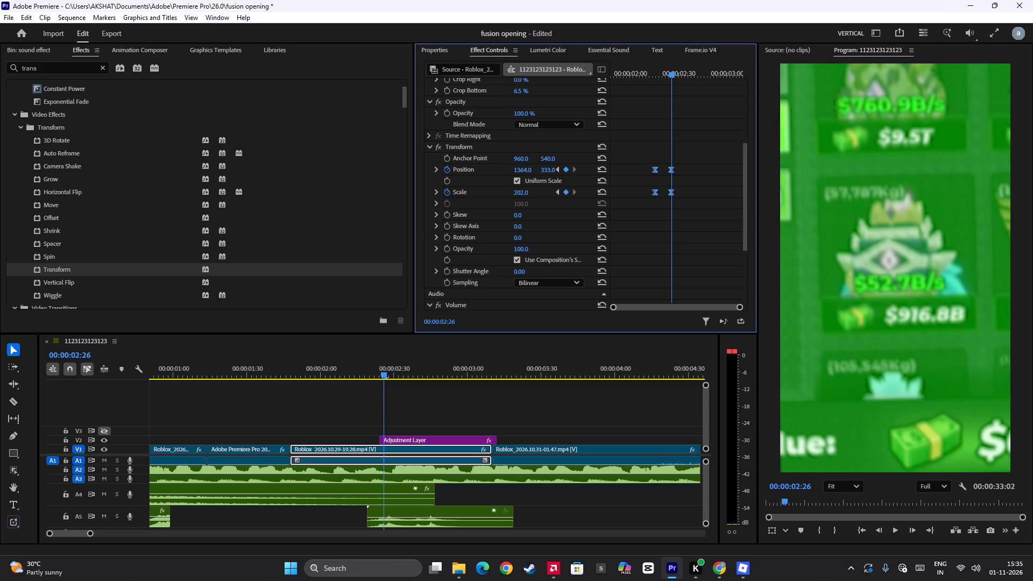
drag(541, 172, 542, 173)
Set the Transform effect's Shutter Angle to 360 for motion blur.
scroll(536, 253, down, 4)
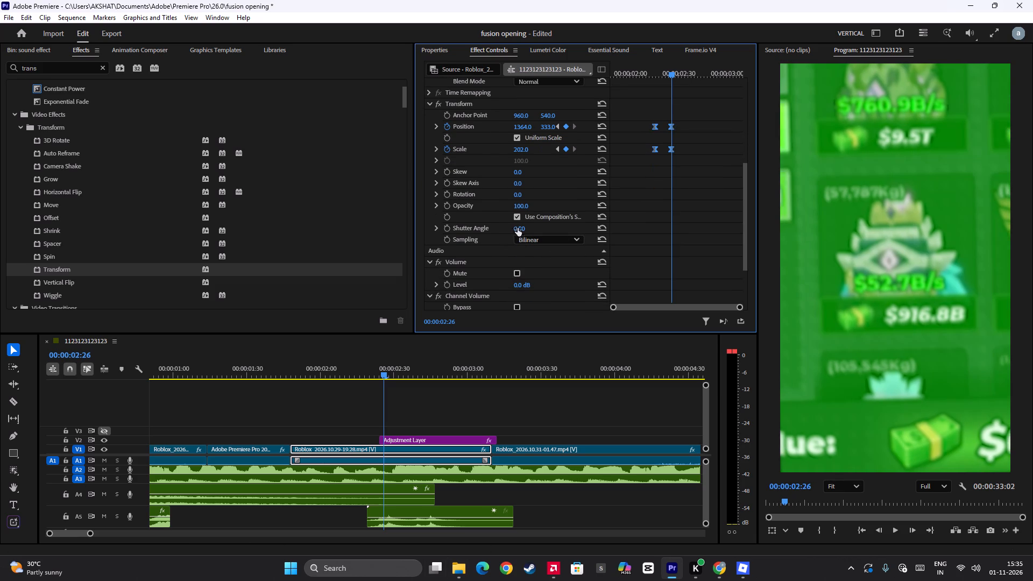
drag(518, 228, 525, 185)
Replay the egg inventory zoom and step between its Transform keyframes to check the motion blur and framing.
click(326, 373)
key(space)
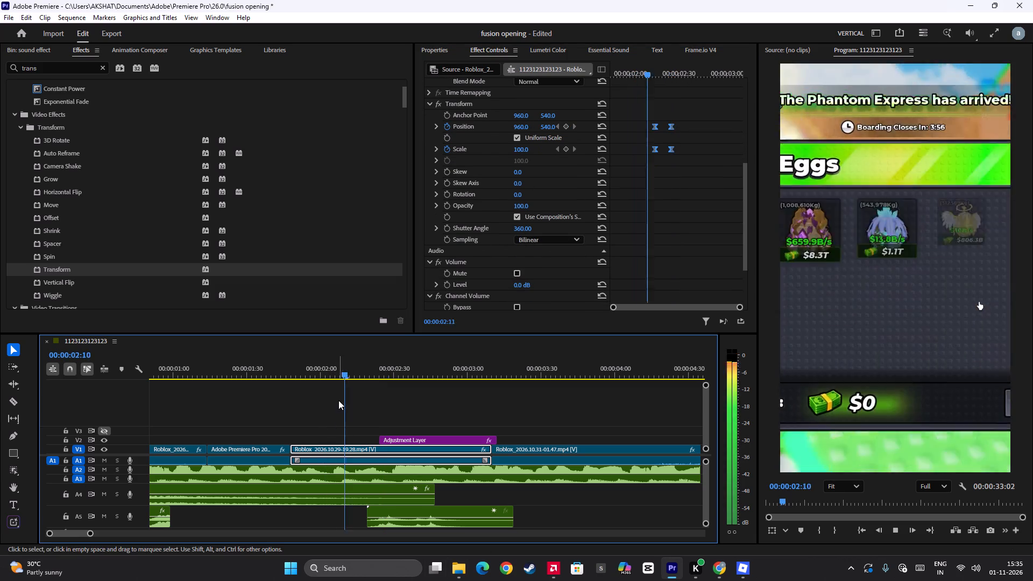
key(space)
click(308, 366)
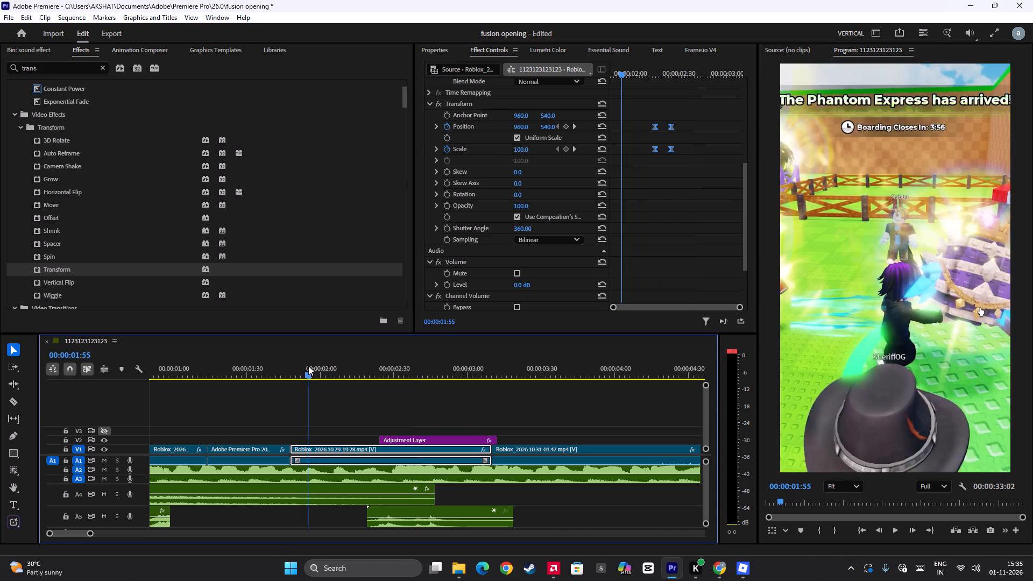
key(space)
key(space)
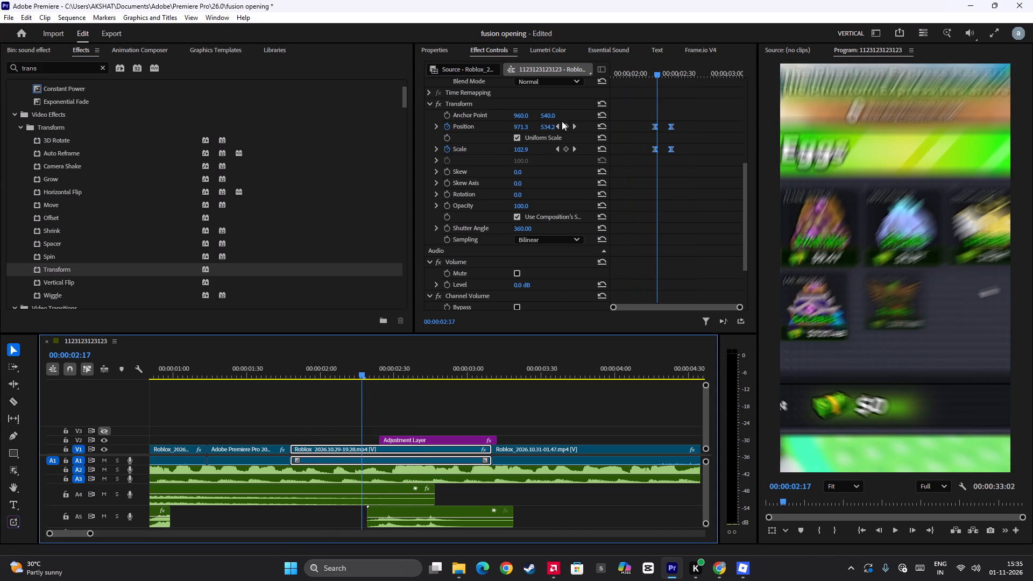
click(558, 127)
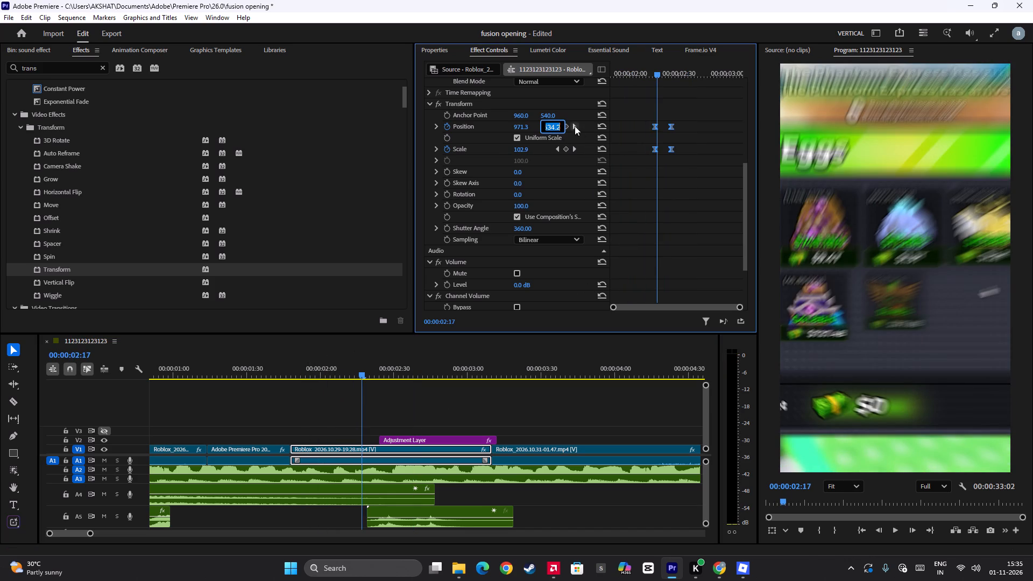
click(575, 126)
click(561, 126)
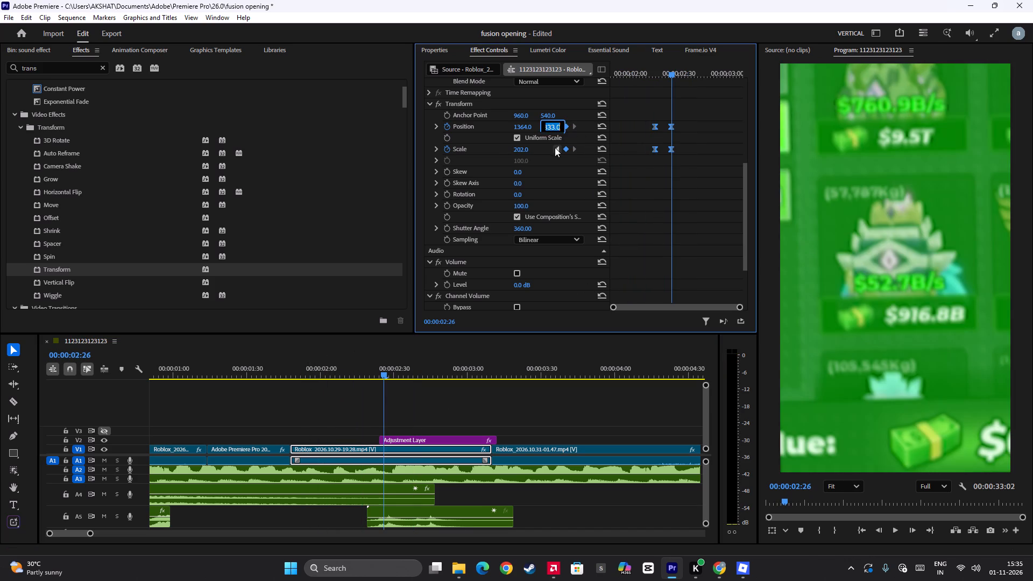
click(557, 147)
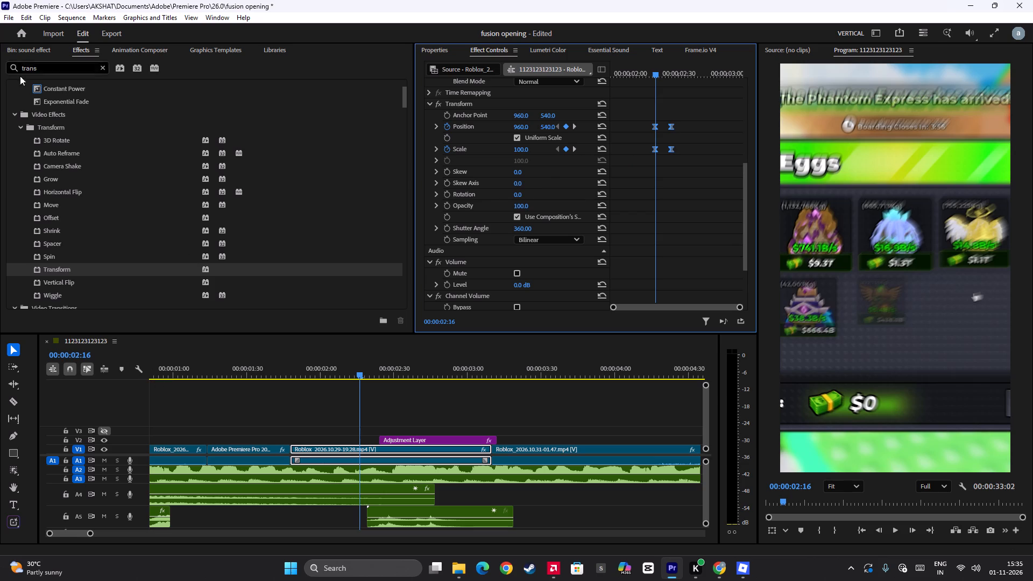
key(space)
key(space)
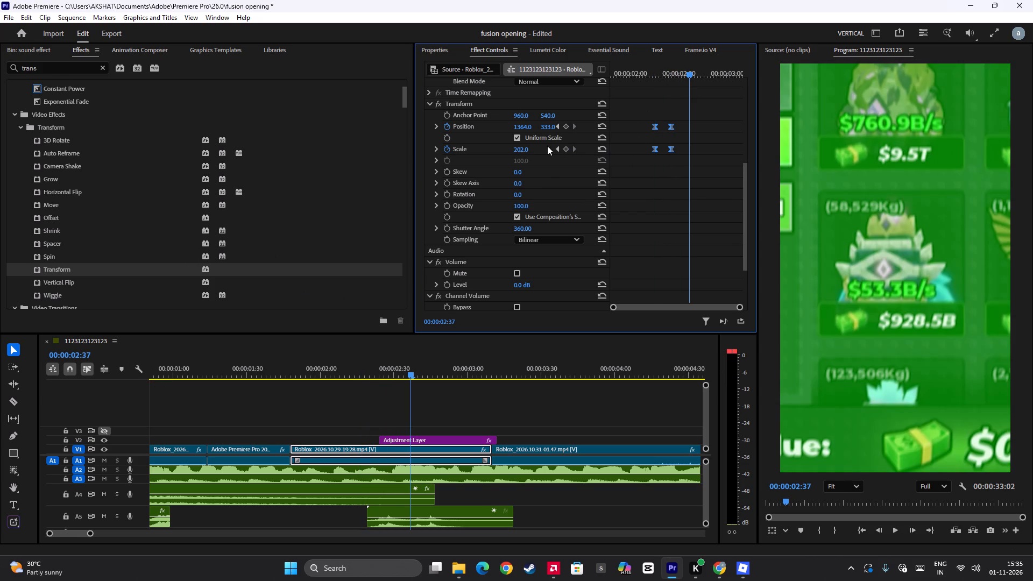
click(556, 148)
click(556, 148)
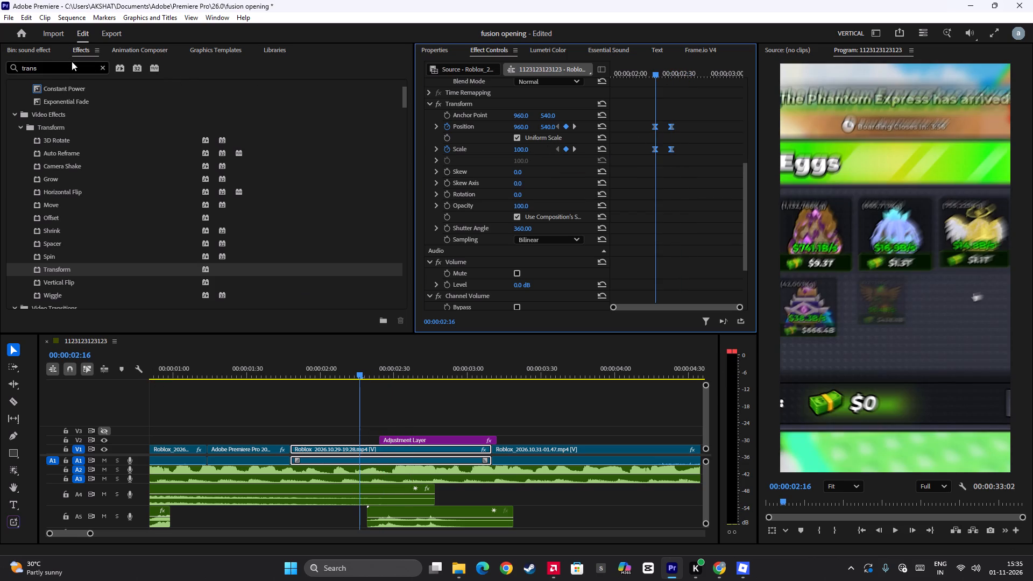
Audition the woosh_s21KzKN, Whoosh 6, wrong, Whoosh 5 and Whoosh 4 sounds in the sound effect bin for the zoom.
click(38, 49)
scroll(244, 252, down, 18)
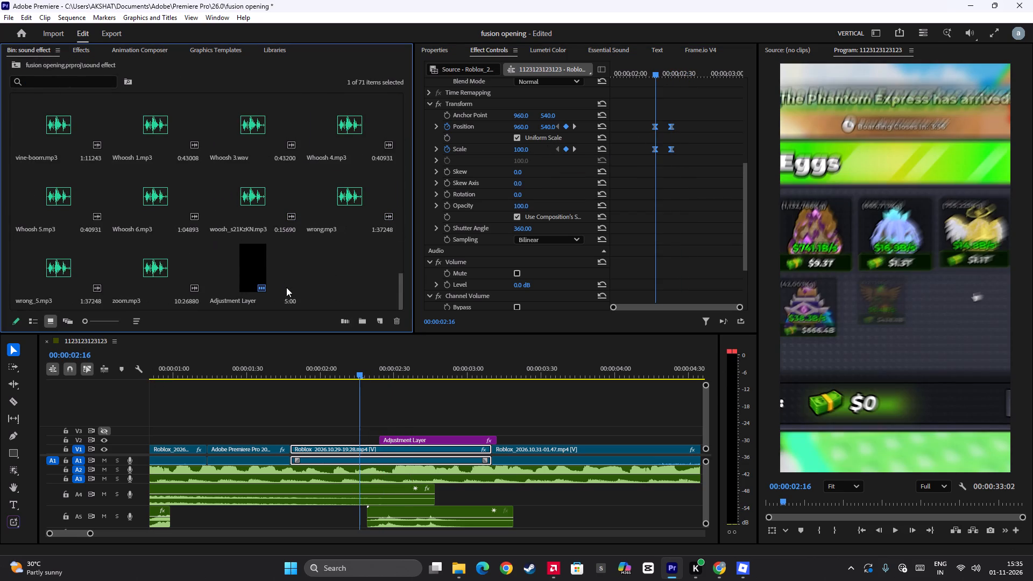
scroll(286, 287, down, 5)
click(238, 197)
key(space)
key(space)
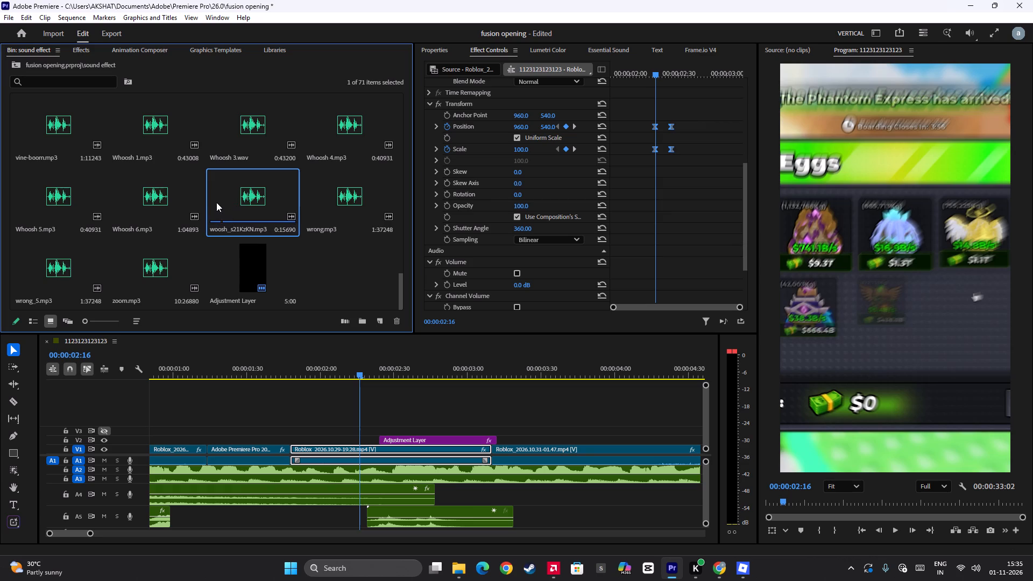
key(space)
drag(238, 201, 268, 196)
click(236, 204)
key(space)
key(space)
click(147, 198)
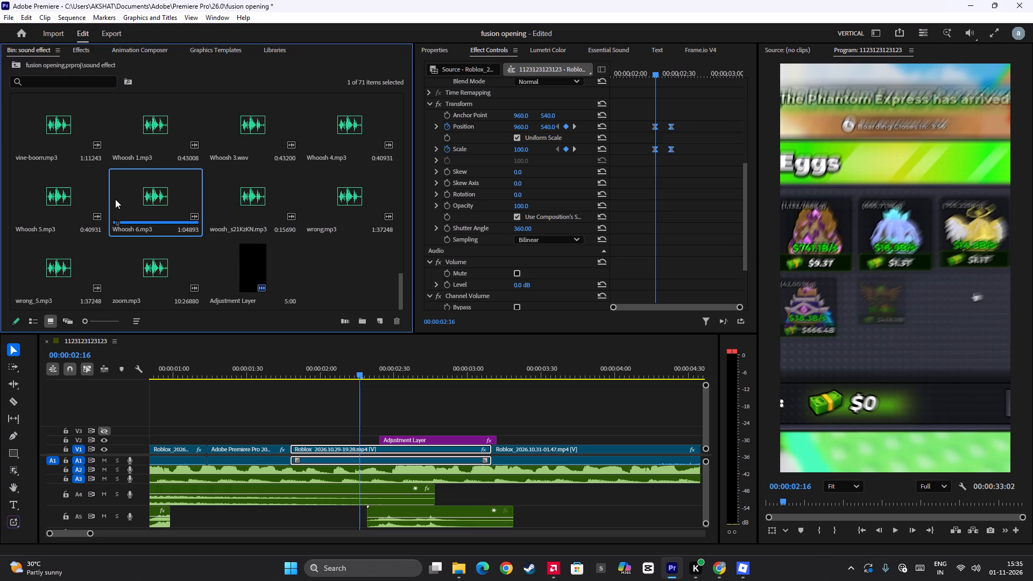
key(space)
click(309, 202)
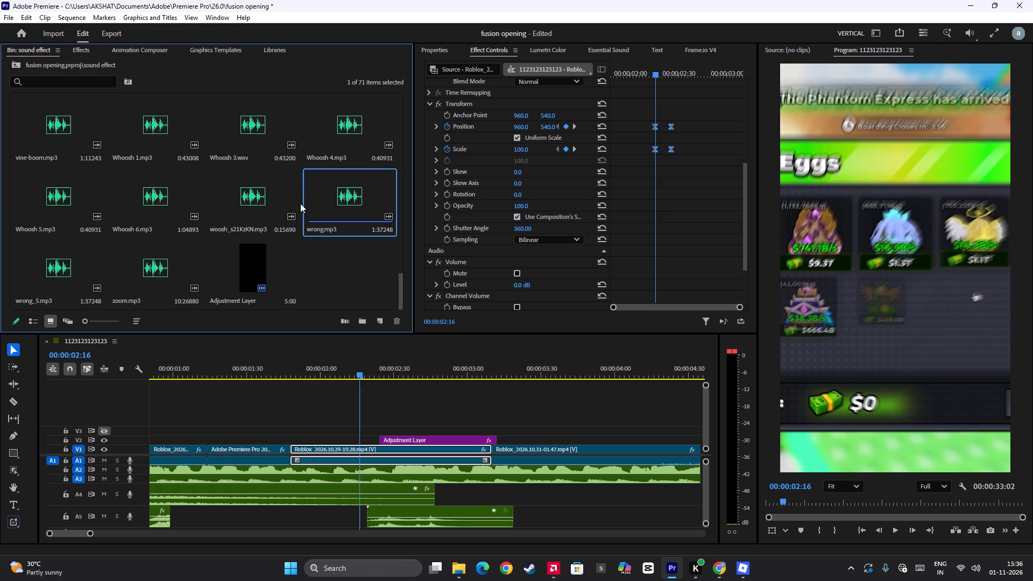
key(space)
key(space)
click(63, 192)
key(space)
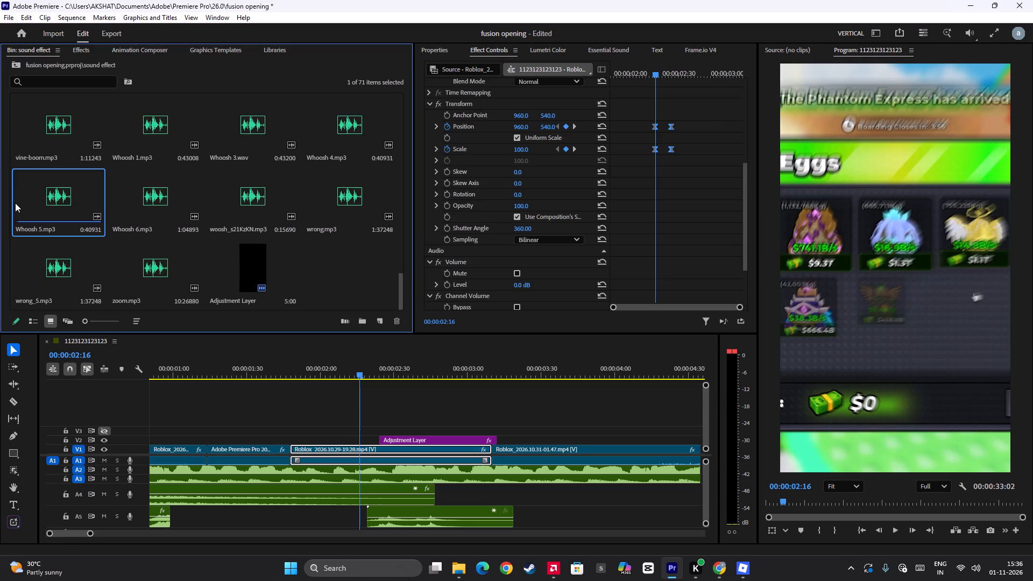
key(space)
click(338, 143)
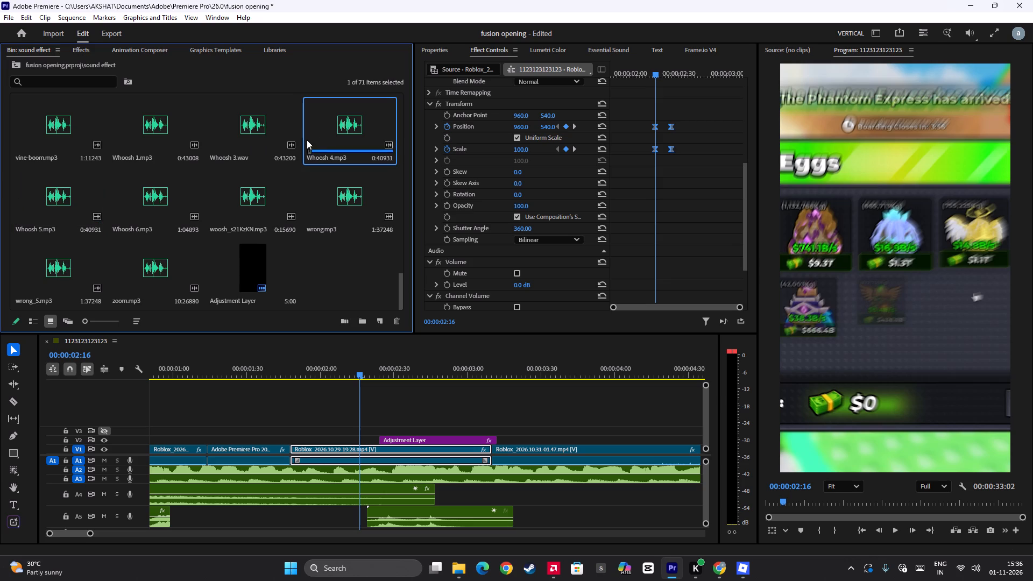
key(space)
key(space)
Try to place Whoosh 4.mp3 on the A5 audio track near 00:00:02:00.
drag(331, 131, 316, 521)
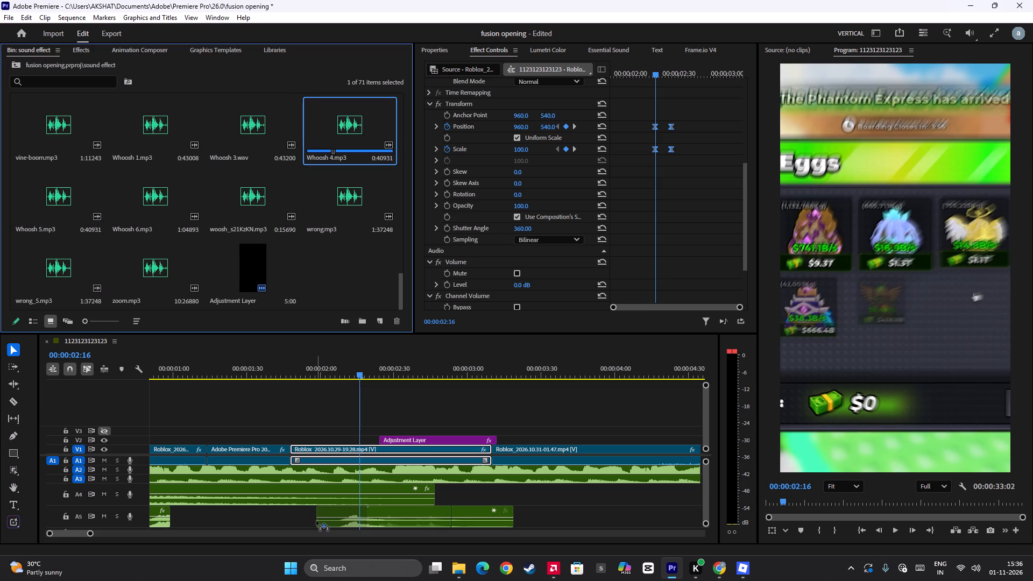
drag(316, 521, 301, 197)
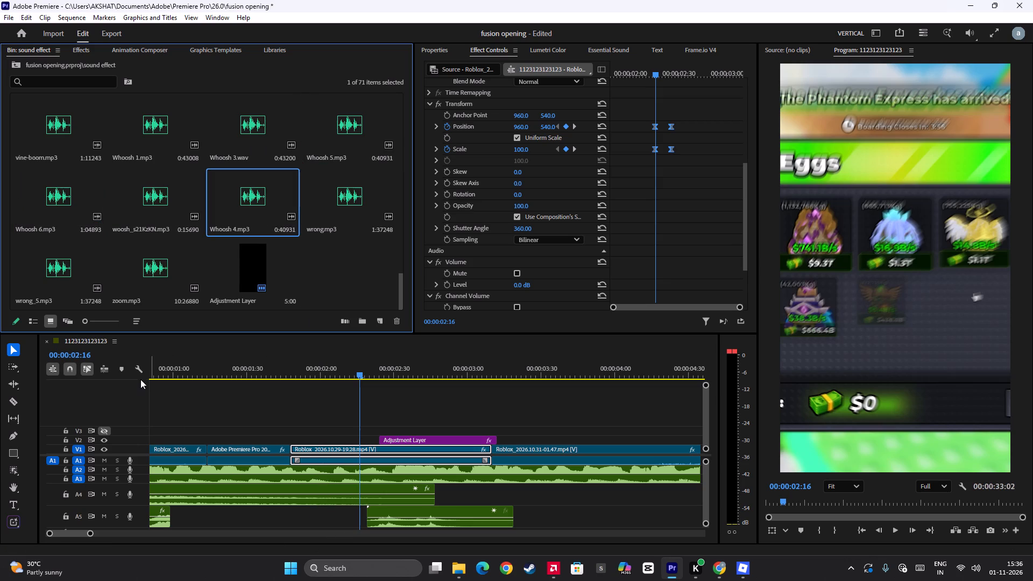
Minimize all tracks in the sequence to make room for more audio.
click(139, 372)
click(206, 290)
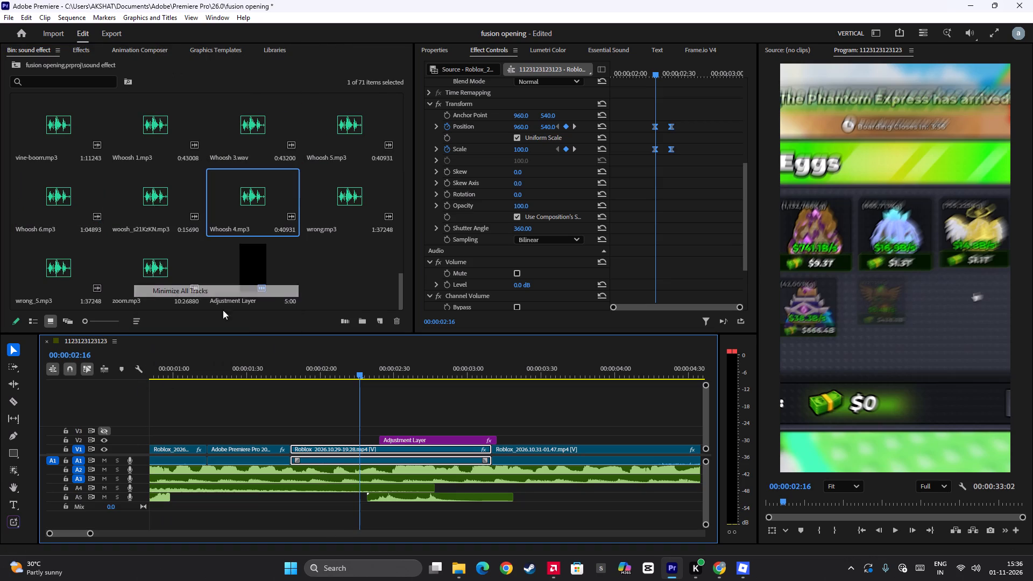
Place Whoosh 4.mp3 on a new A6 audio track below A5, starting at about 00:00:02:03.
drag(260, 209, 342, 521)
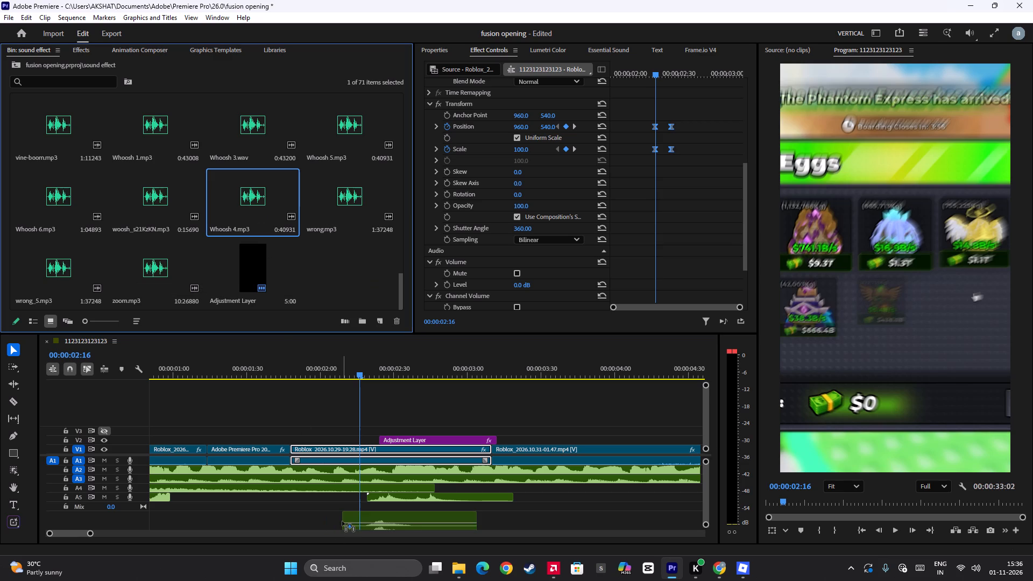
drag(342, 521, 327, 519)
Play the egg inventory zoom with the whoosh from 00:00:02:11 and step back through its Scale keyframes.
click(348, 377)
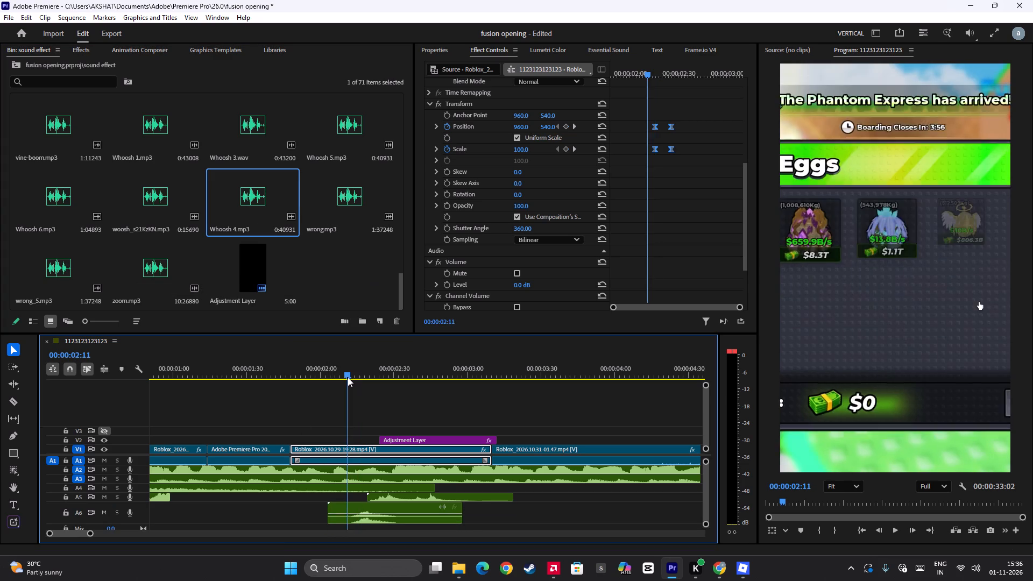
key(space)
click(348, 377)
key(space)
key(space)
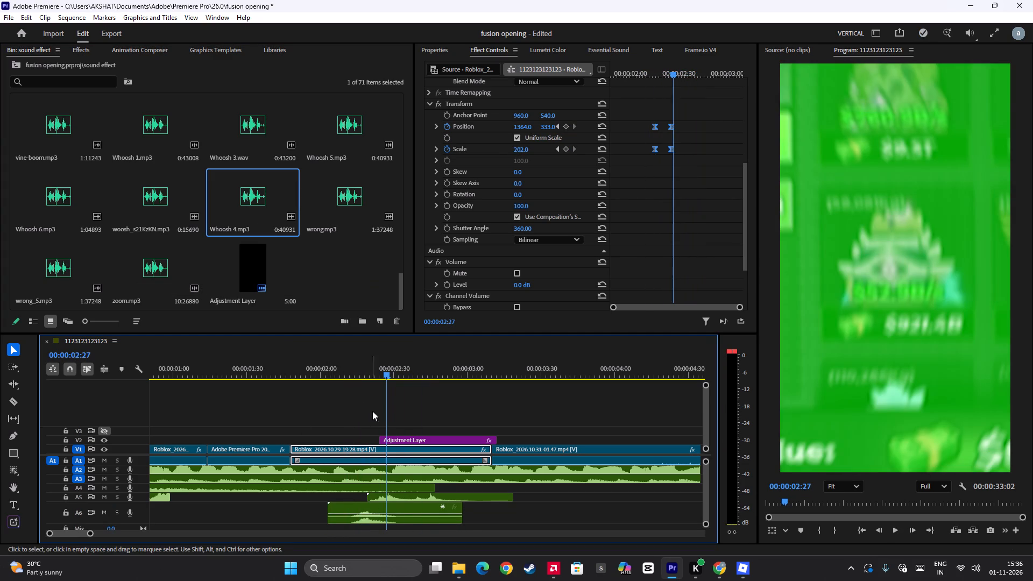
click(557, 147)
click(557, 147)
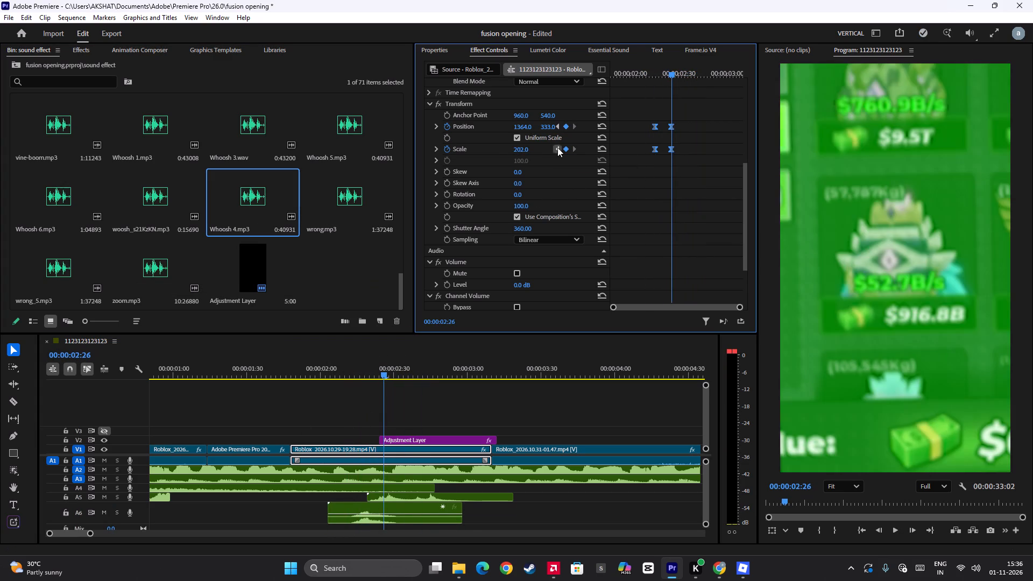
Replay the sequence from before the egg inventory zoom to judge the whoosh's timing against the motion.
alt+scroll(384, 508, up, 5)
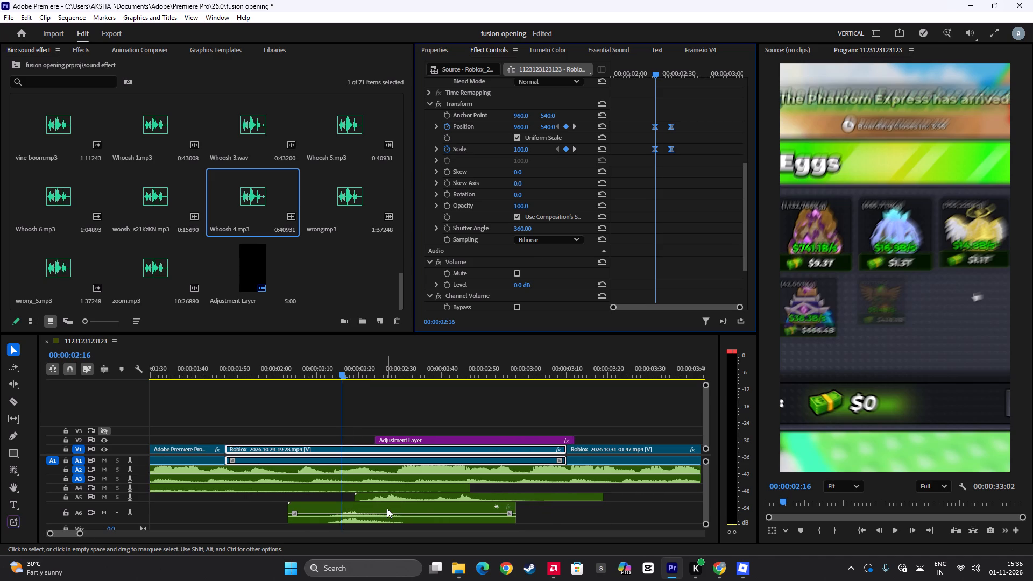
key(space)
key(space)
click(211, 366)
key(space)
alt+scroll(320, 418, down, 3)
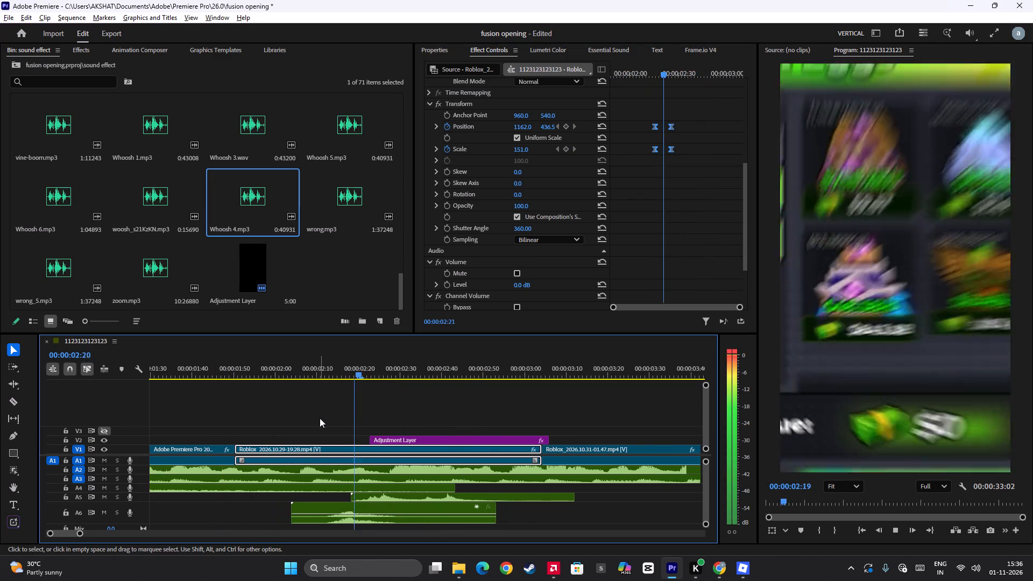
alt+scroll(320, 418, down, 2)
key(space)
click(239, 372)
key(space)
key(space)
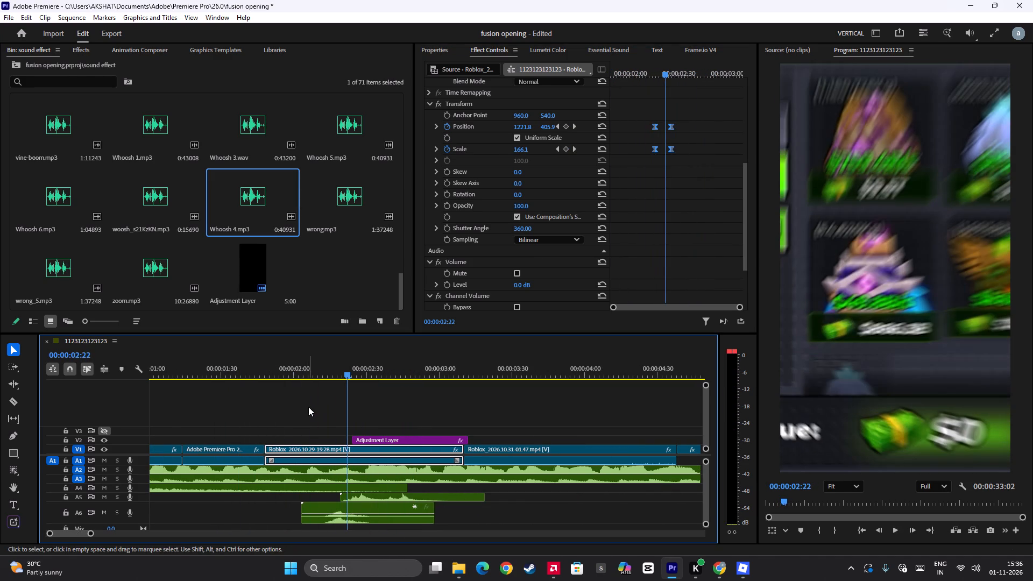
click(288, 375)
key(space)
key(space)
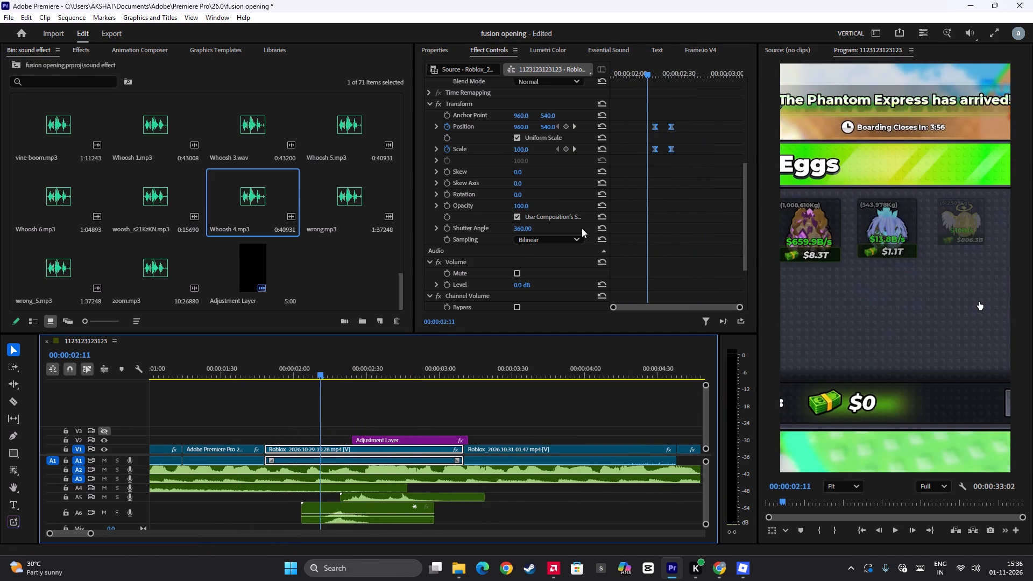
Move the A6 Whoosh 4 clip earlier to start at about 00:00:02:01, aligning its peak with the first Scale keyframe at 00:00:02:16.
click(576, 150)
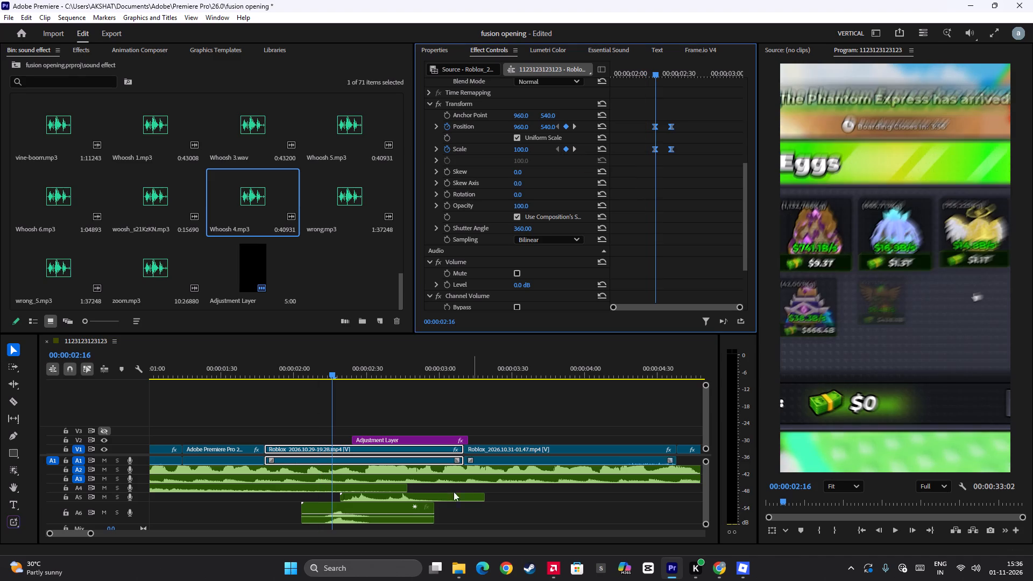
alt+scroll(373, 501, up, 5)
click(329, 512)
drag(336, 512, 327, 514)
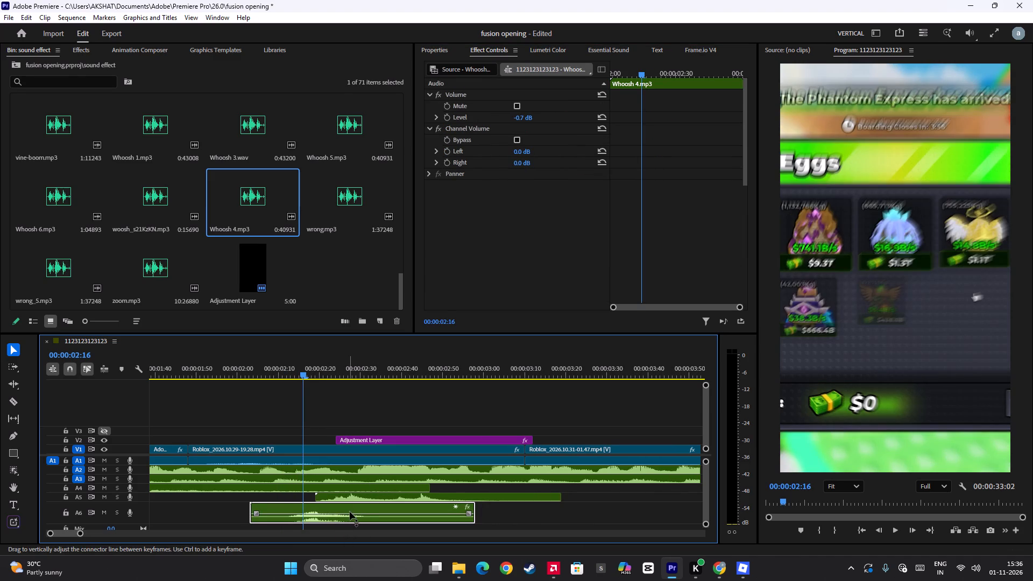
drag(351, 510, 342, 513)
Raise the volume of the Whoosh 4 clip on A6 to 3.9 dB.
click(431, 49)
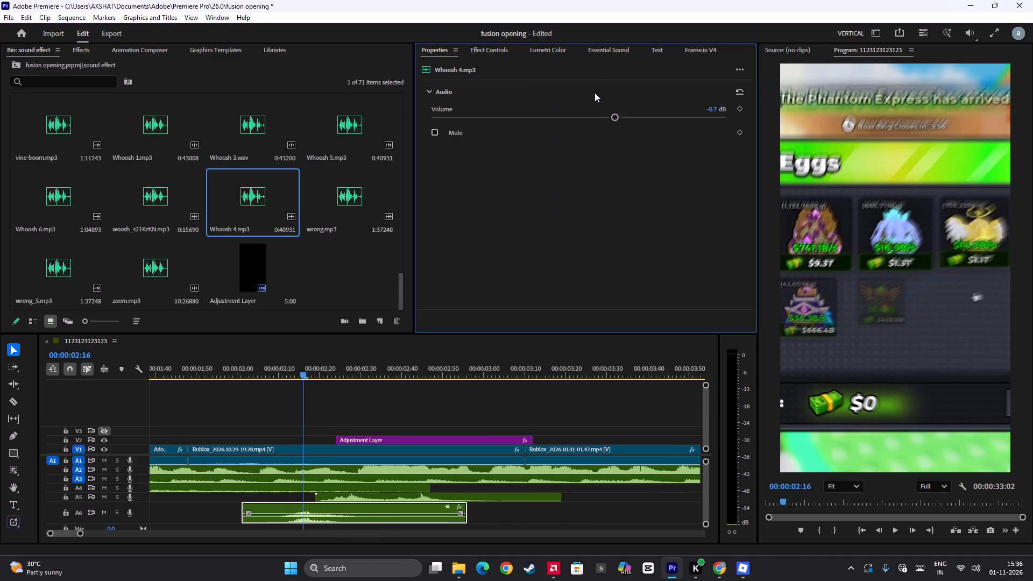
click(630, 119)
click(639, 116)
click(648, 118)
click(656, 118)
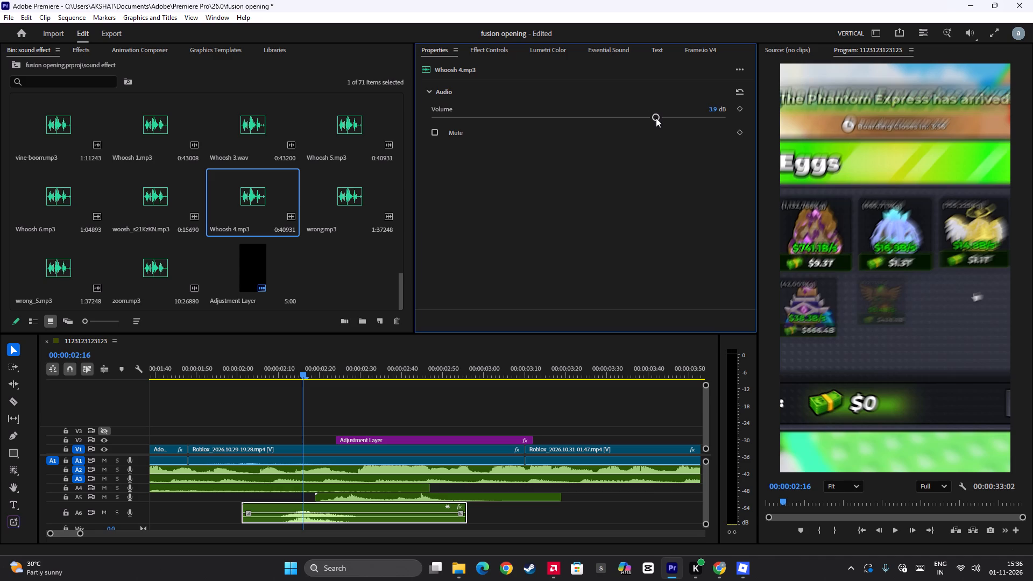
Play the zoom from 00:00:01:58 to check the whoosh's volume and timing.
click(228, 371)
key(space)
key(space)
click(229, 375)
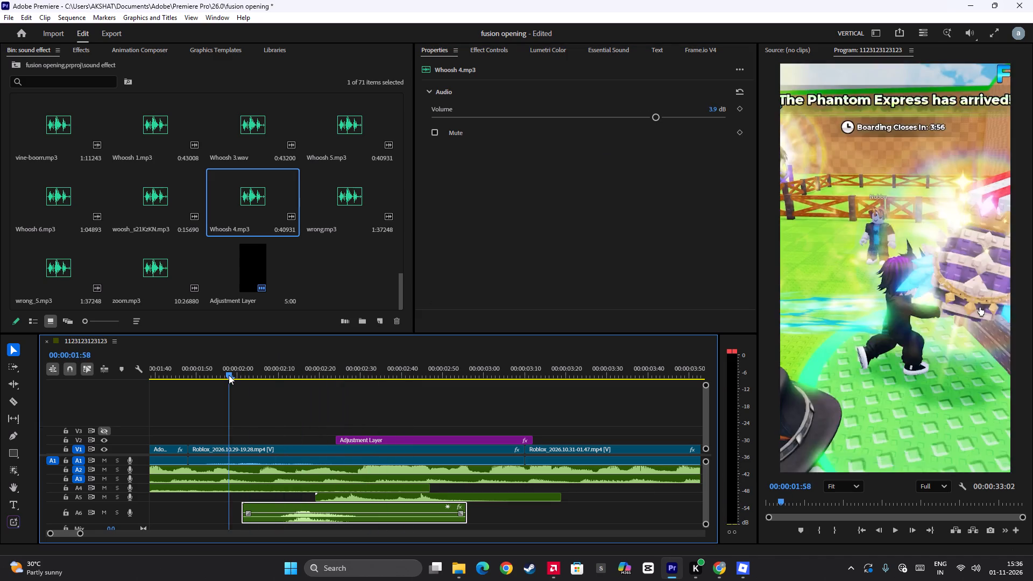
key(space)
key(space)
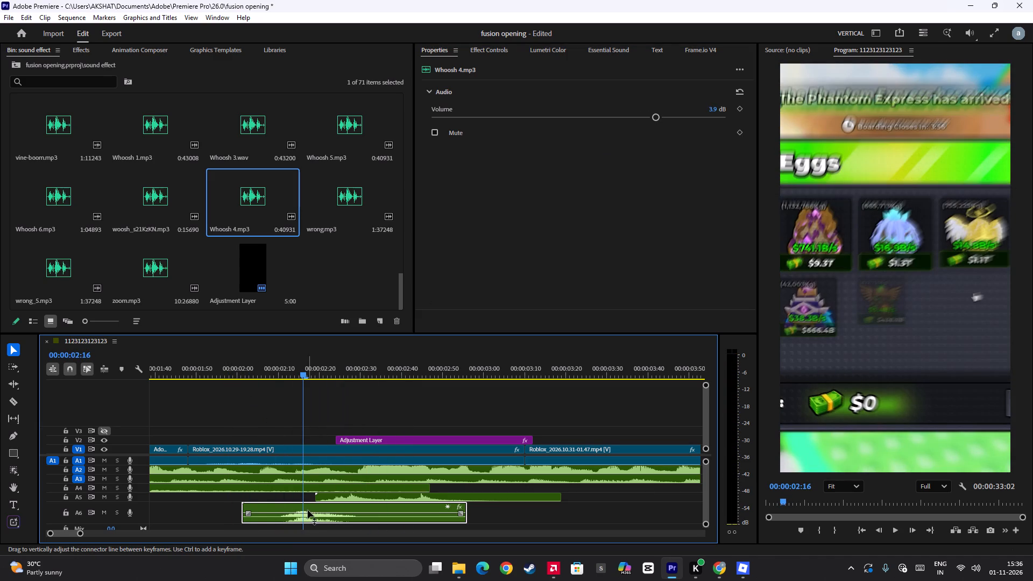
Nudge the Whoosh 4 clip on A6 about one frame later, to start at about 00:00:02:02.
alt+scroll(316, 511, up, 7)
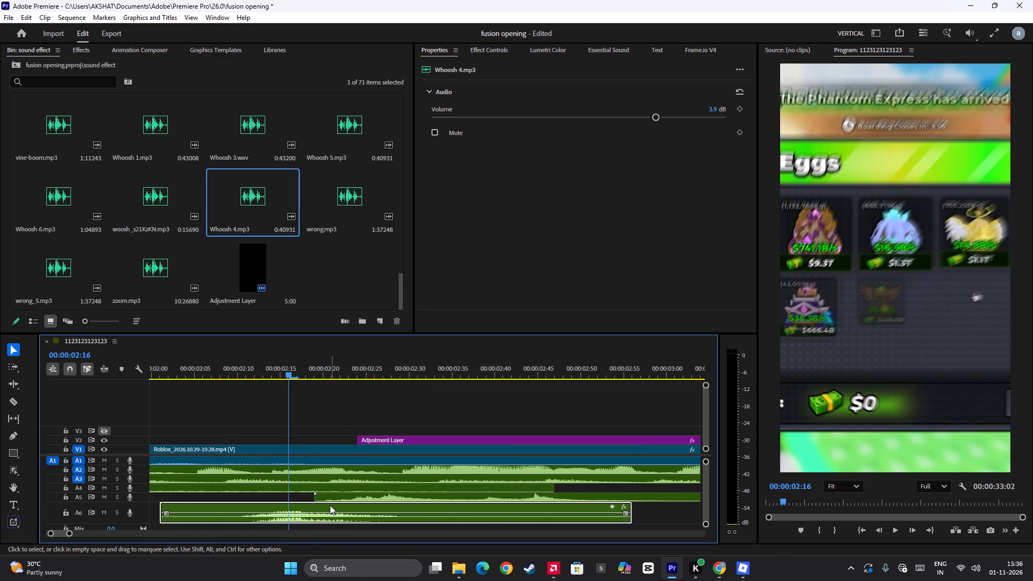
drag(329, 507, 342, 509)
Replay the zoom repeatedly from about 00:00:02:08 and scrub to 00:00:02:20 to check the whoosh's sync.
click(219, 368)
key(space)
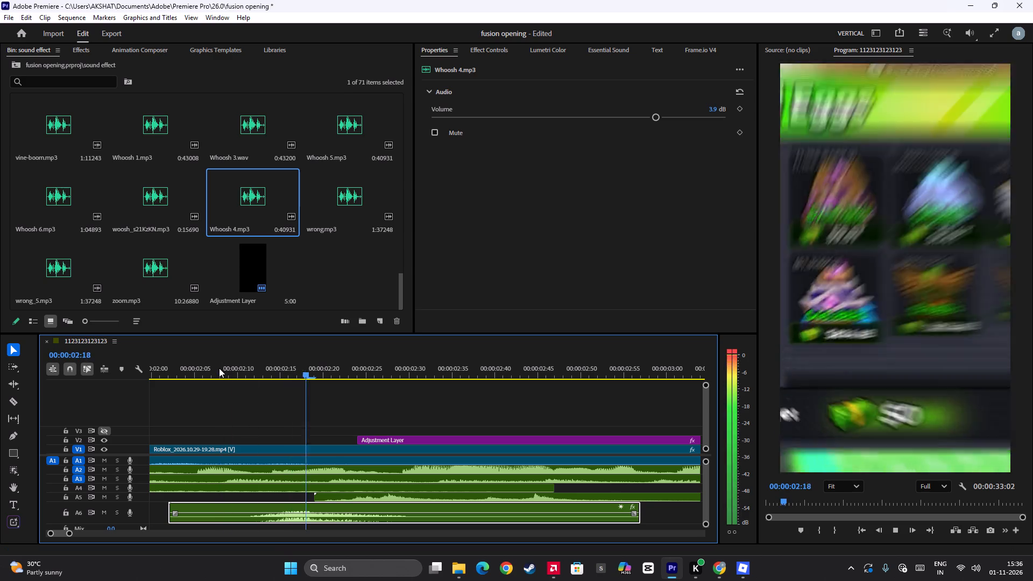
key(space)
click(219, 368)
key(space)
key(space)
click(219, 368)
key(space)
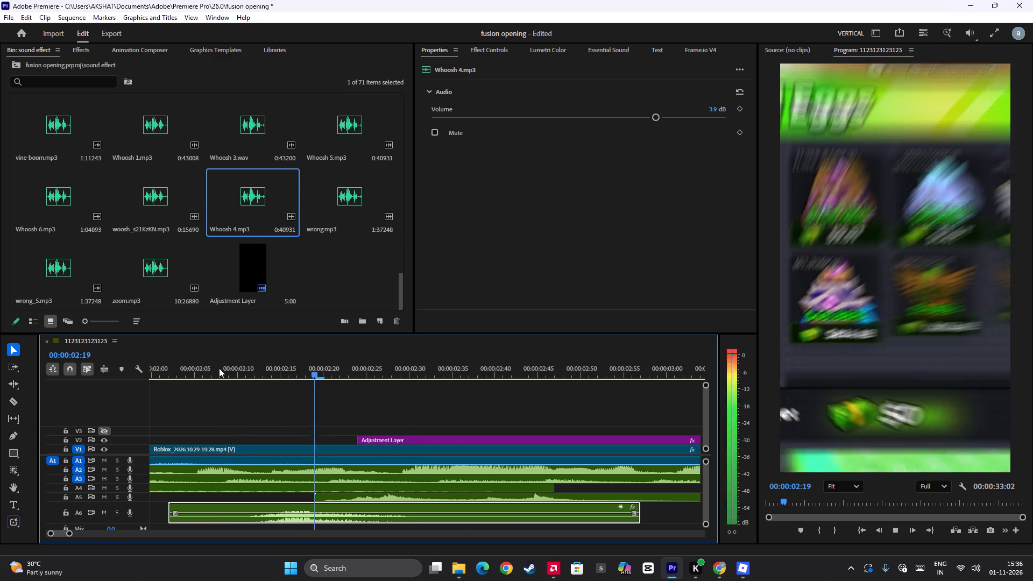
key(space)
click(220, 369)
key(space)
key(space)
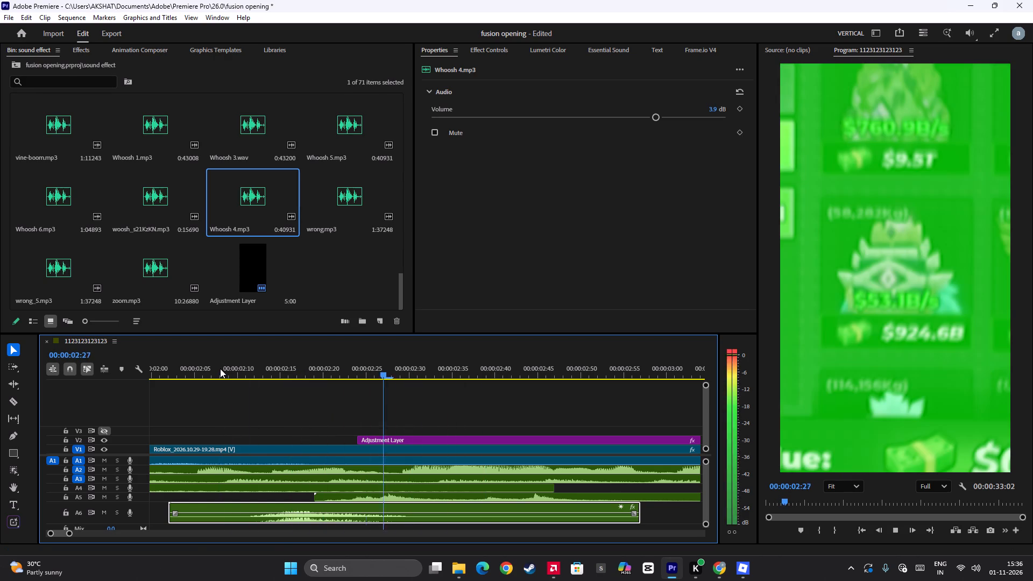
click(264, 366)
drag(265, 395, 307, 405)
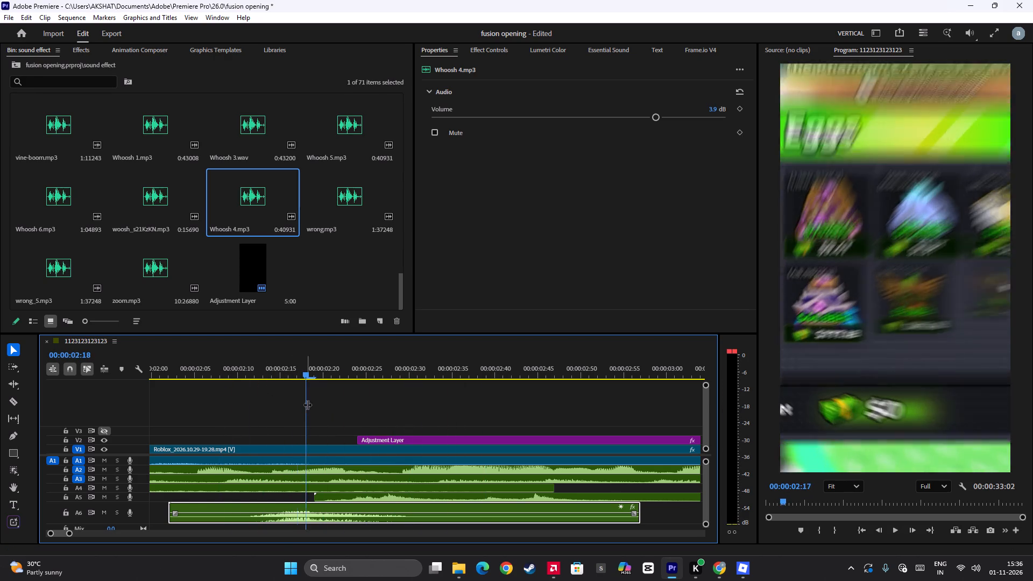
drag(307, 405, 325, 406)
Go to the Roblox_2026.10.29-19.28 clip's first Transform Scale keyframe and replay the zoom with its surrounding audio.
click(480, 46)
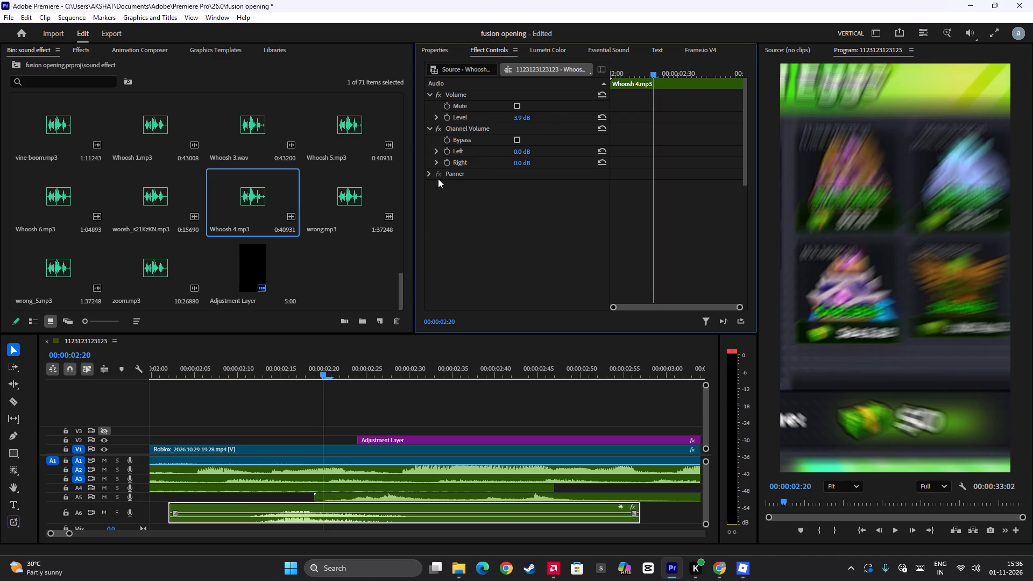
click(321, 449)
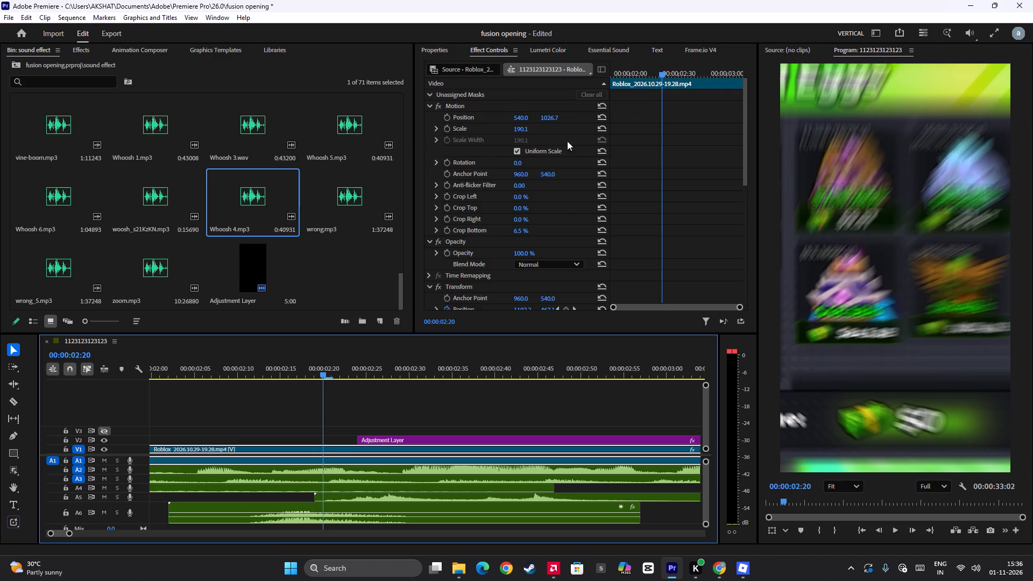
scroll(574, 209, down, 14)
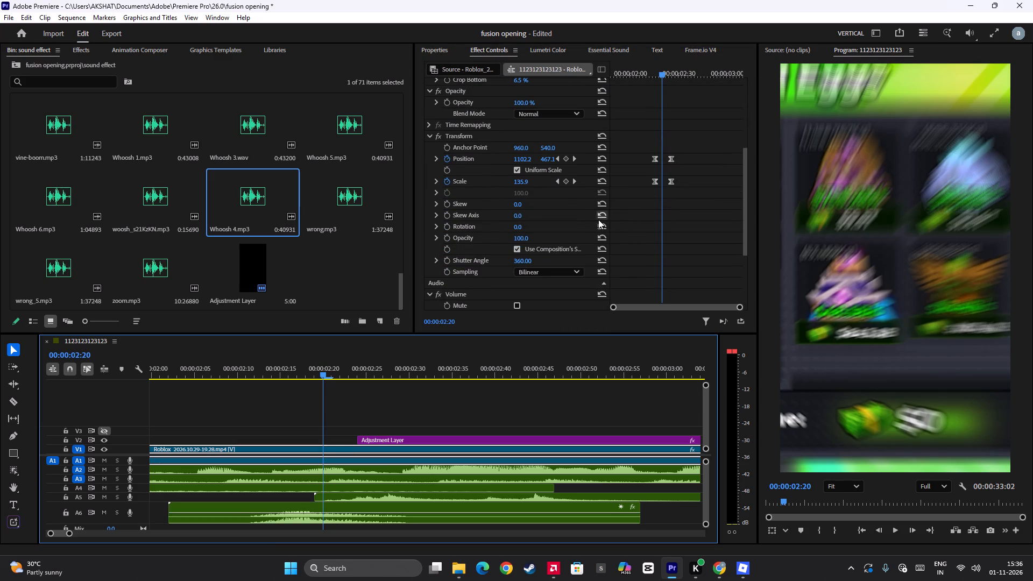
click(560, 182)
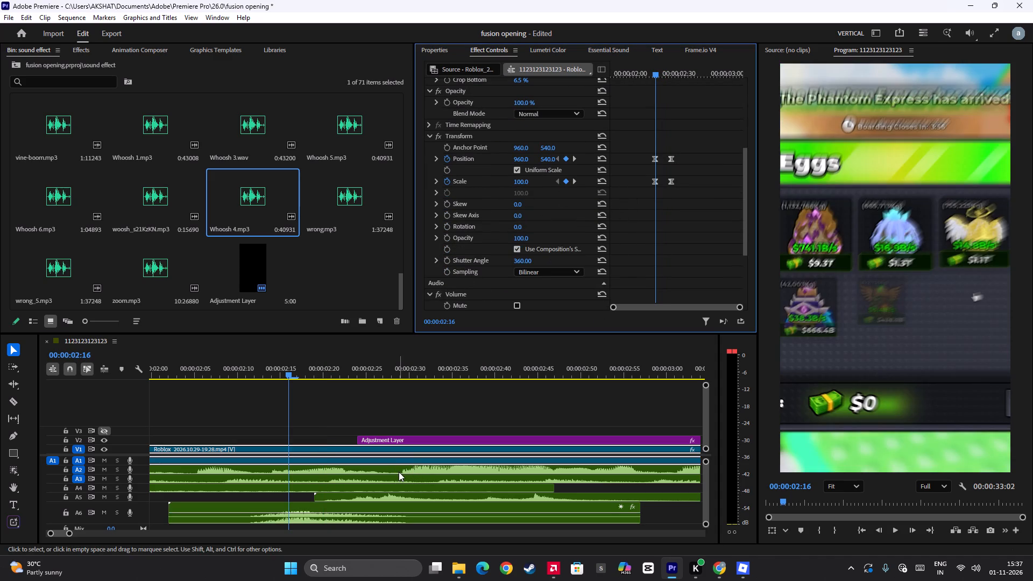
key(space)
key(space)
scroll(398, 475, down, 1)
click(170, 371)
key(space)
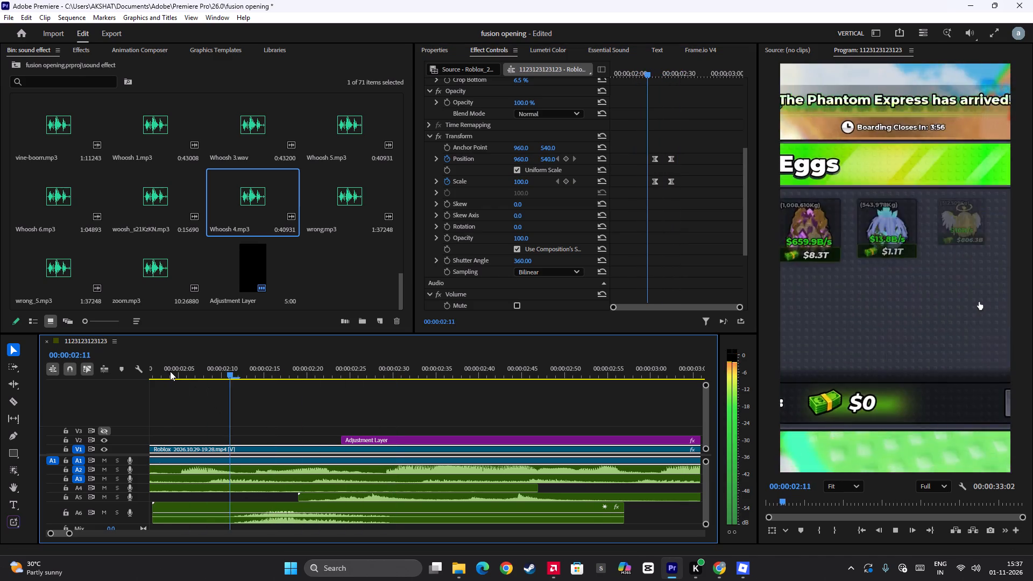
click(170, 371)
key(space)
alt+scroll(287, 417, down, 6)
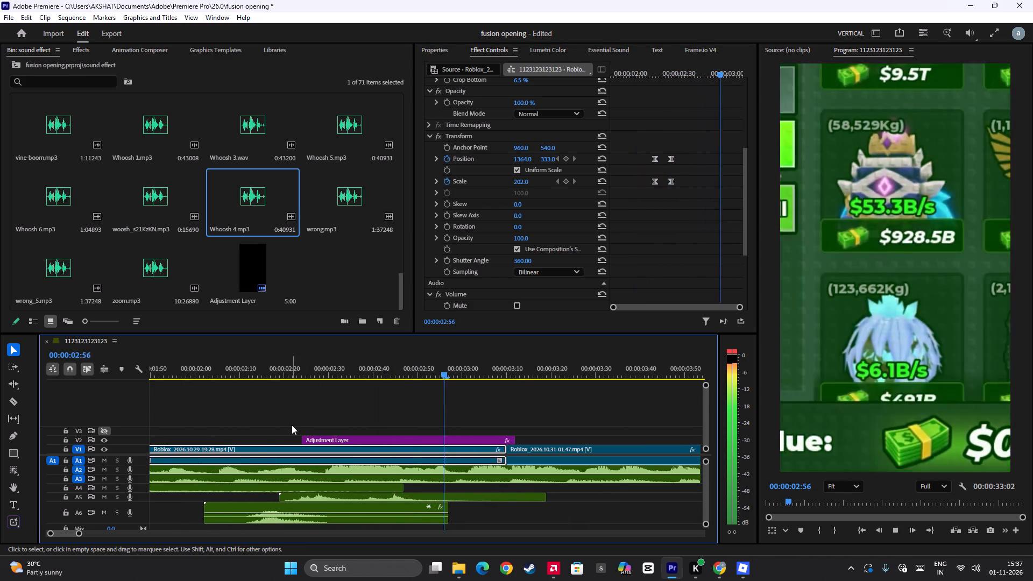
scroll(292, 425, down, 7)
key(space)
Play across the cut into the Roblox_2026.10.31-01.47 clip, stopping at 00:00:03:43.
click(377, 377)
key(space)
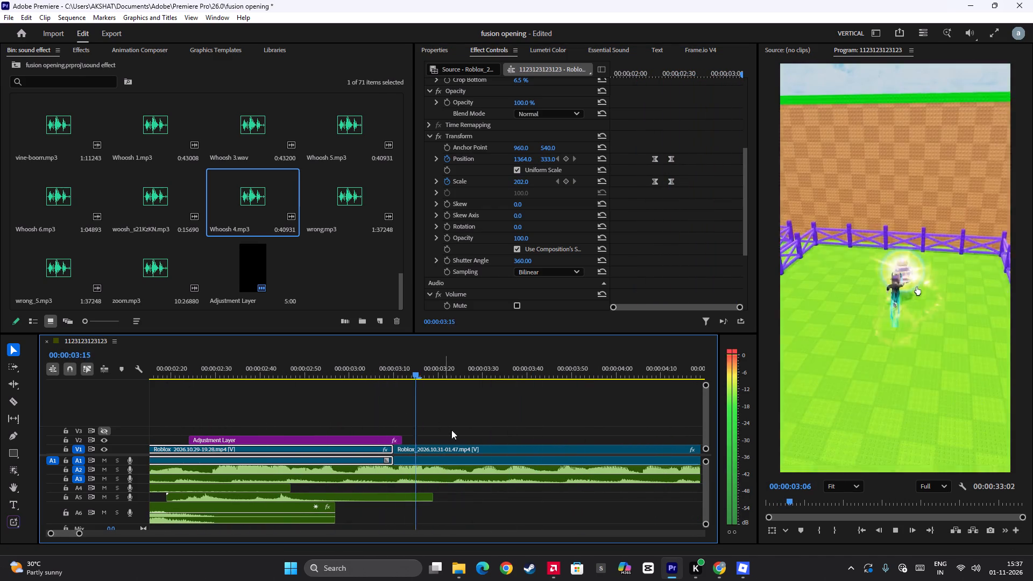
scroll(463, 442, down, 5)
key(space)
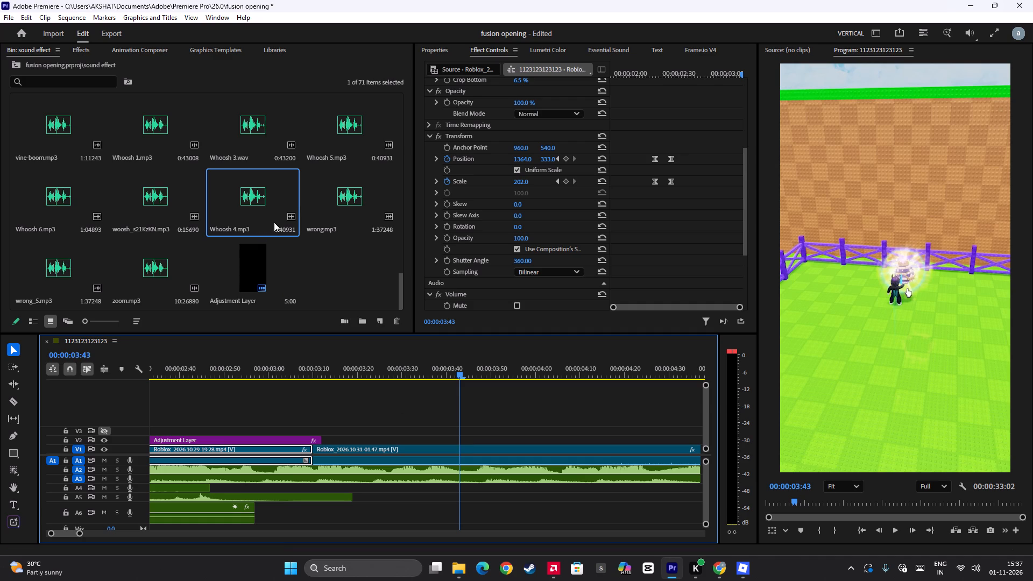
Browse the sound effect bin from the whooshes up to anvil-drop.mp3 and back, examining the available effects.
scroll(274, 221, down, 3)
scroll(281, 214, up, 2)
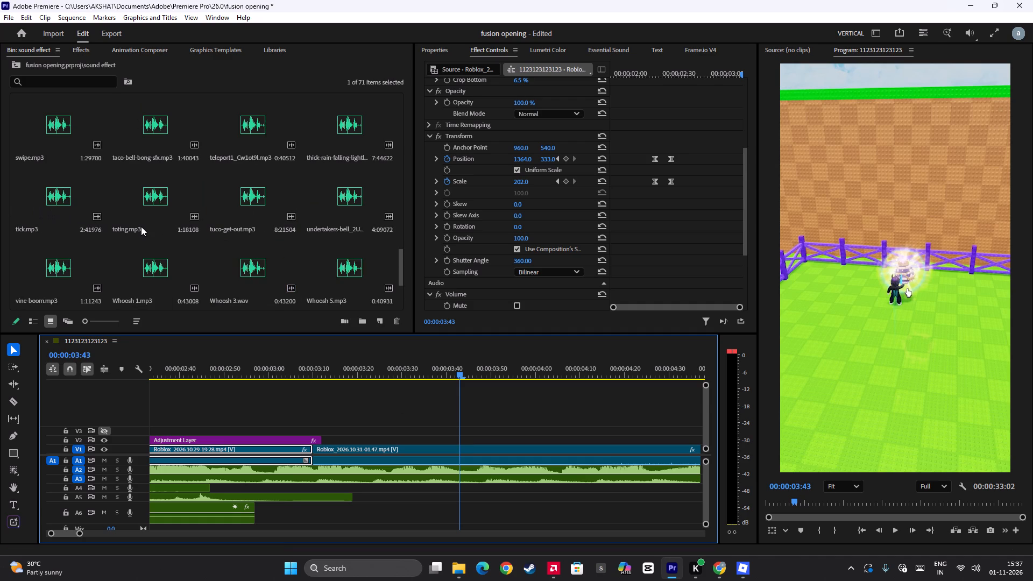
scroll(141, 226, up, 2)
scroll(141, 226, down, 1)
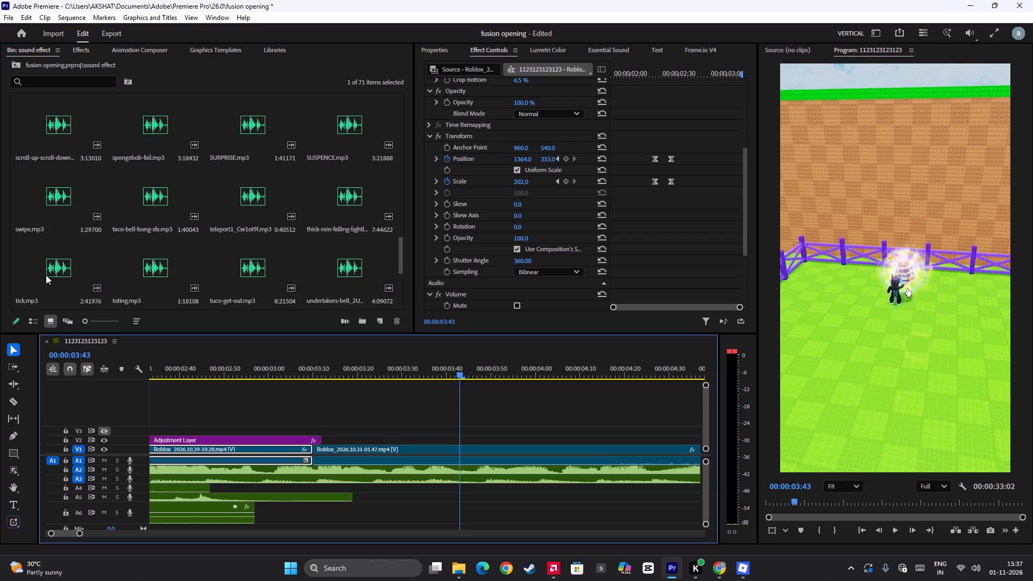
scroll(161, 258, up, 7)
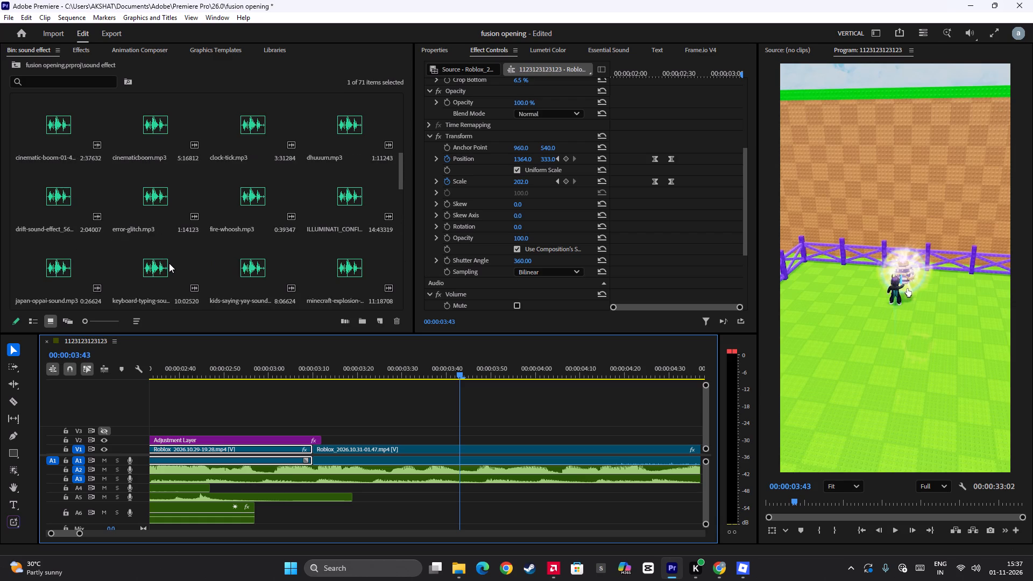
scroll(169, 263, up, 2)
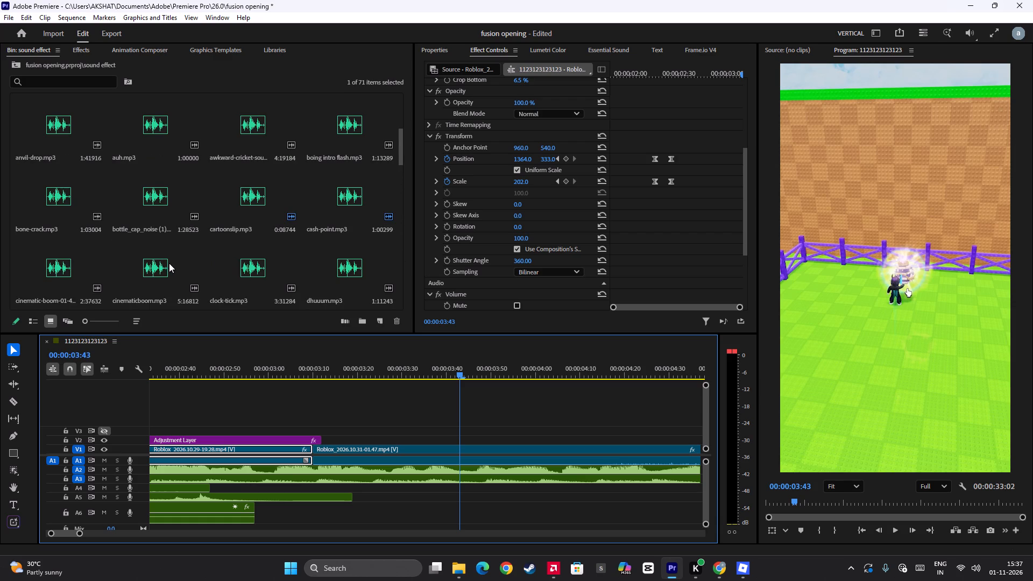
scroll(280, 271, down, 1)
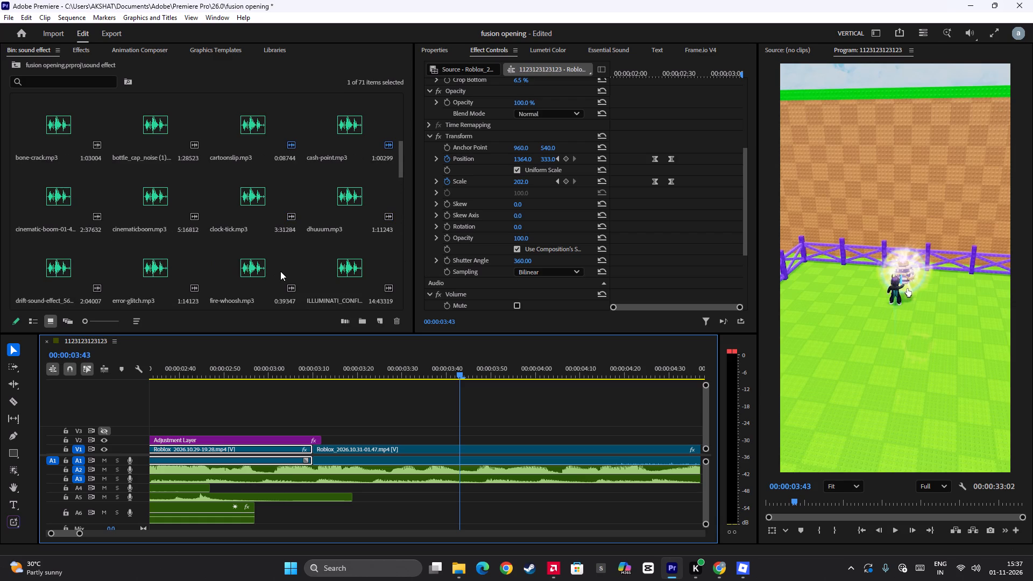
scroll(280, 271, up, 1)
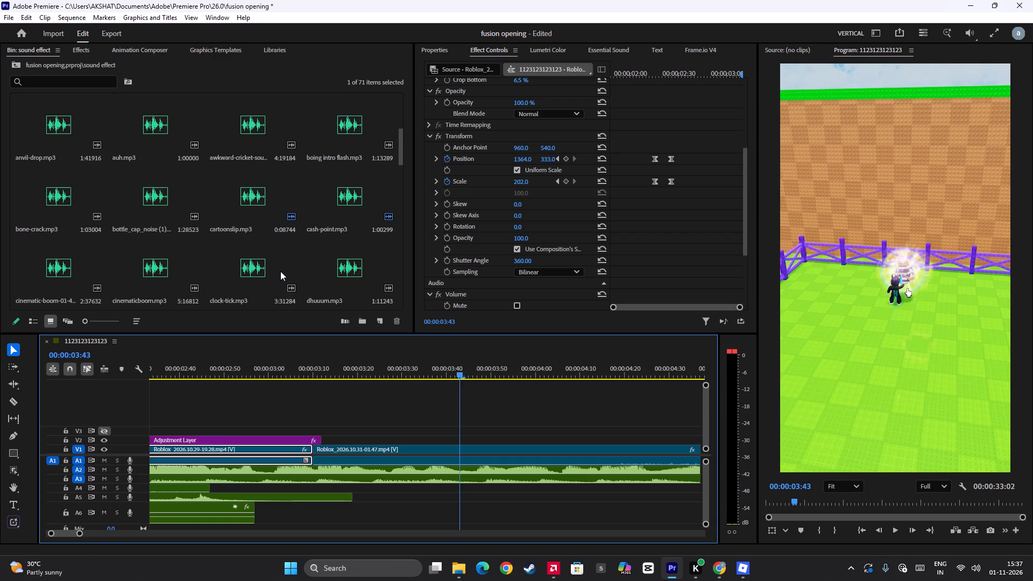
scroll(280, 271, down, 11)
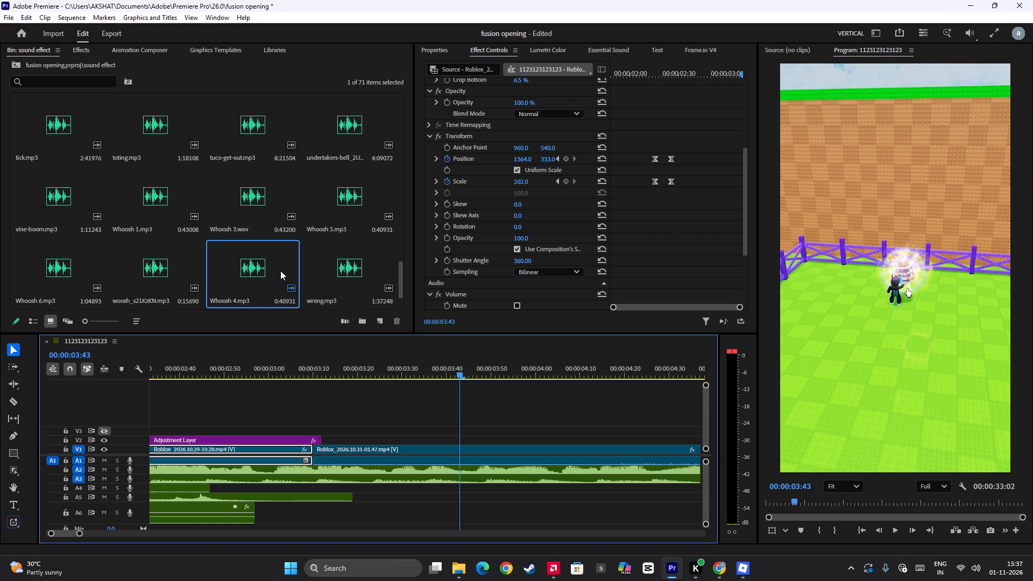
scroll(280, 271, down, 3)
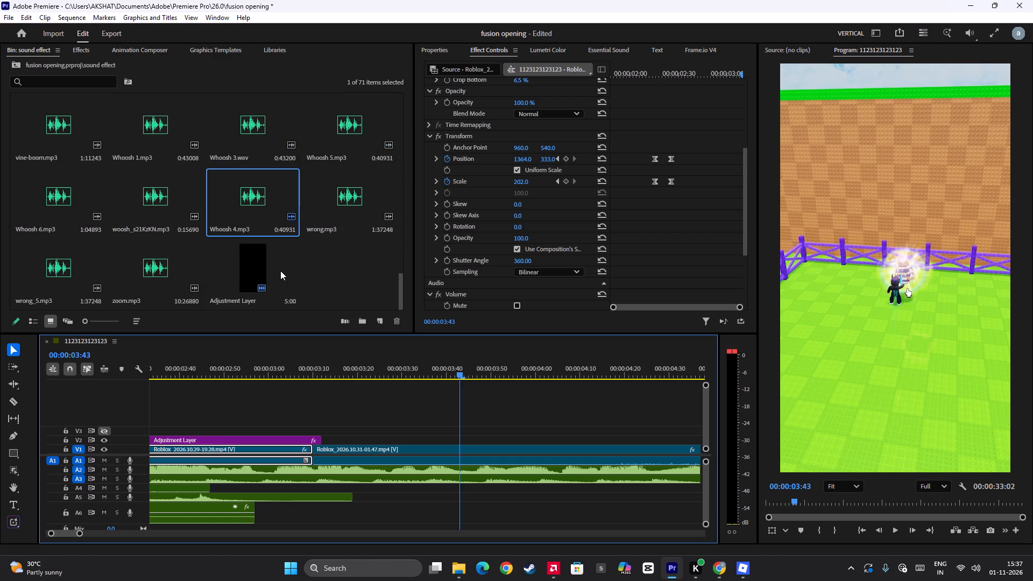
scroll(280, 271, up, 1)
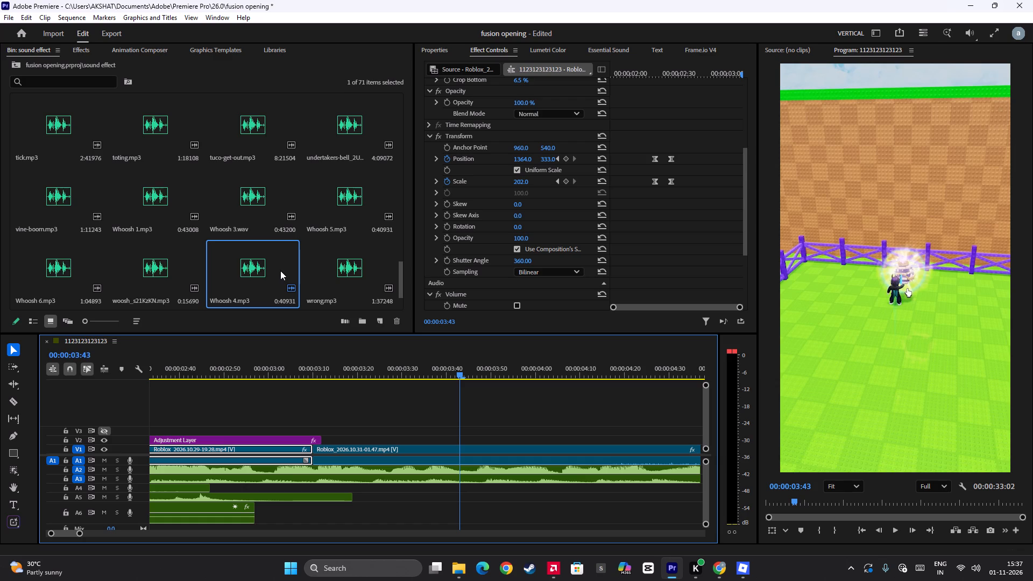
scroll(280, 271, up, 1)
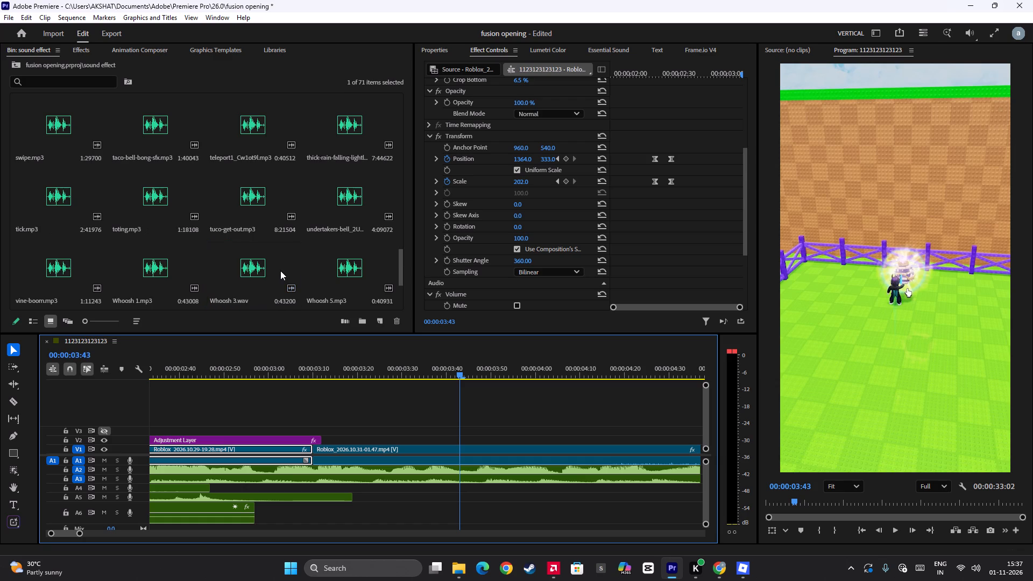
Replay the Roblox_2026.10.31-01.47 clip from about 00:00:03:20 to 00:00:03:54.
click(360, 371)
key(space)
key(space)
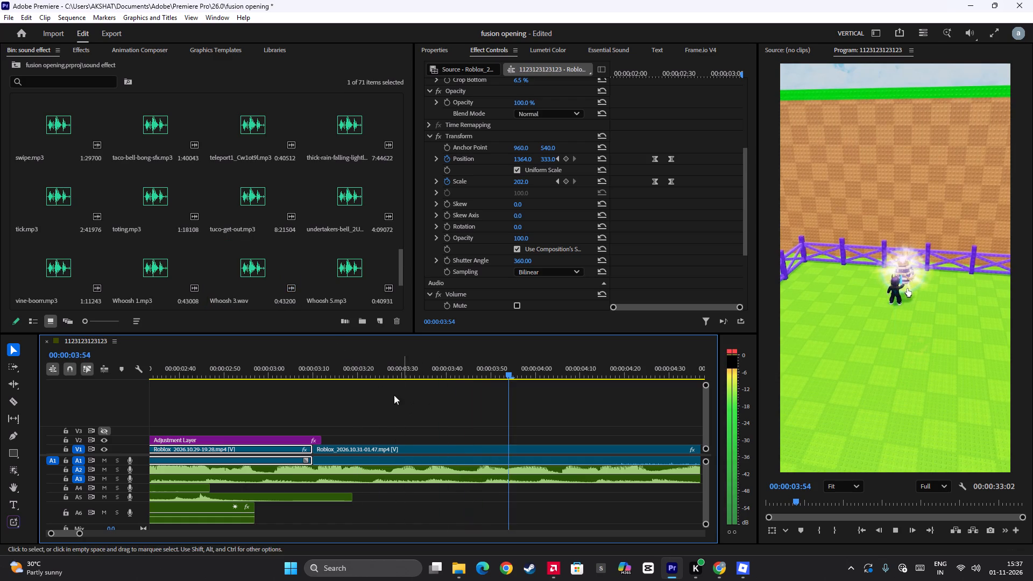
Audition taco-bell-bong-sfx, teleport1, running and run-vine-sound-effect in the sound effect bin.
click(145, 145)
key(space)
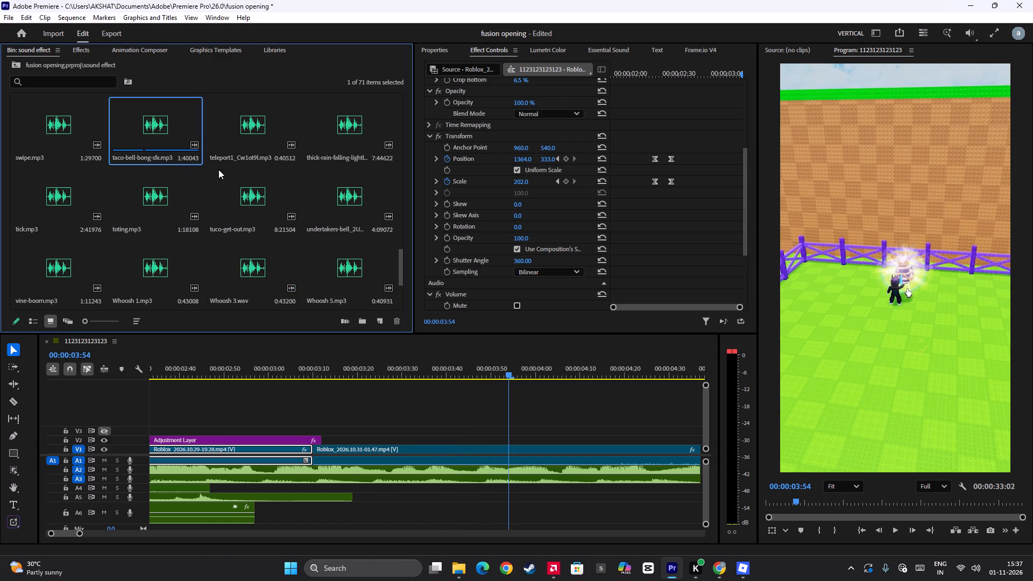
key(space)
click(229, 131)
key(space)
scroll(252, 209, up, 3)
click(312, 205)
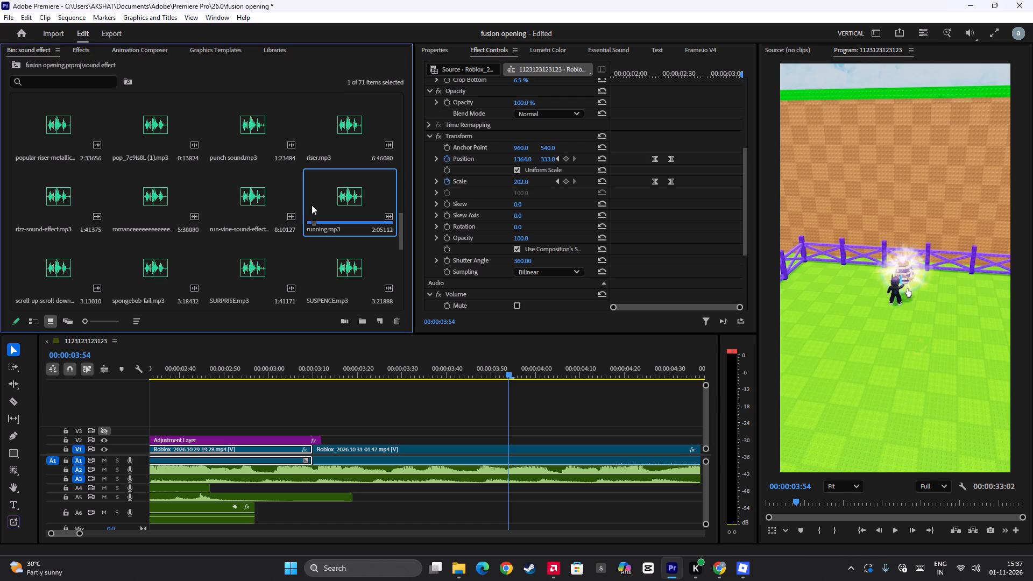
key(space)
click(238, 206)
key(space)
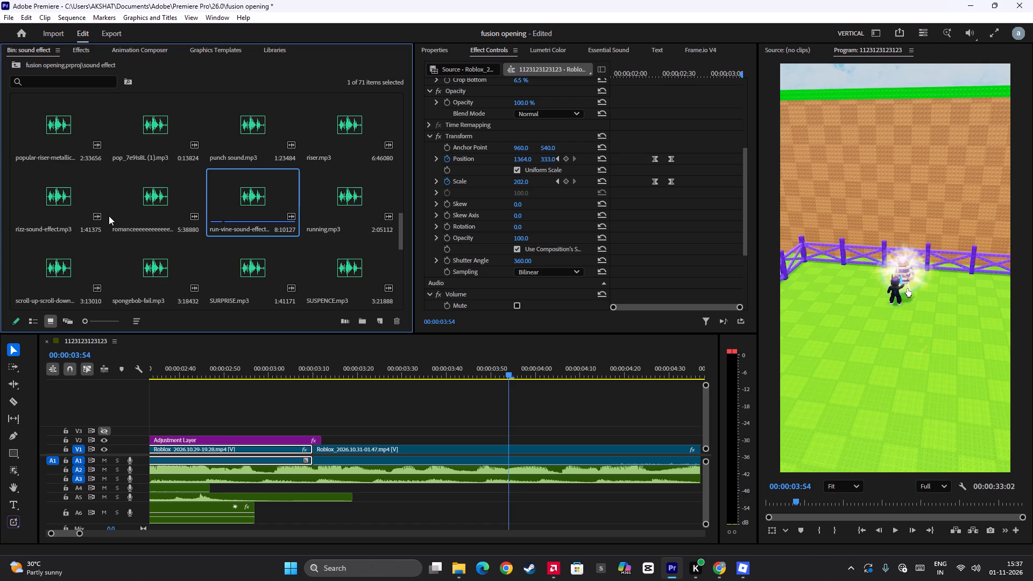
Audition the kids-saying-yay, keyboard-typing and error-glitch sounds in the sound effect bin.
scroll(106, 215, up, 2)
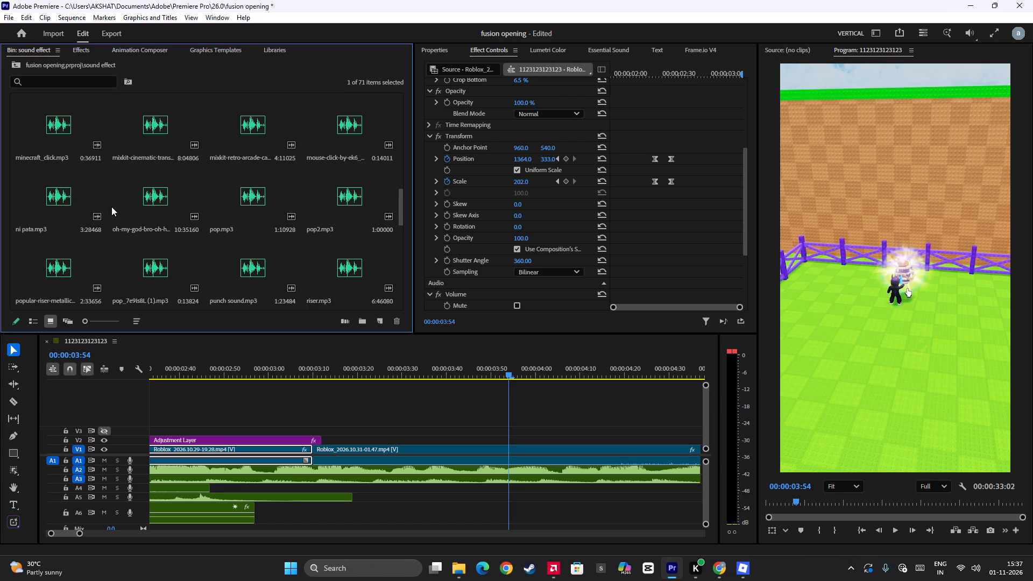
scroll(111, 207, up, 2)
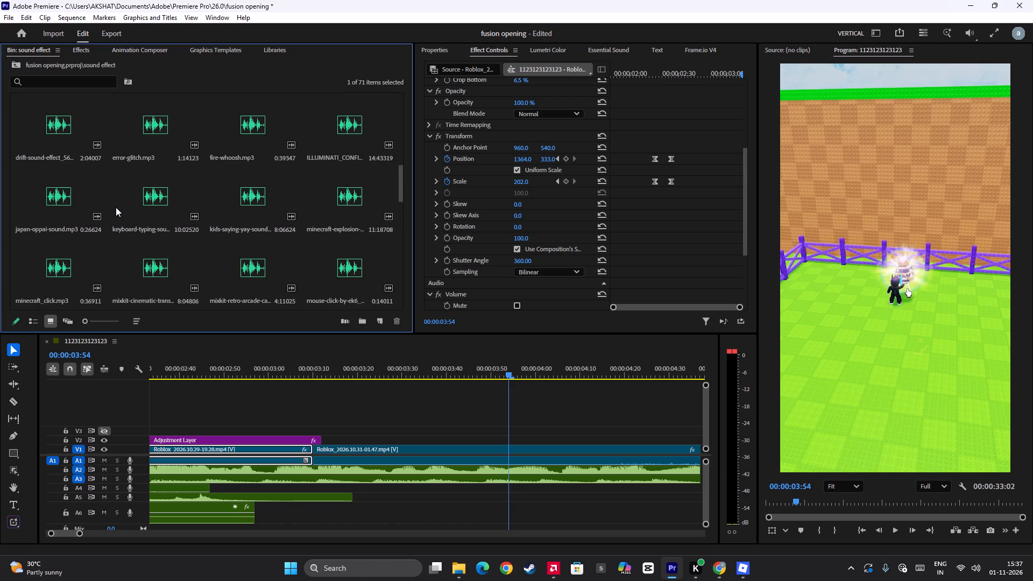
click(216, 204)
key(space)
key(space)
click(150, 208)
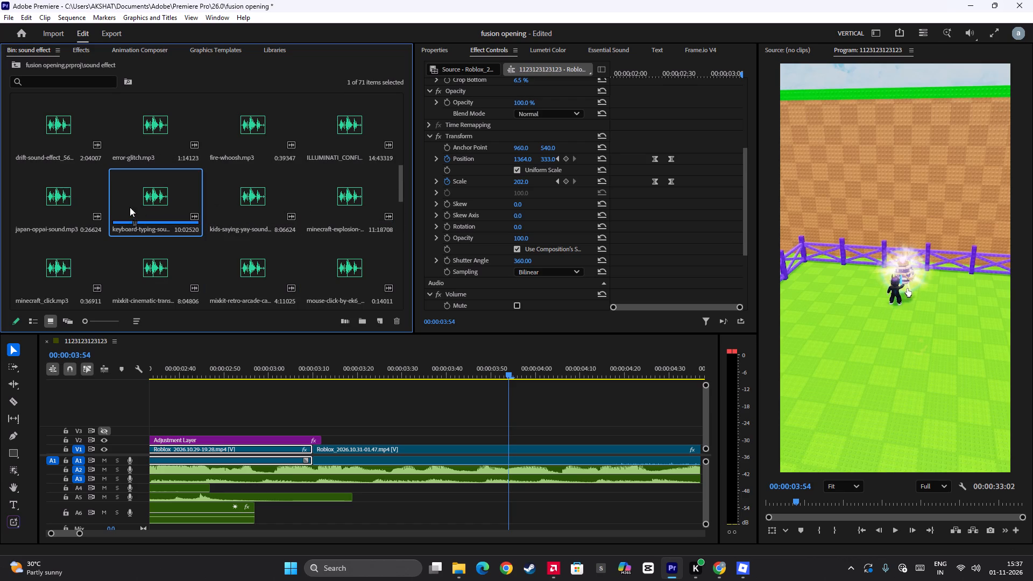
key(space)
click(154, 123)
key(space)
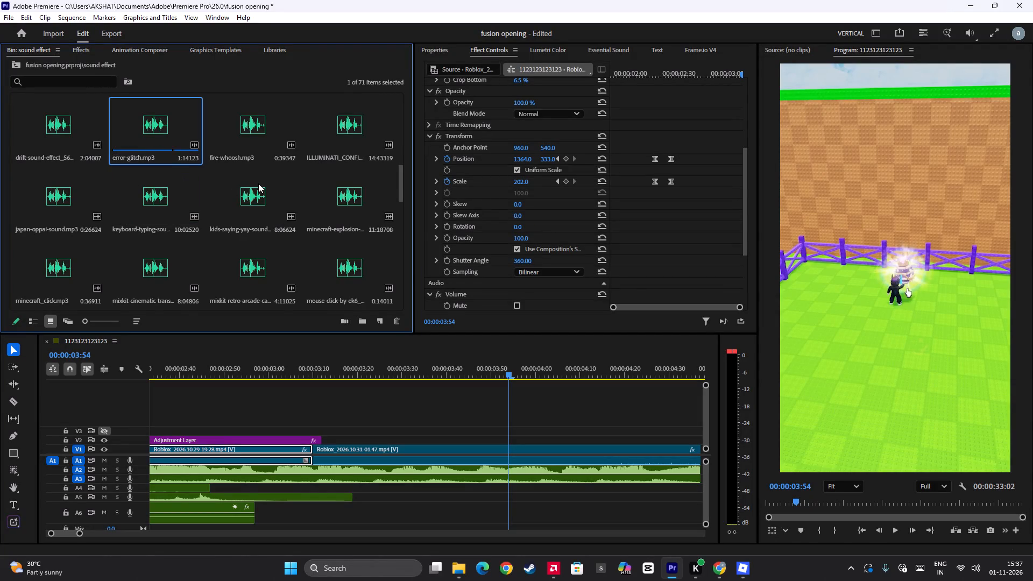
Audition cartoonslip, cinematic-boom-01, clock-tick and cinematicboom in the sound effect bin.
scroll(263, 182, up, 2)
click(230, 137)
key(space)
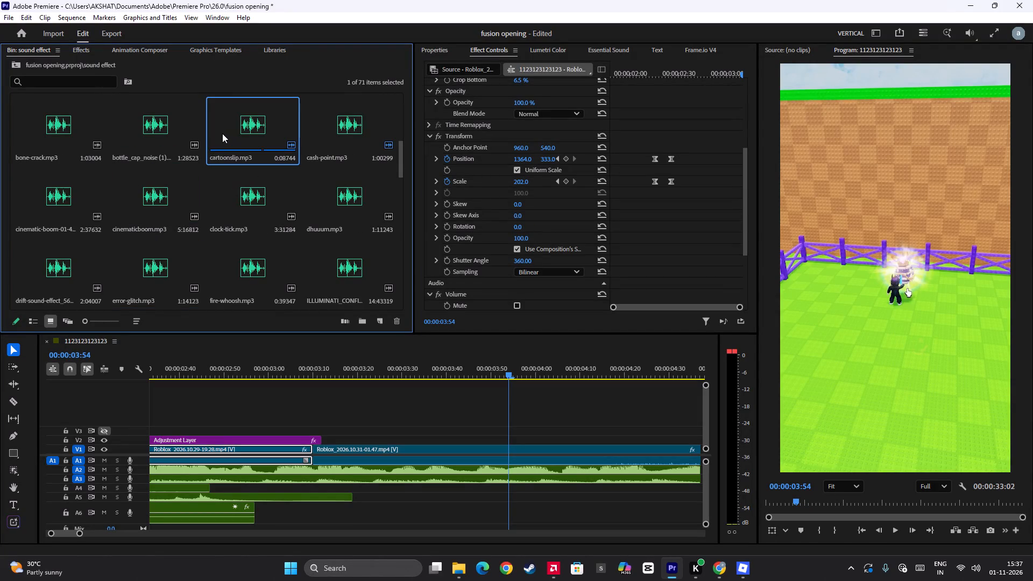
click(34, 206)
key(space)
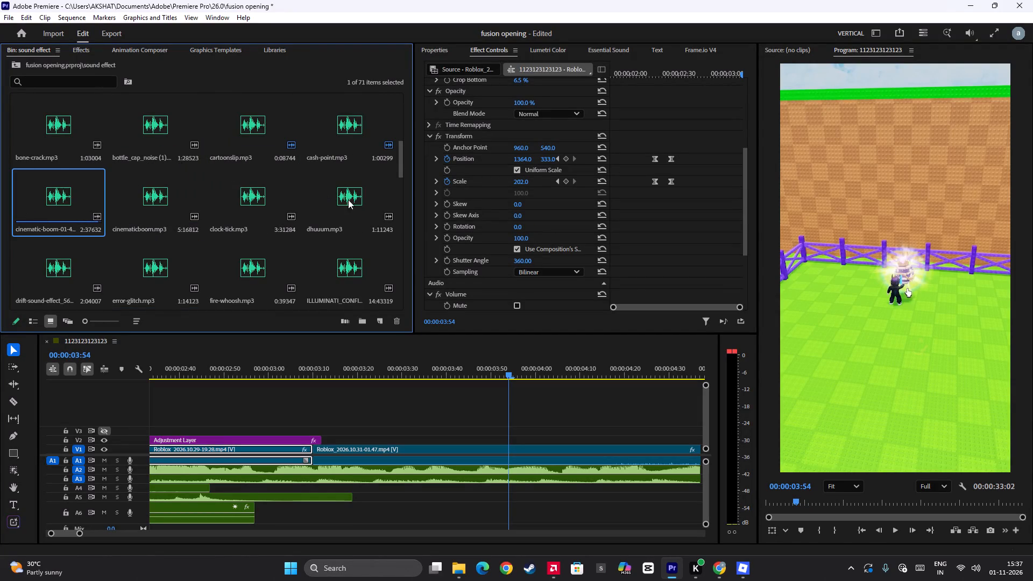
click(238, 200)
key(space)
click(131, 211)
key(space)
Browse the rest of the sound effect bin and audition tick.mp3.
scroll(171, 240, up, 2)
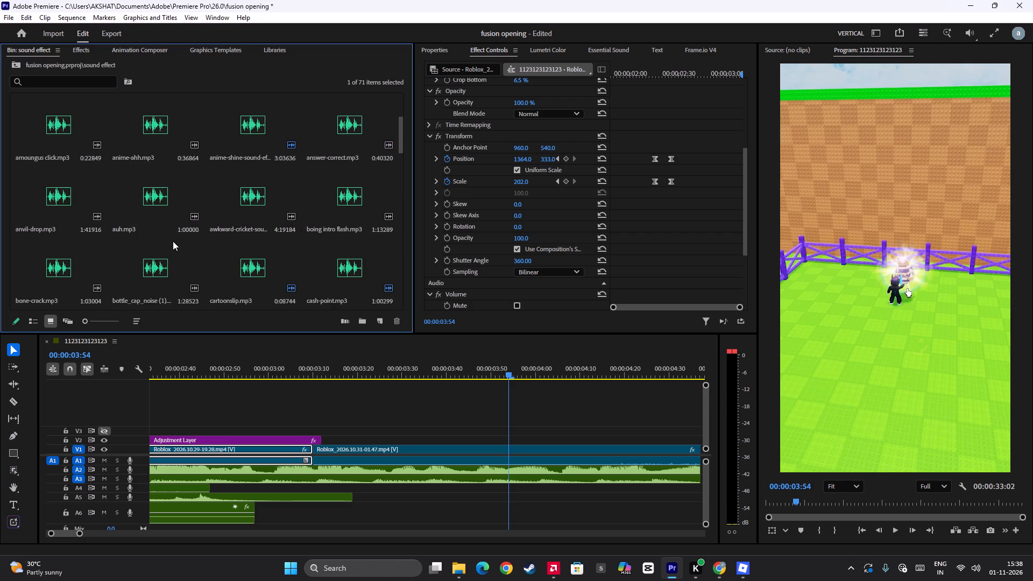
scroll(173, 241, up, 3)
scroll(173, 240, down, 8)
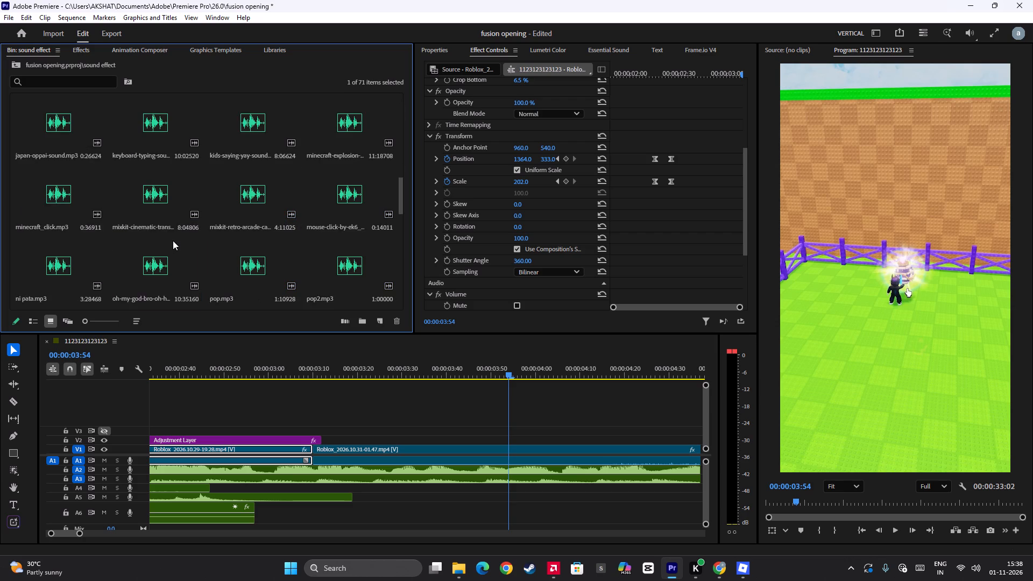
scroll(173, 240, down, 10)
scroll(173, 240, up, 4)
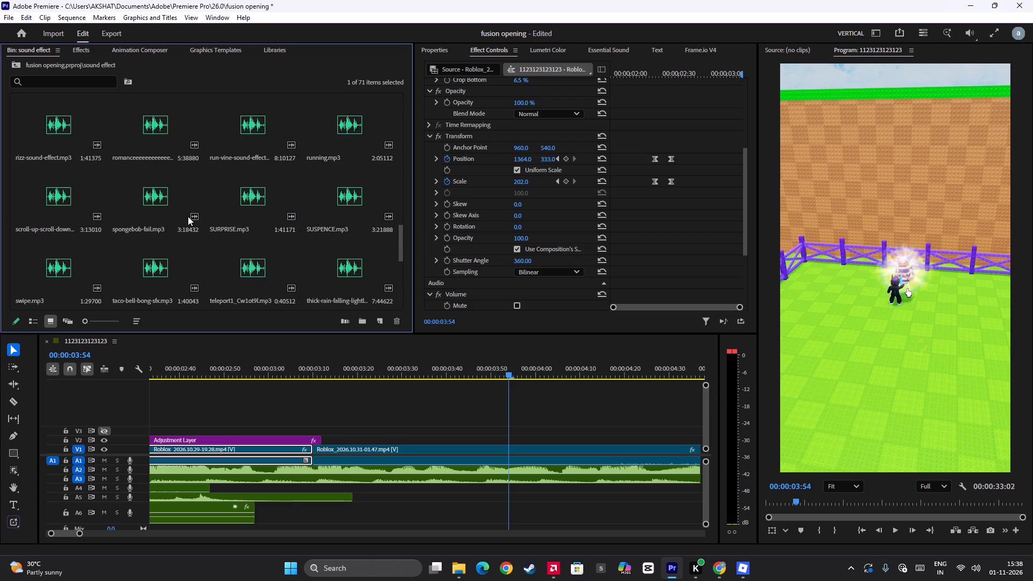
scroll(188, 215, up, 1)
scroll(188, 215, down, 3)
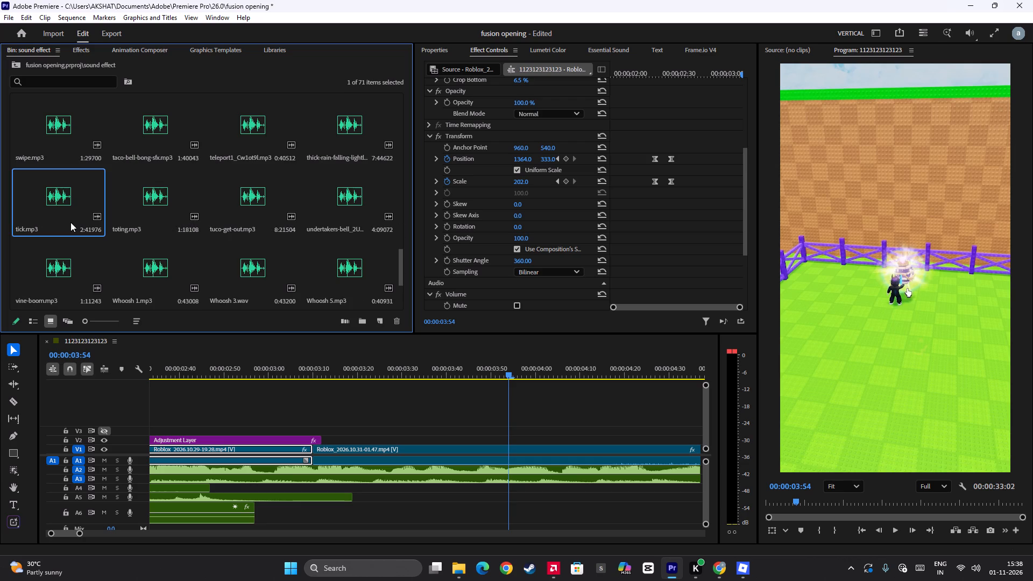
click(70, 222)
key(space)
key(space)
Play from about 00:00:03:15 through the Roblox_2026.10.31-01.47 clip into the first new divine.mp4 clip, stopping at 00:00:05:01.
drag(339, 380, 338, 375)
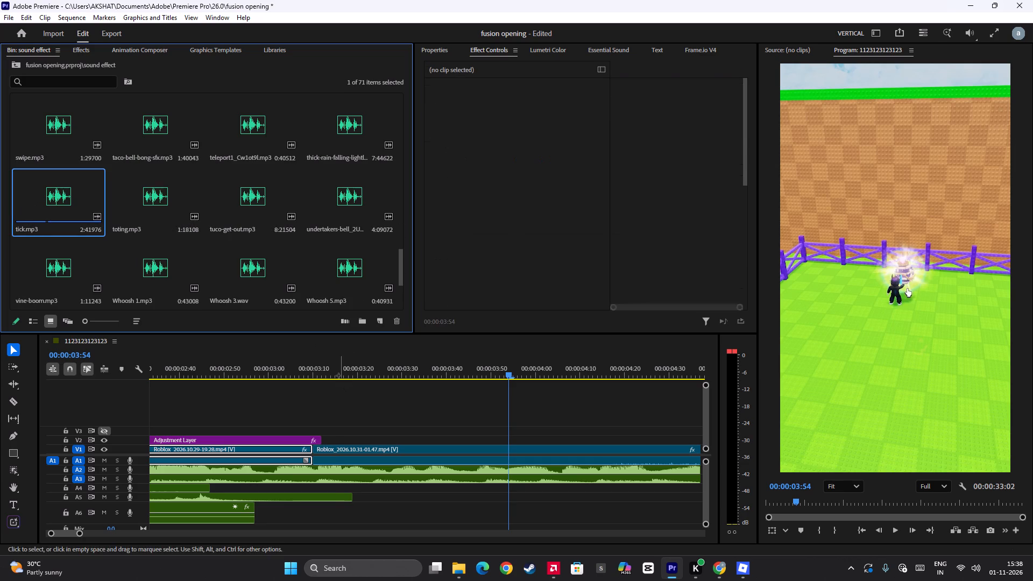
drag(338, 375, 338, 373)
click(336, 367)
key(space)
key(space)
key(space)
scroll(486, 402, down, 4)
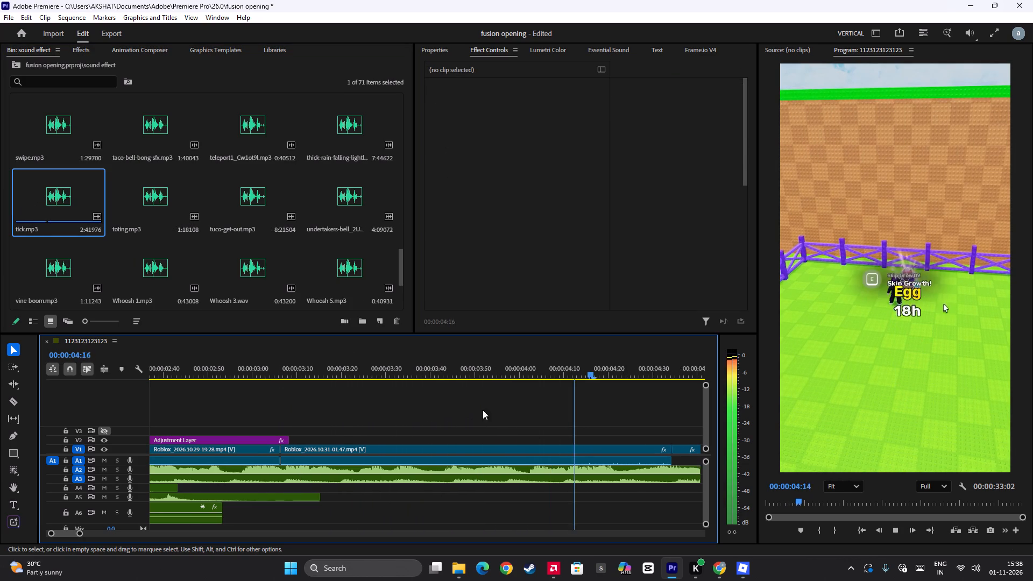
key(space)
scroll(454, 434, down, 5)
scroll(338, 452, up, 6)
key(space)
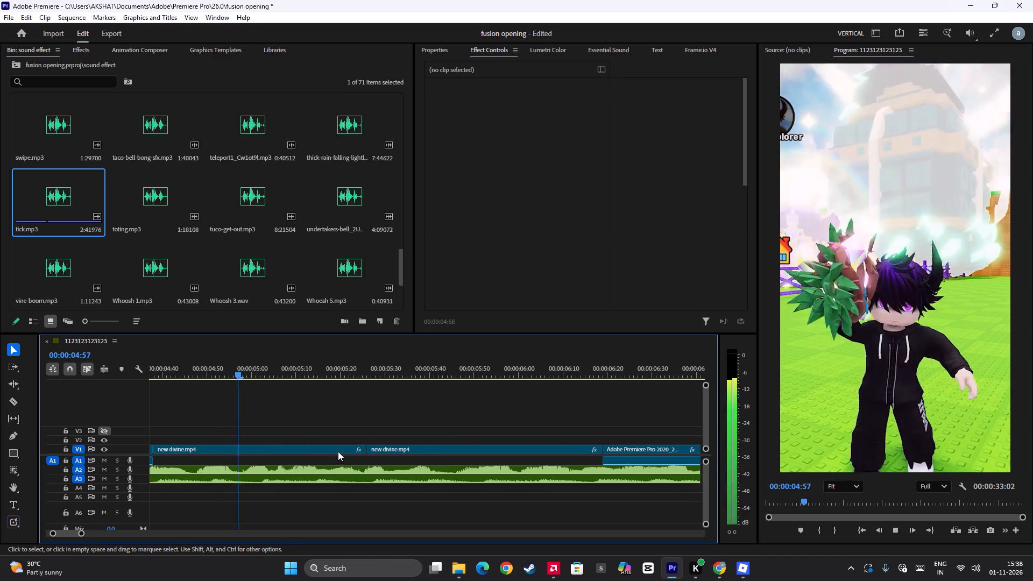
key(space)
key(Left)
key(Left)
key(Left)
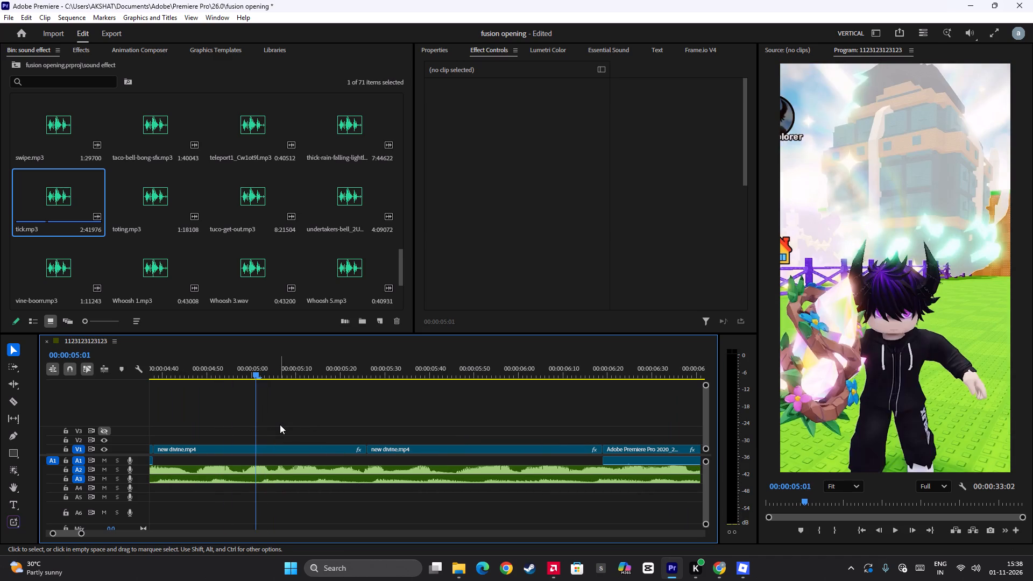
Find the Gaming Sfx 2025 bin inside new sfx and audition Bonk Sound Effect 2.mp3.
scroll(243, 193, up, 20)
scroll(243, 193, up, 1)
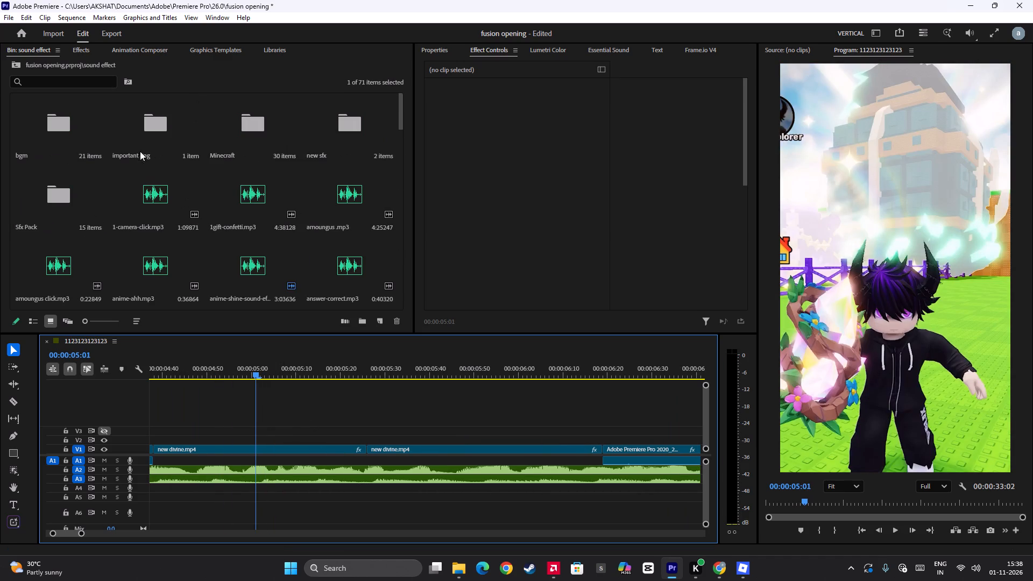
double_click(53, 202)
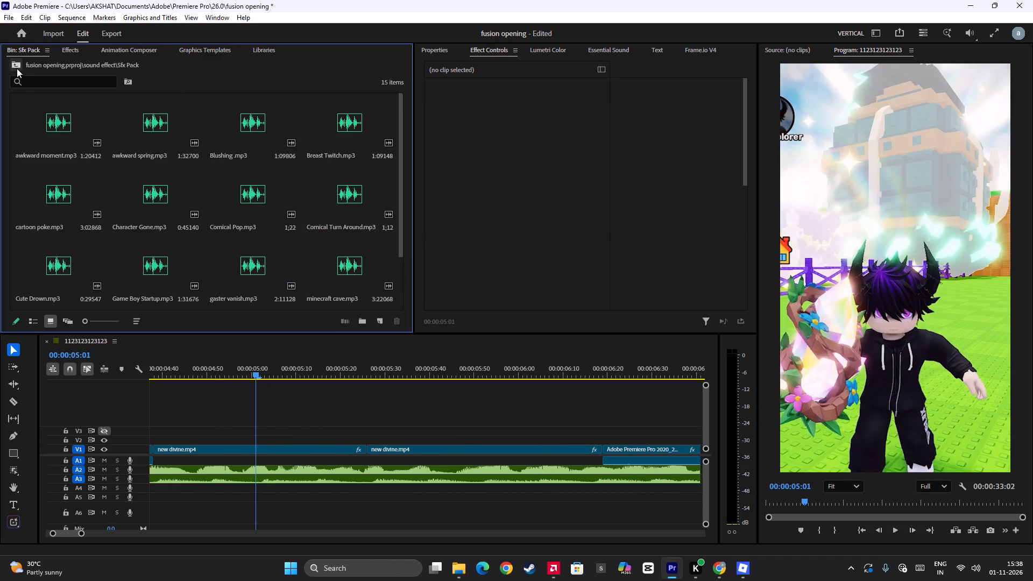
click(11, 63)
double_click(338, 132)
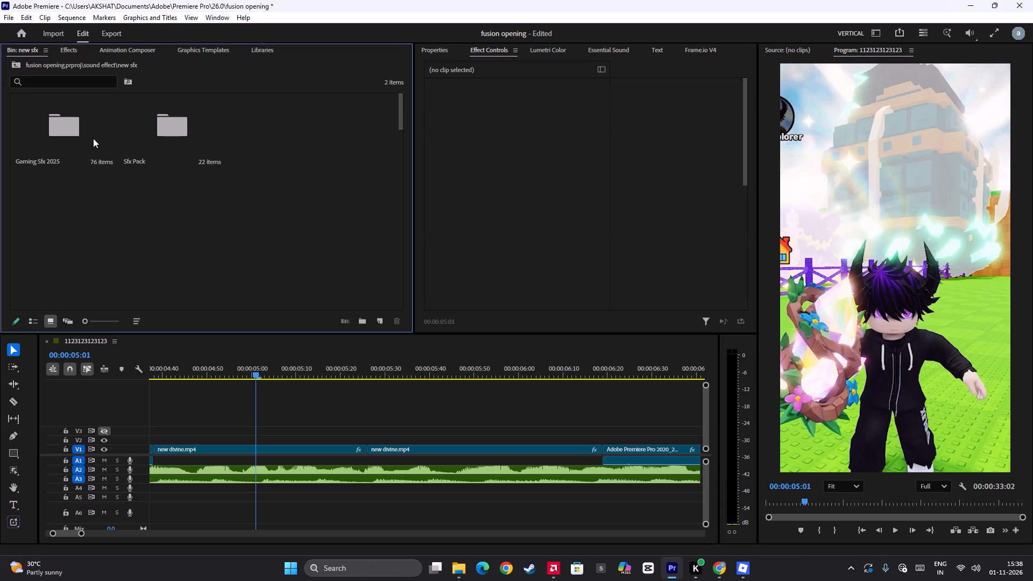
double_click(70, 133)
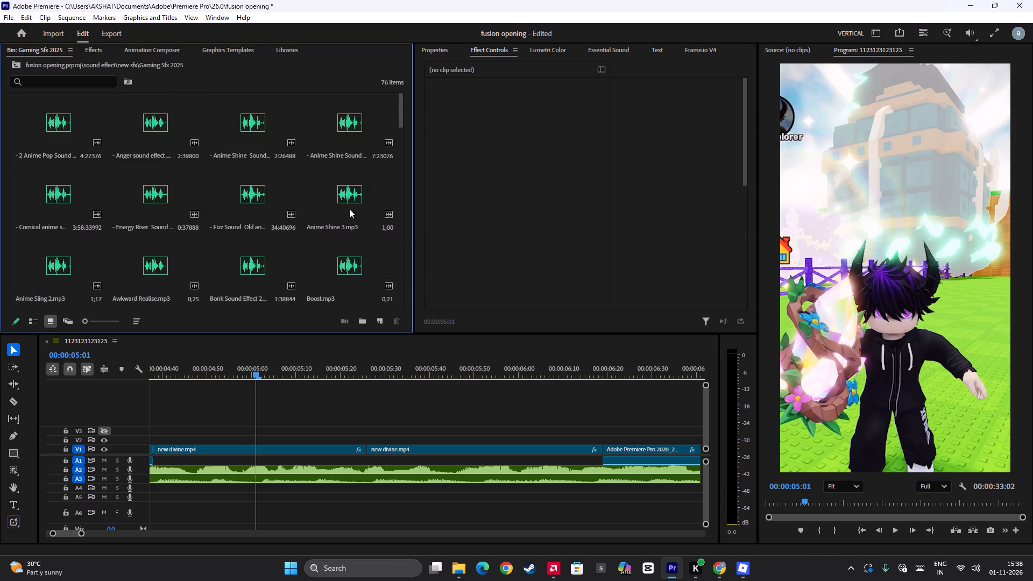
drag(342, 198, 346, 199)
scroll(264, 243, down, 2)
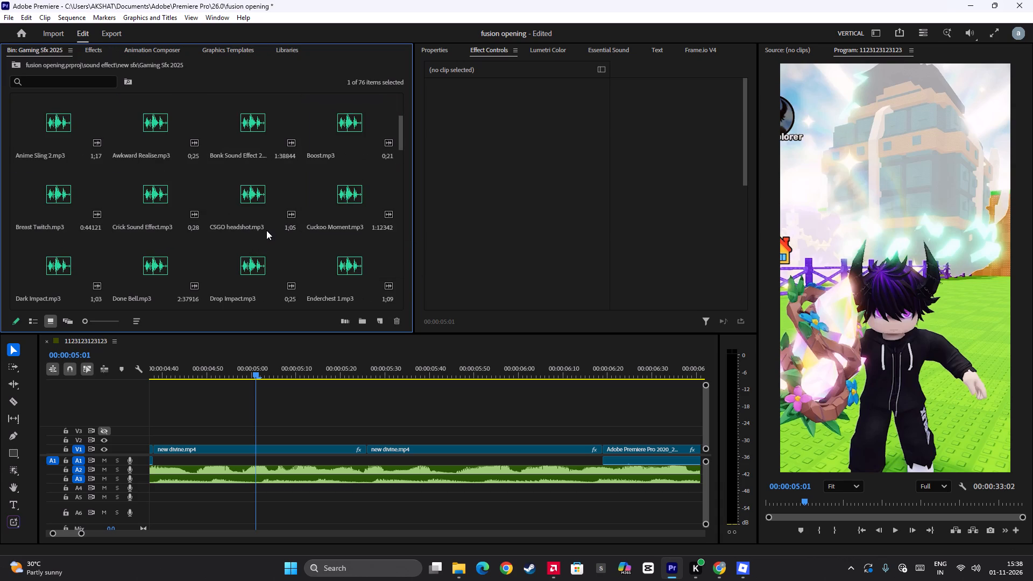
click(231, 141)
key(space)
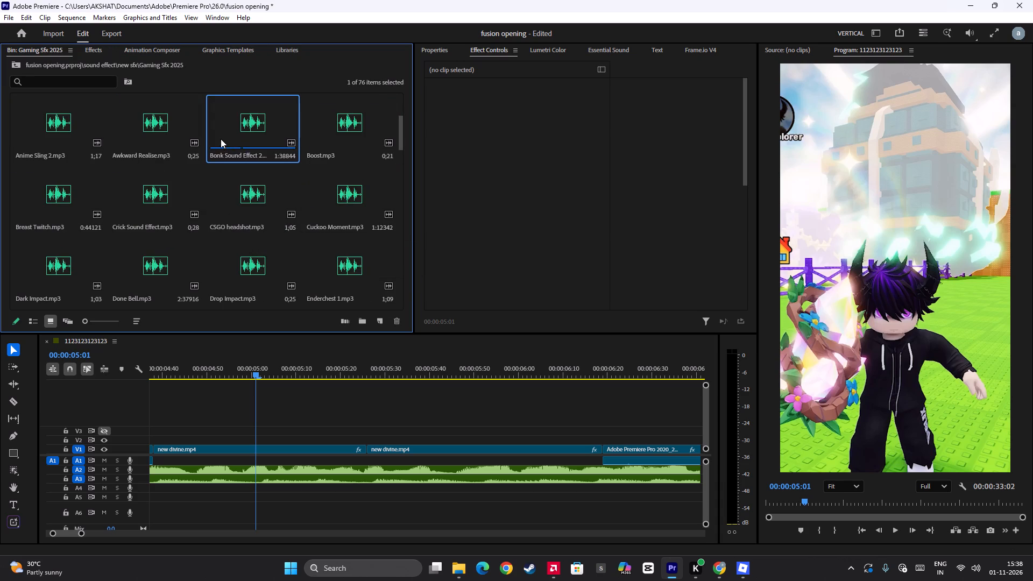
key(space)
Add Bonk Sound Effect 2.mp3 to track A4 under the new divine.mp4 clips and trim about 29 frames off its start.
drag(254, 118, 244, 339)
drag(244, 339, 178, 492)
click(310, 495)
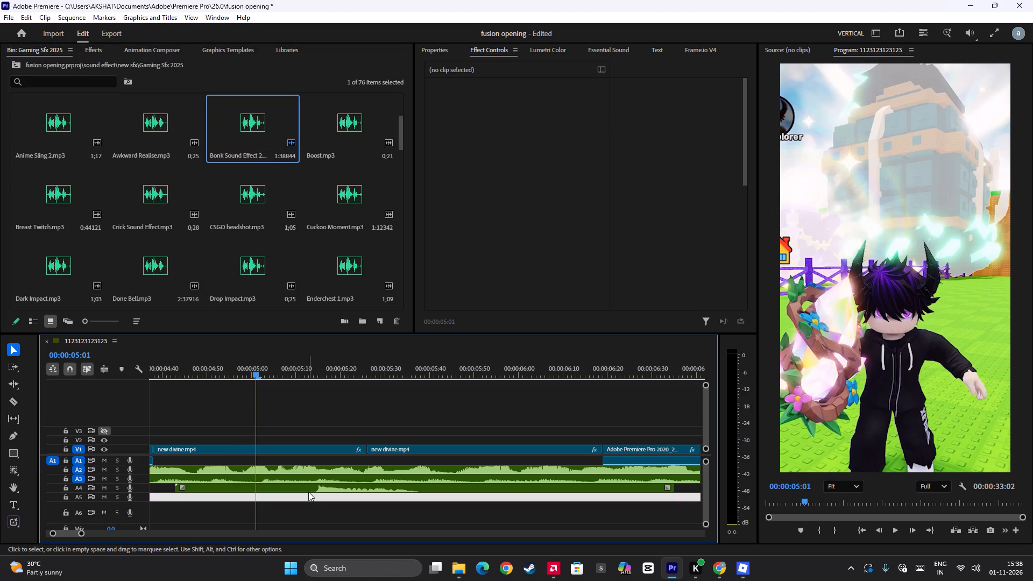
click(308, 490)
drag(176, 490, 303, 497)
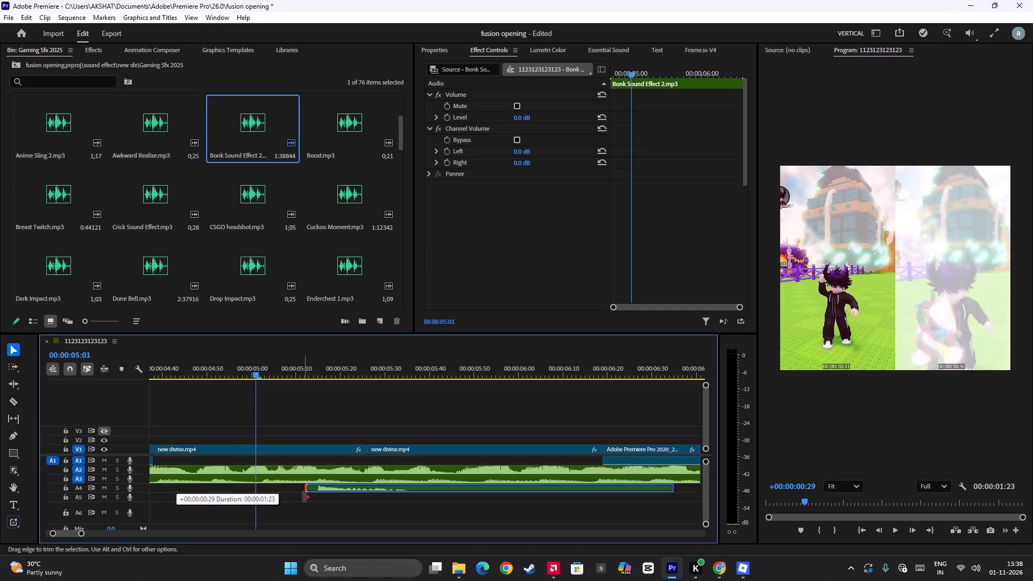
drag(303, 497, 305, 497)
Move the bonk sound on A4 back to about 00:00:03:44, under the Roblox_2026.10.31-01.47 clip, and check its timing in playback.
scroll(331, 494, up, 14)
alt+scroll(289, 452, down, 8)
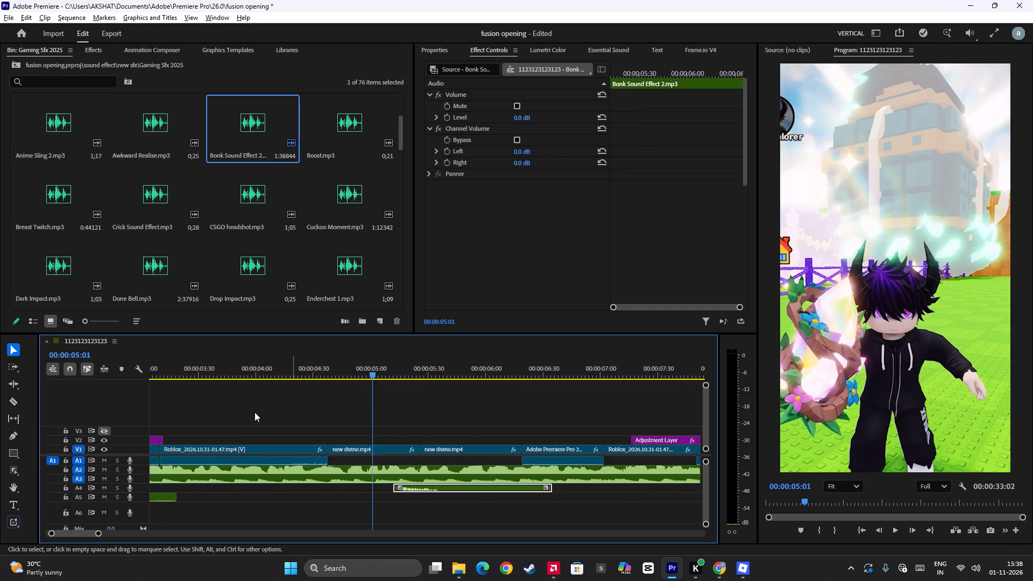
click(198, 374)
key(space)
key(space)
drag(431, 487, 275, 490)
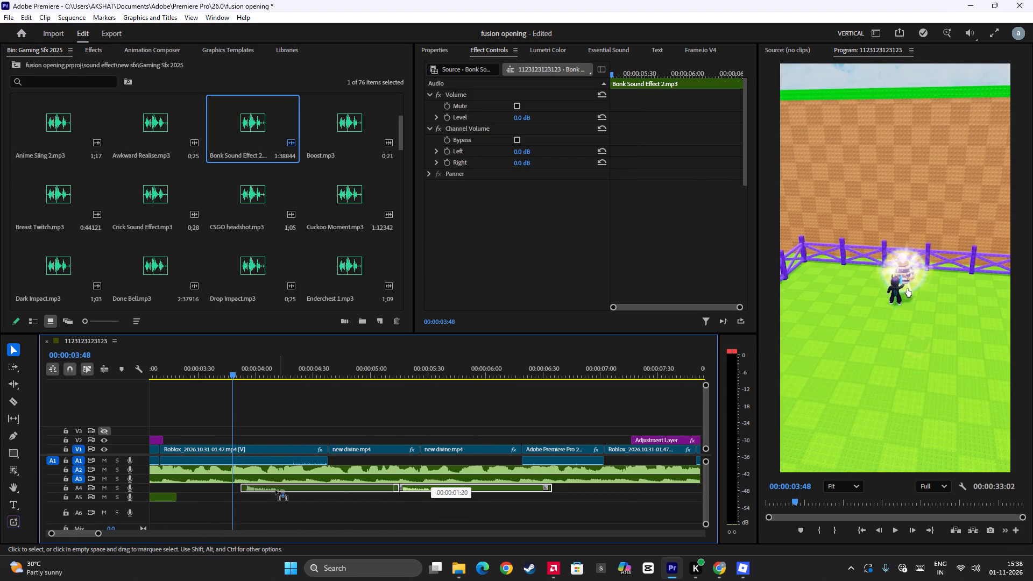
drag(275, 490, 263, 492)
click(199, 373)
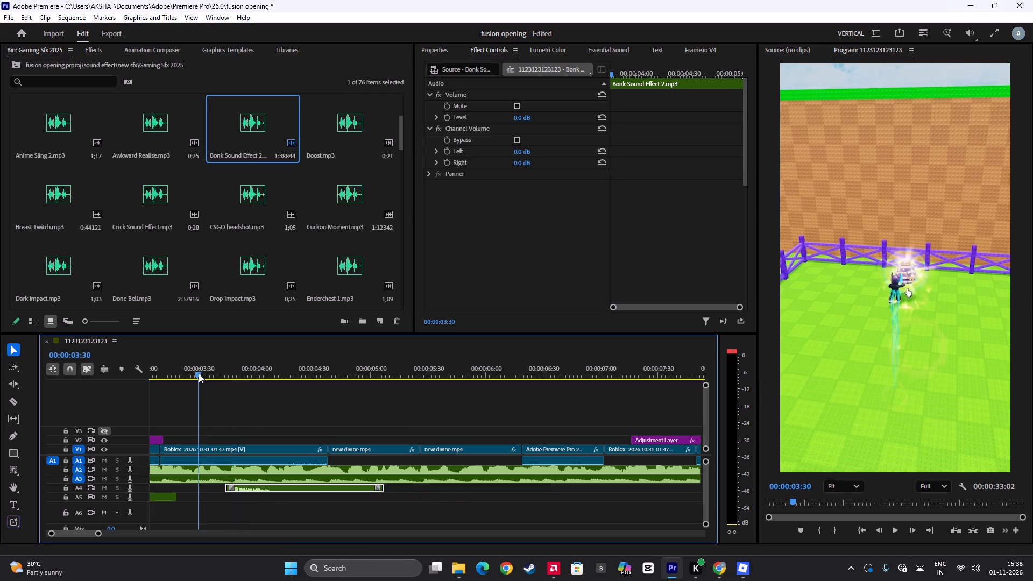
key(space)
key(space)
click(209, 376)
key(space)
key(space)
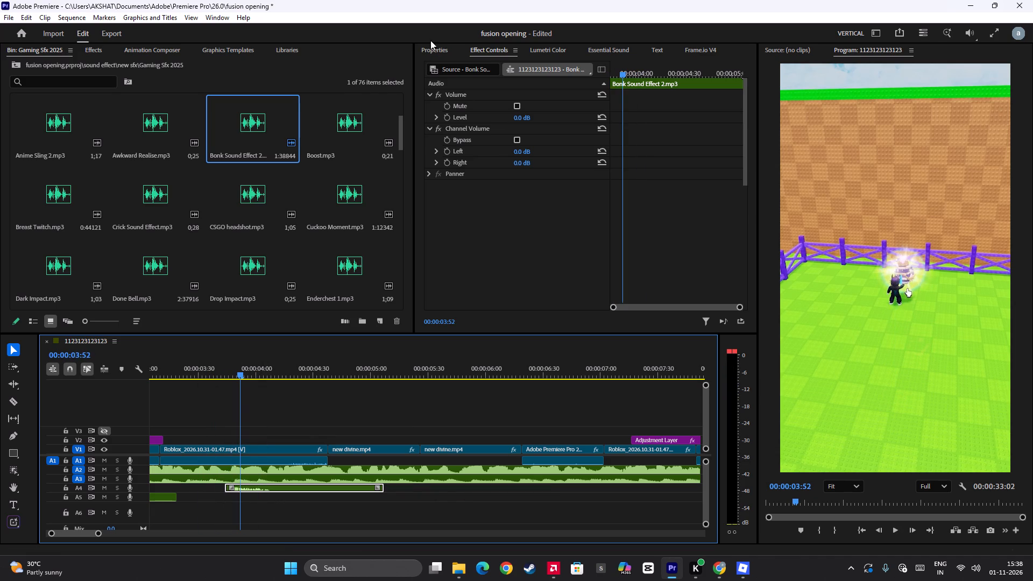
Set the bonk sound's volume to 2.7 dB.
click(439, 50)
click(646, 117)
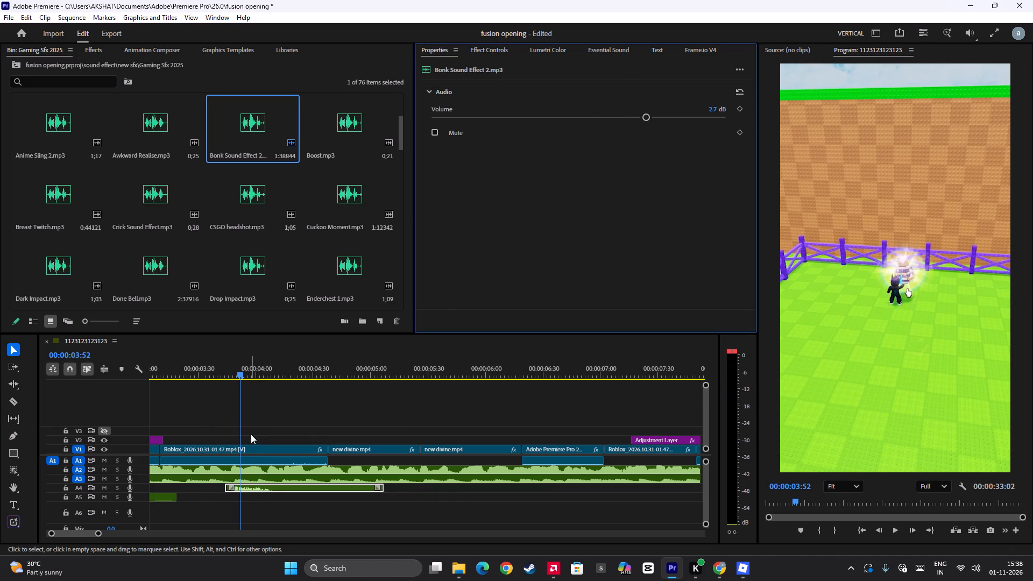
Keyframe the Roblox_2026.10.31-01.47 clip's Scale from 190.1 at 00:00:03:48 to about 431 at 00:00:03:53.
drag(240, 431, 233, 444)
click(239, 448)
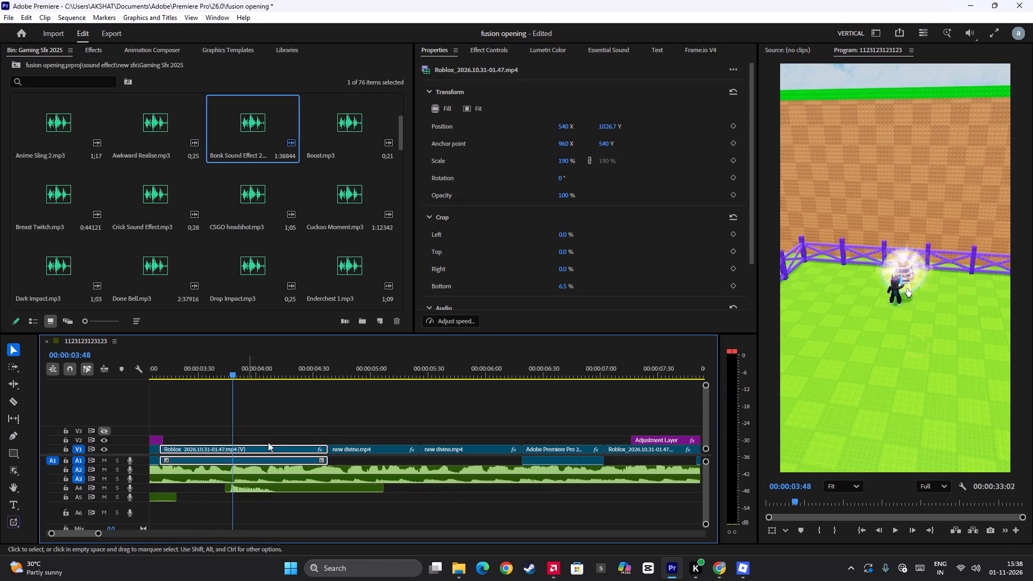
click(480, 45)
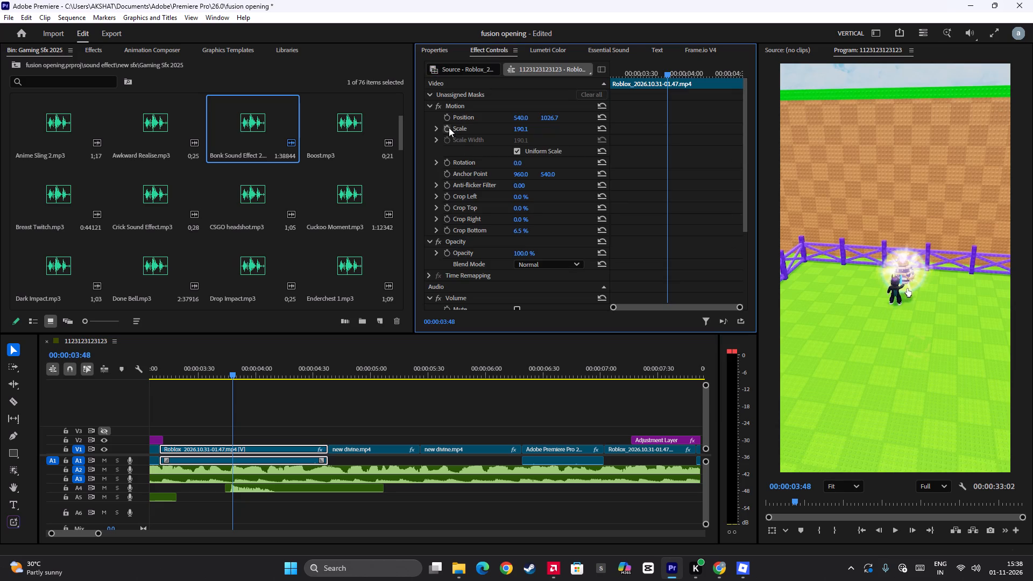
click(445, 131)
key(Right)
key(Right)
key(Right)
key(Right)
key(Right)
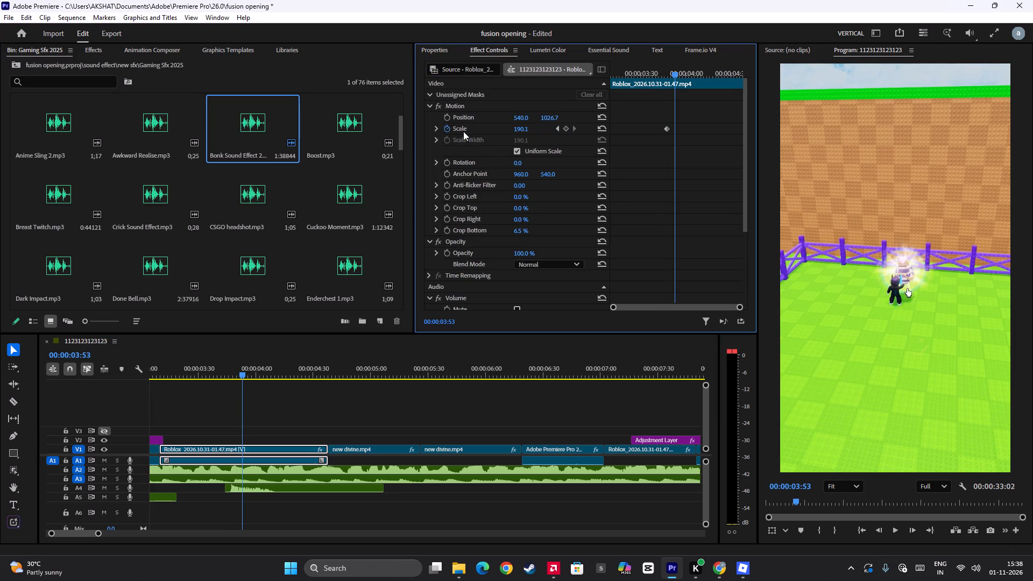
drag(518, 129, 518, 36)
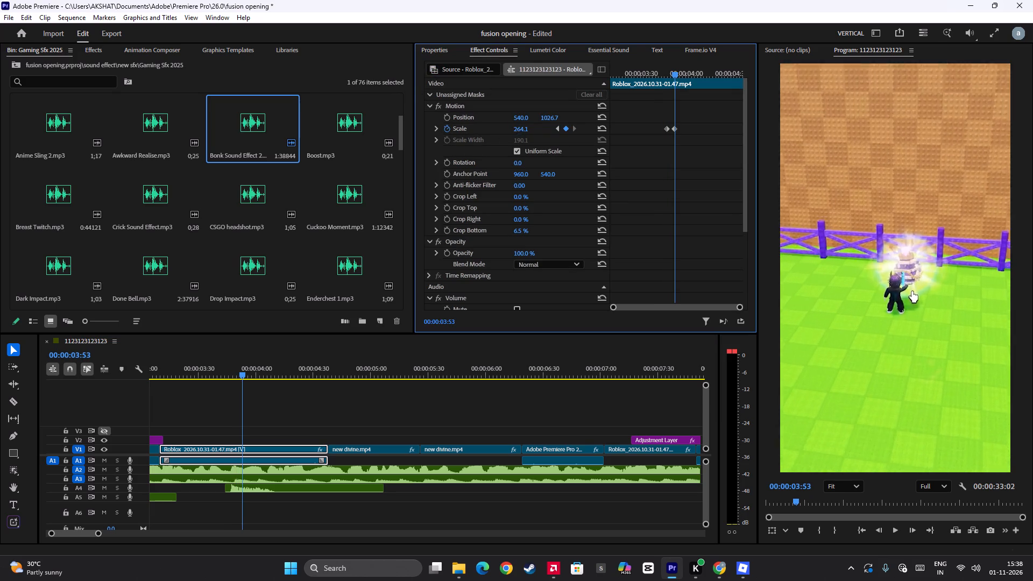
drag(518, 36, 517, 80)
Set the audio volume of the Roblox_2026.10.31-01.47 clip to 5.6 dB.
click(436, 53)
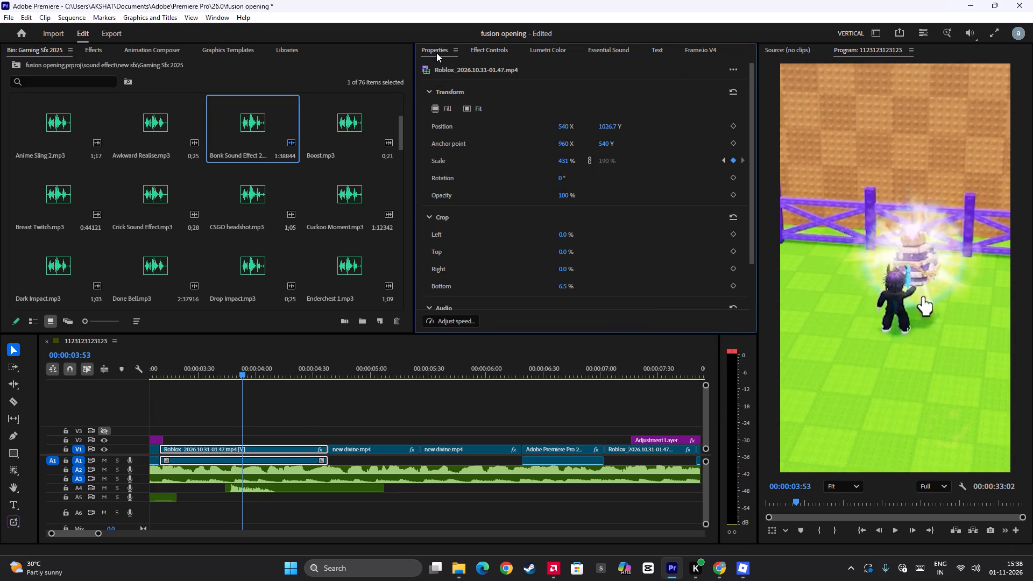
scroll(574, 184, down, 8)
click(673, 276)
click(663, 275)
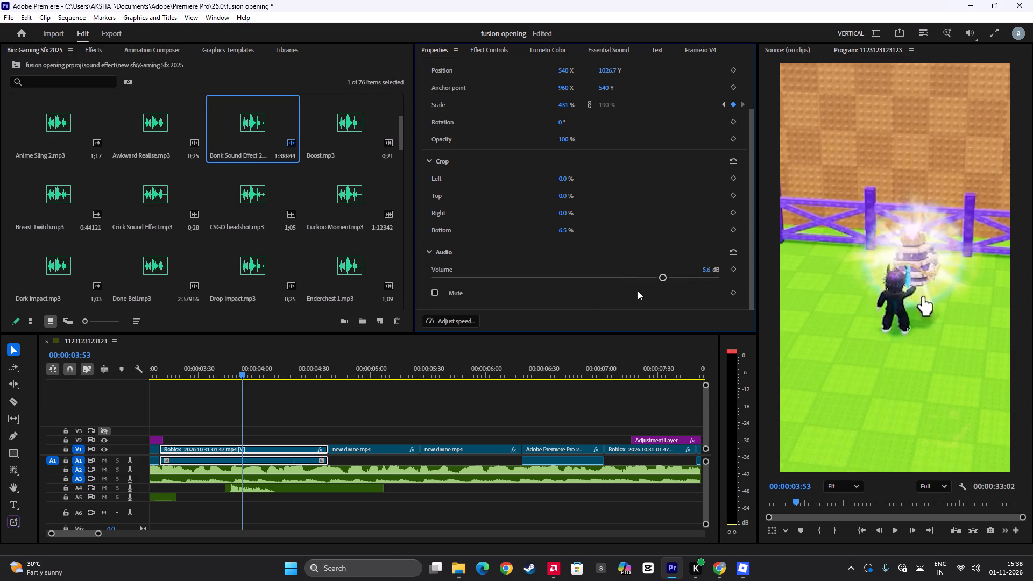
Play back the bonk and zoom from about 00:00:03:28 on into the second new divine.mp4 clip, stopping at 00:00:05:58.
click(194, 369)
key(space)
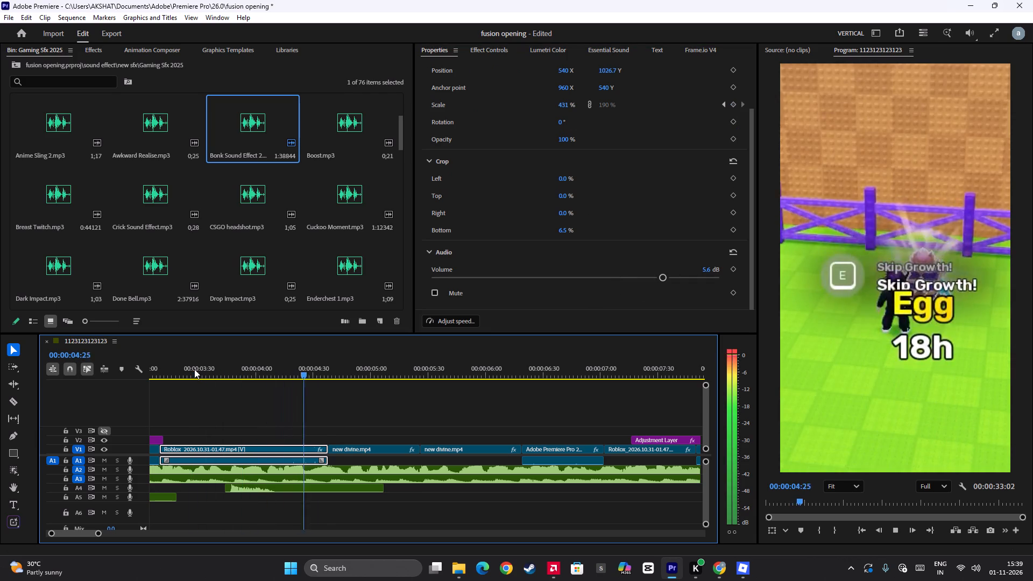
key(space)
click(194, 369)
key(space)
key(space)
key(space)
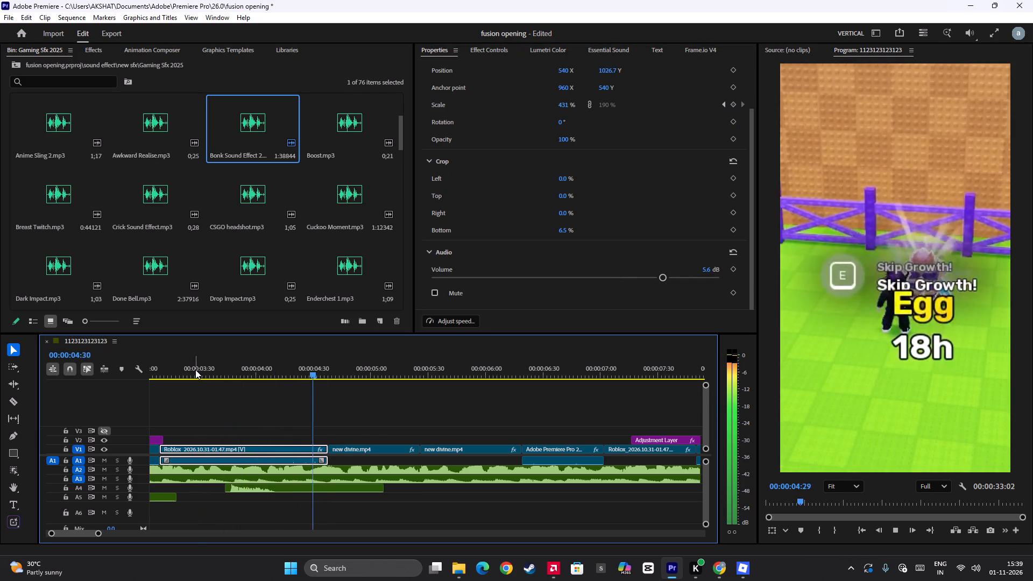
scroll(377, 433, down, 4)
key(space)
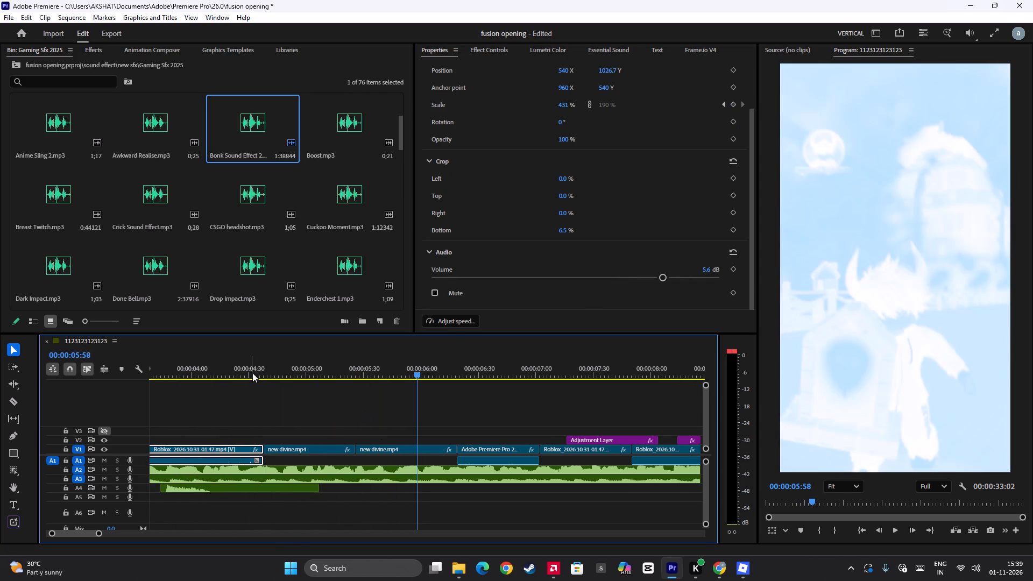
Locate the arm movement near 00:00:04:59 in the first new divine.mp4 clip and place Breast Twitch.mp3 on A4 from about 00:00:04:51.
click(254, 366)
key(space)
key(space)
drag(289, 418, 298, 422)
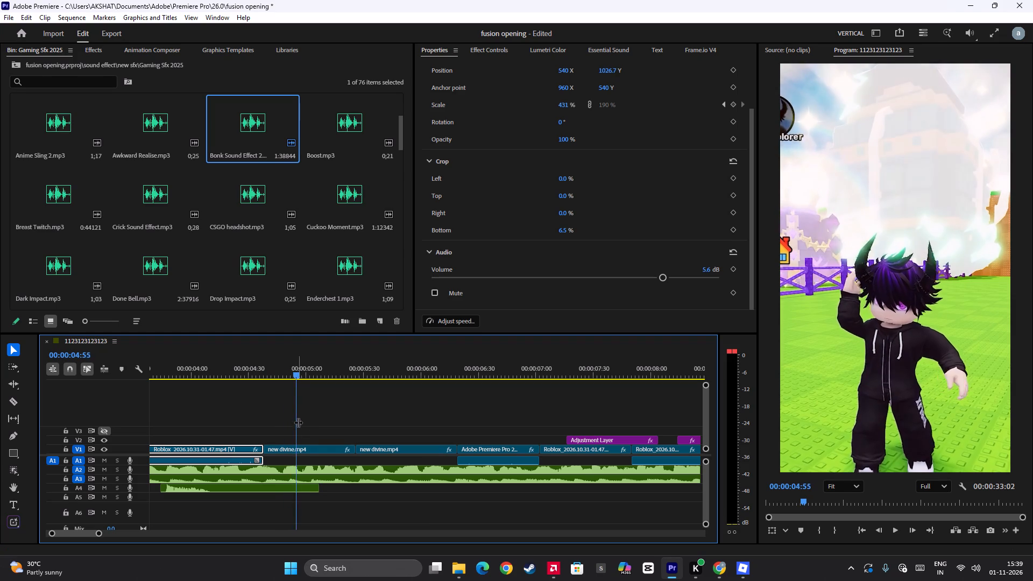
drag(298, 422, 306, 428)
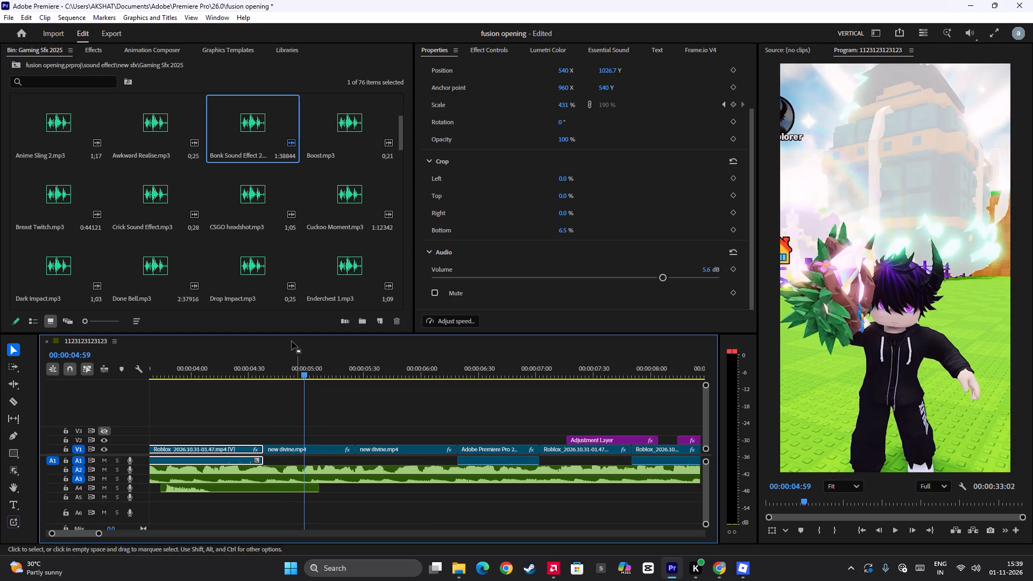
drag(36, 203, 54, 225)
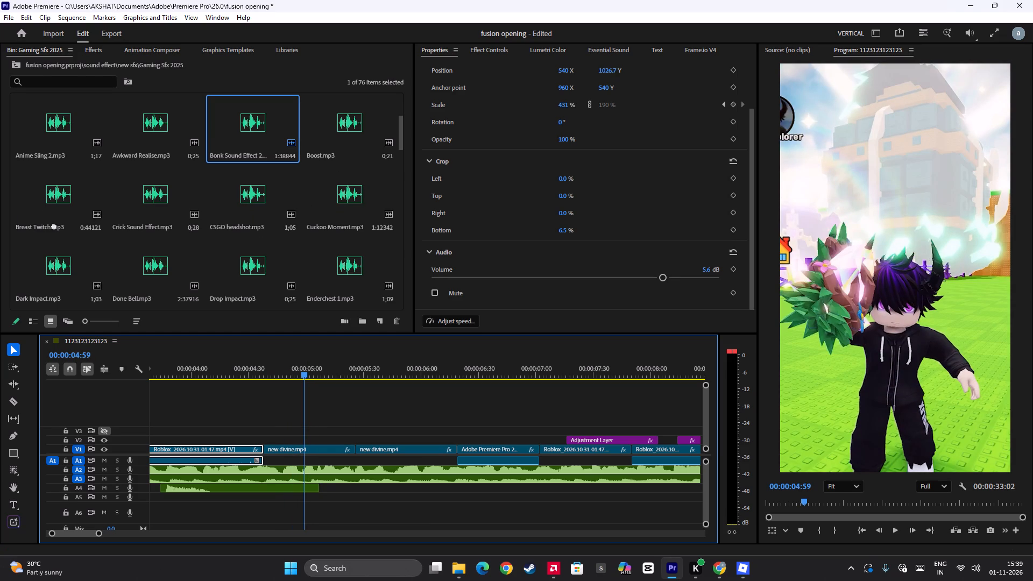
drag(54, 225, 289, 488)
Set the Breast Twitch.mp3 clip's volume to 2.6 dB.
click(305, 486)
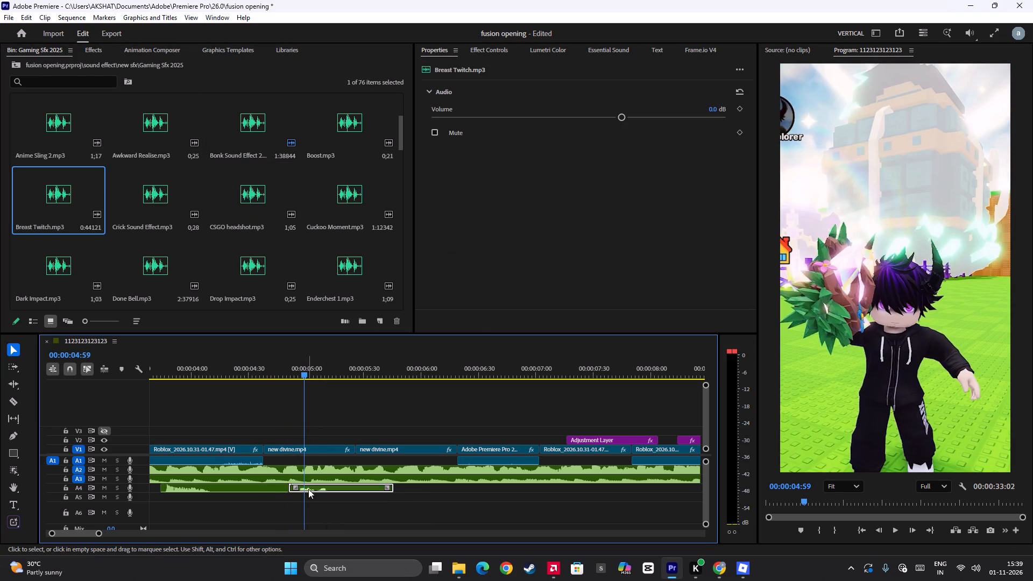
click(645, 115)
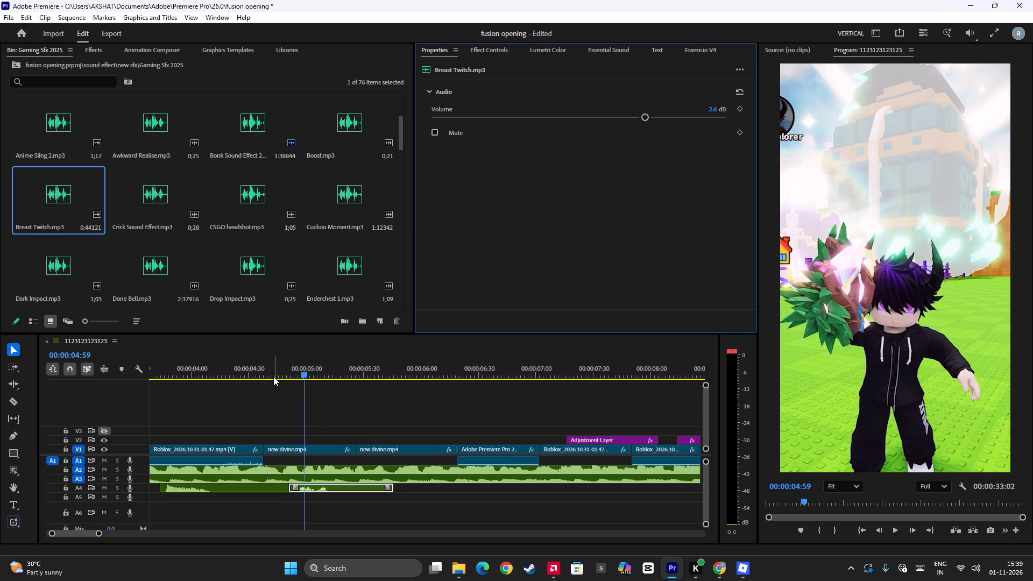
Play back the Breast Twitch sound against the new divine.mp4 clips from about 00:00:04:41, stopping at 00:00:05:44.
click(271, 374)
key(space)
key(space)
click(271, 373)
key(space)
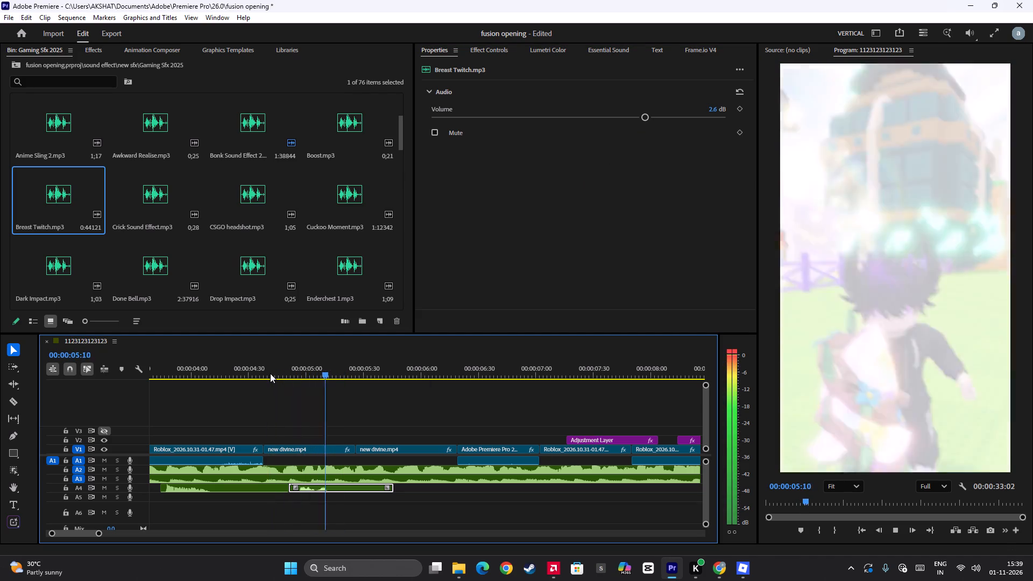
key(space)
key(space)
key(space)
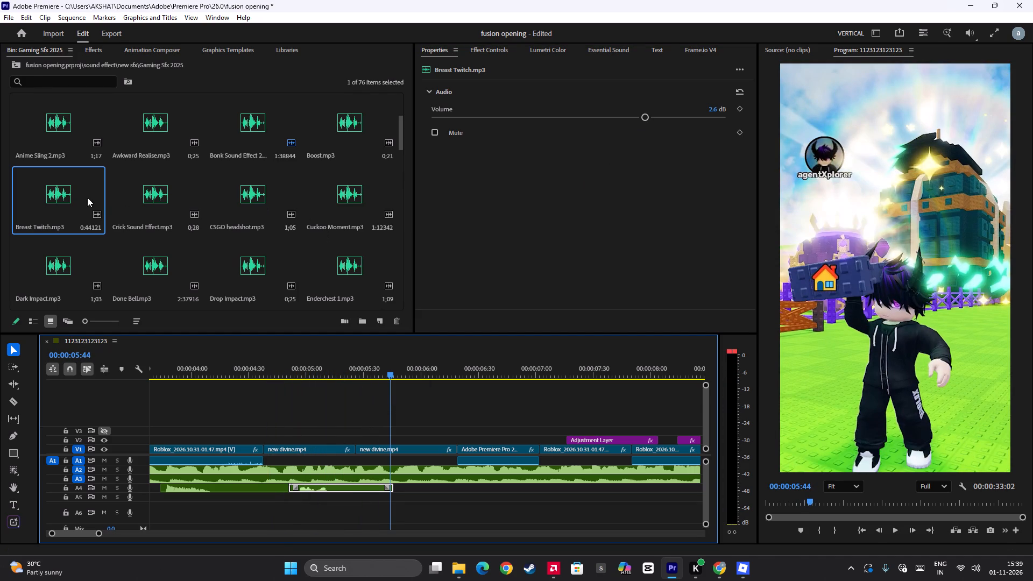
Find Sfx used in Shake.mp3 in the Gaming Sfx 2025 bin and place it on A4 from about 00:00:05:26, overwriting Breast Twitch.mp3's tail.
scroll(156, 251, down, 16)
scroll(171, 261, up, 2)
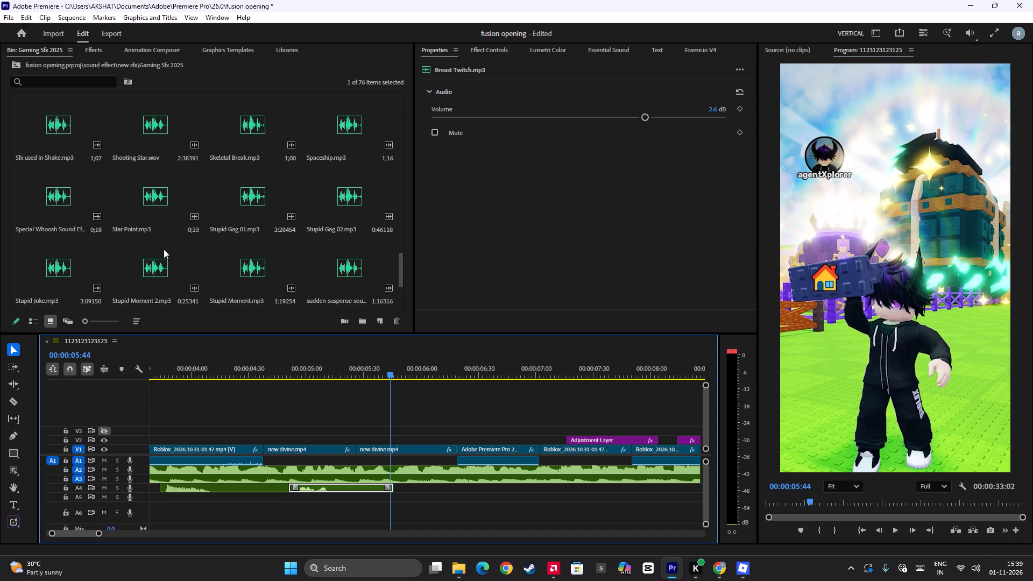
scroll(172, 253, down, 1)
scroll(229, 249, down, 1)
scroll(284, 258, up, 3)
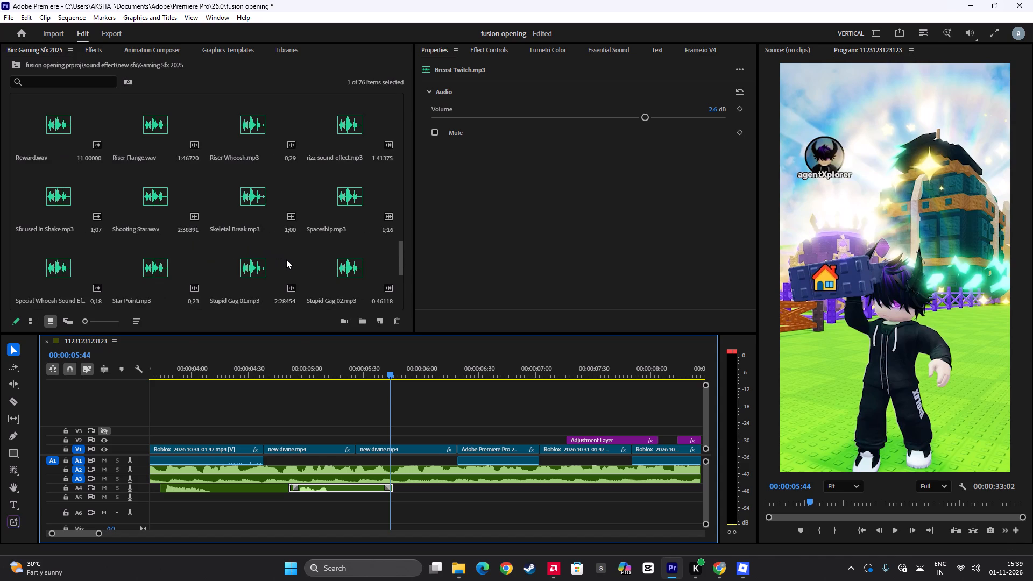
scroll(289, 260, up, 1)
scroll(289, 260, down, 4)
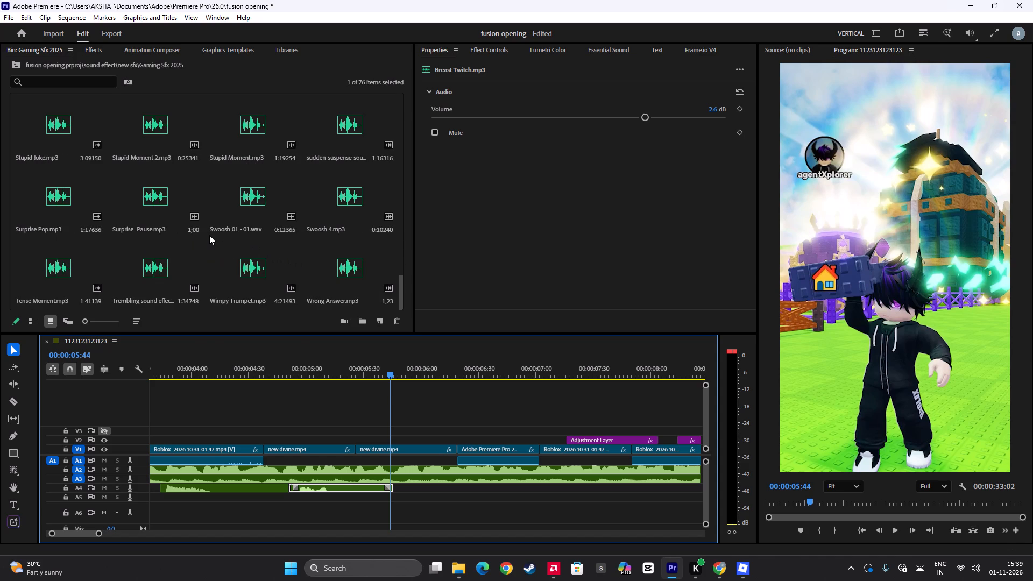
scroll(209, 235, up, 1)
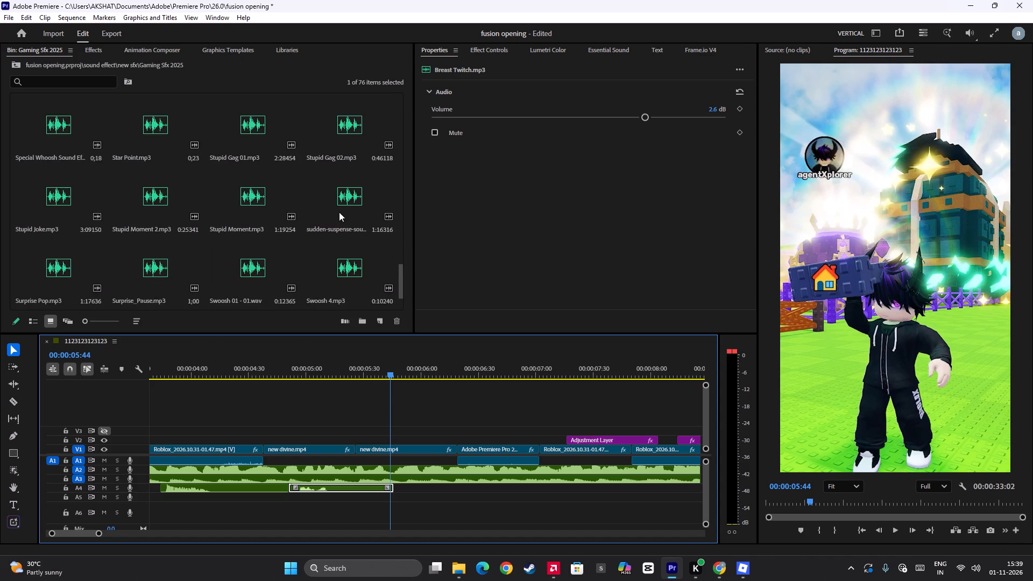
scroll(202, 182, up, 2)
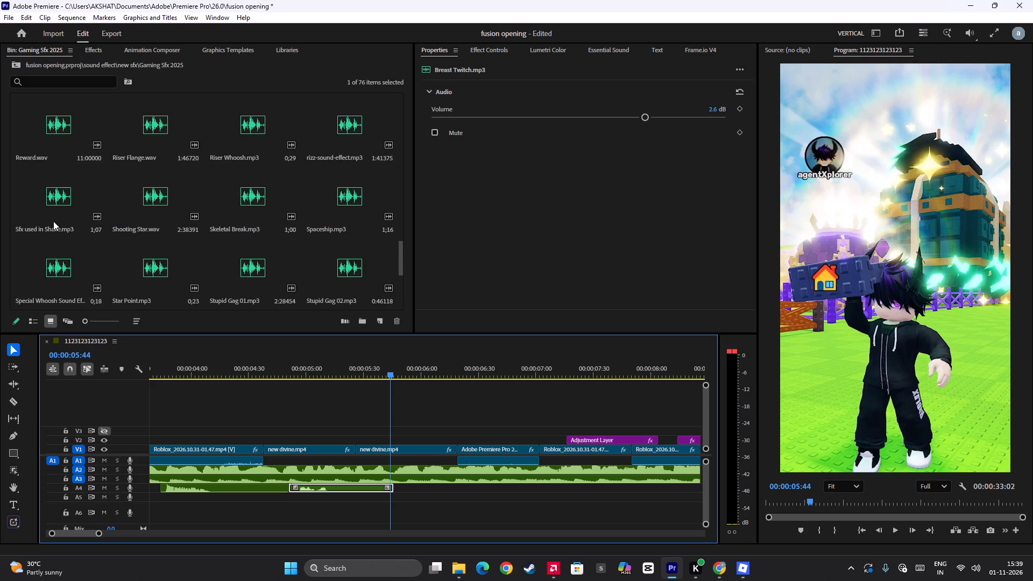
drag(47, 216, 357, 486)
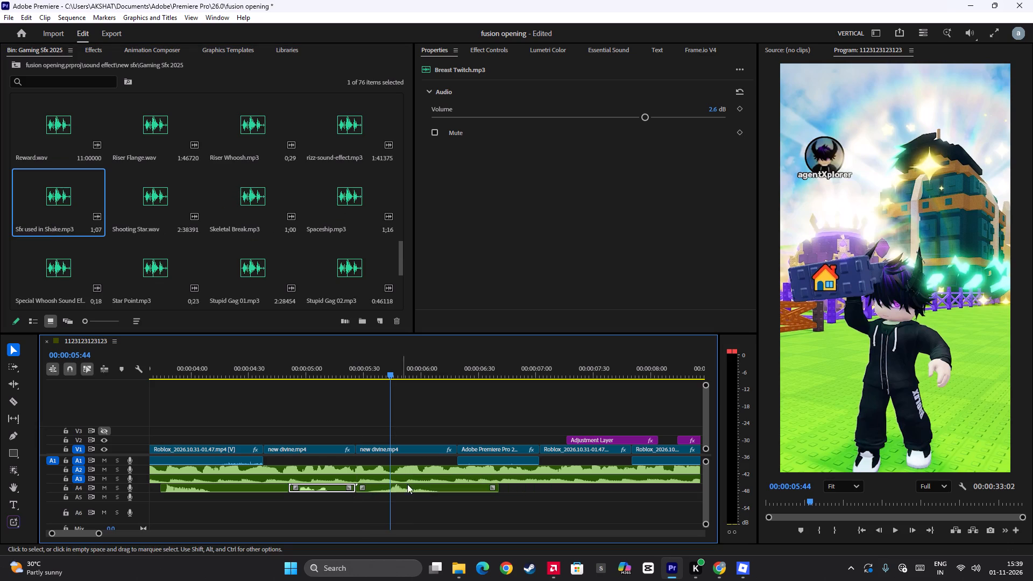
Play back the shake sound against the new divine.mp4 clips from about 00:00:04:43, stopping at 00:00:05:38.
click(274, 368)
key(space)
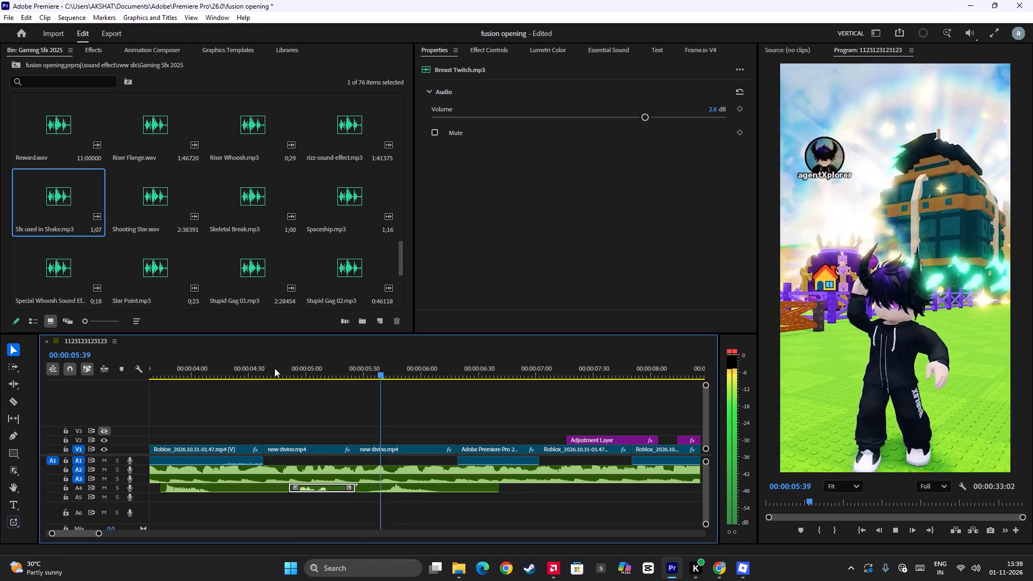
key(space)
click(274, 368)
key(space)
key(space)
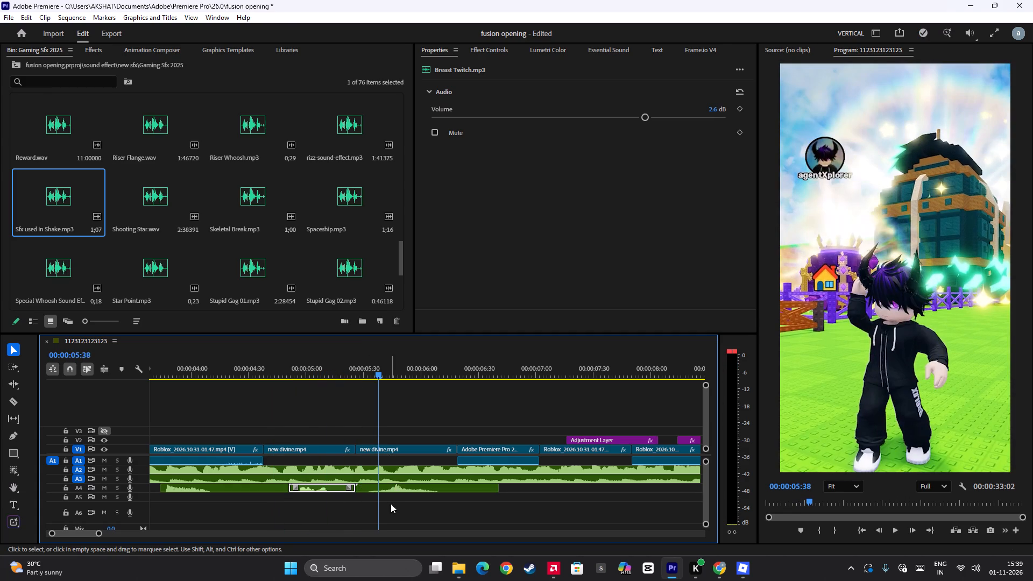
Set the Sfx used in Shake.mp3 clip's volume to 2.2 dB.
click(391, 504)
click(398, 484)
click(643, 112)
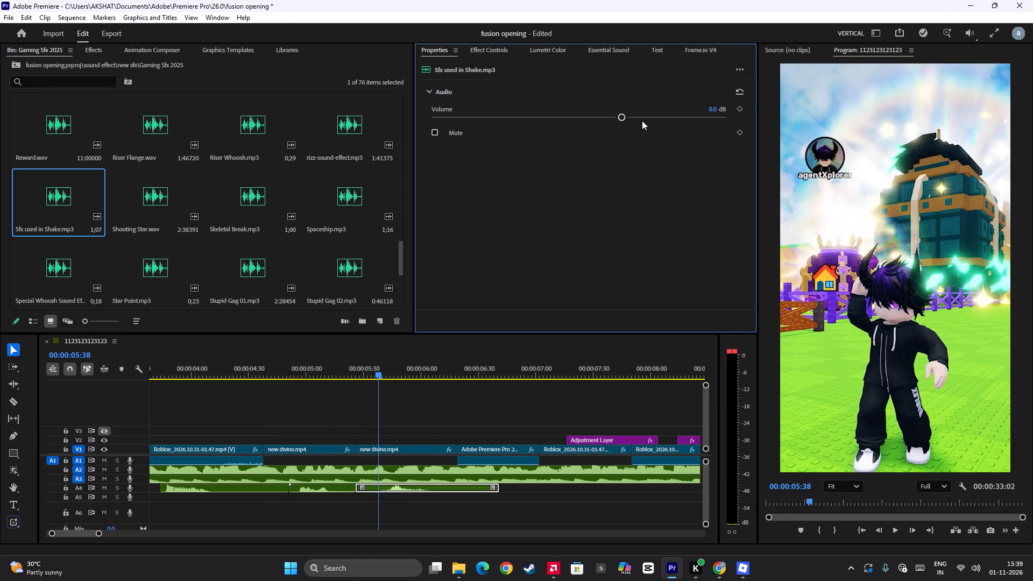
click(642, 121)
Play back the shake sound with the music from about 00:00:04:53, stopping at 00:00:06:05.
click(293, 366)
key(space)
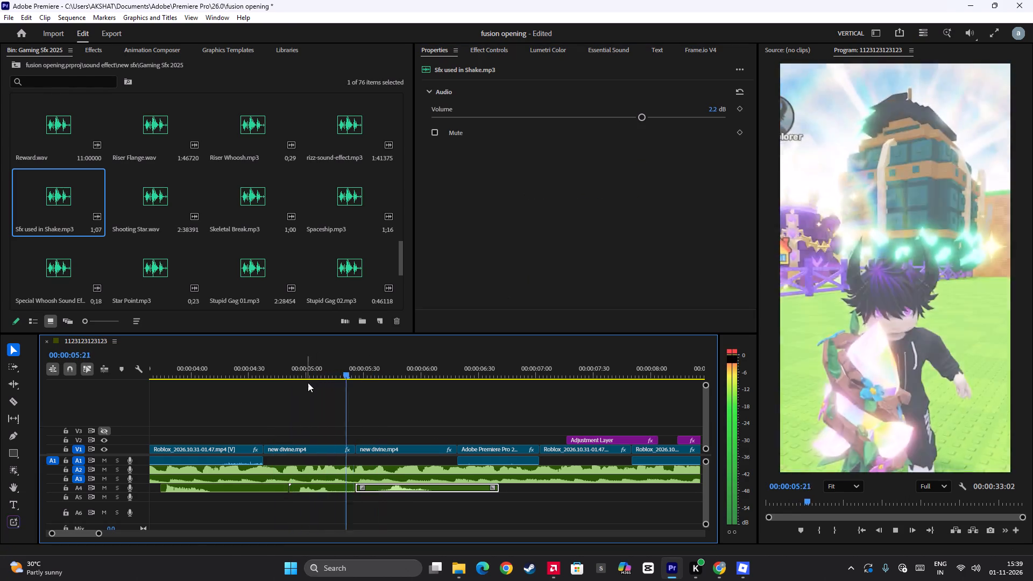
key(space)
Set the volume of the Hold the Elevator! music clip on A3 to -10 dB.
click(428, 479)
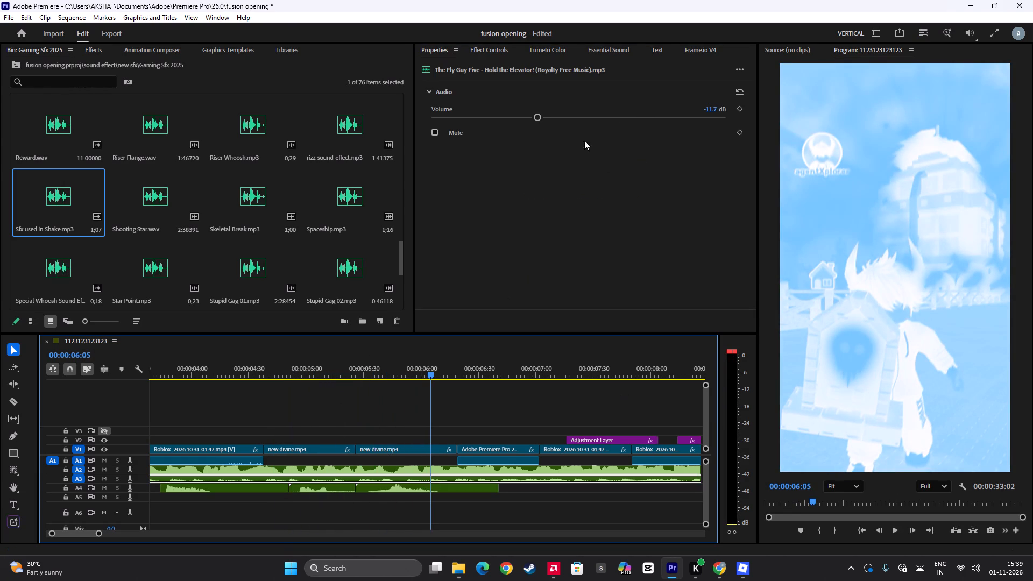
click(711, 108)
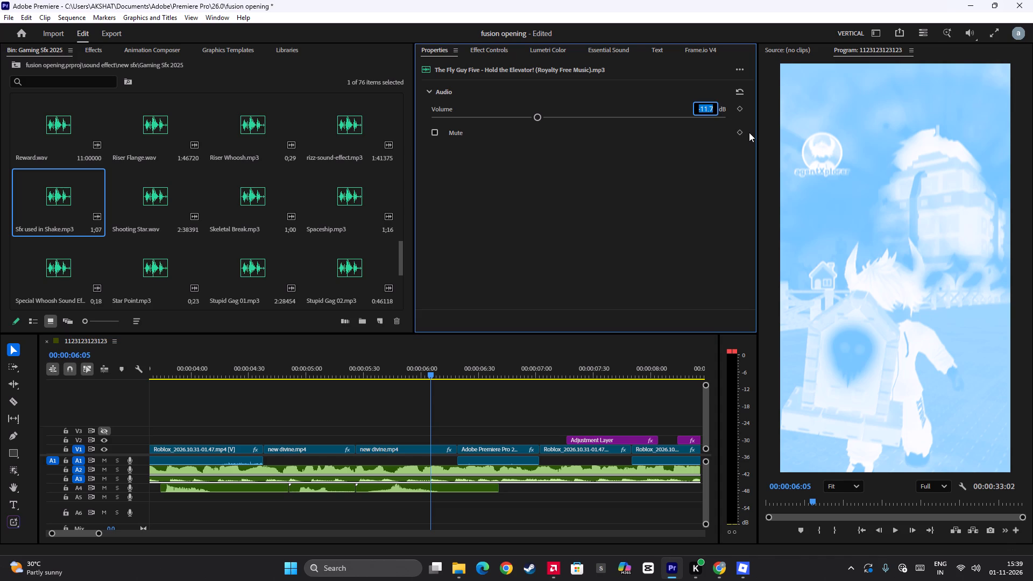
text(-10)
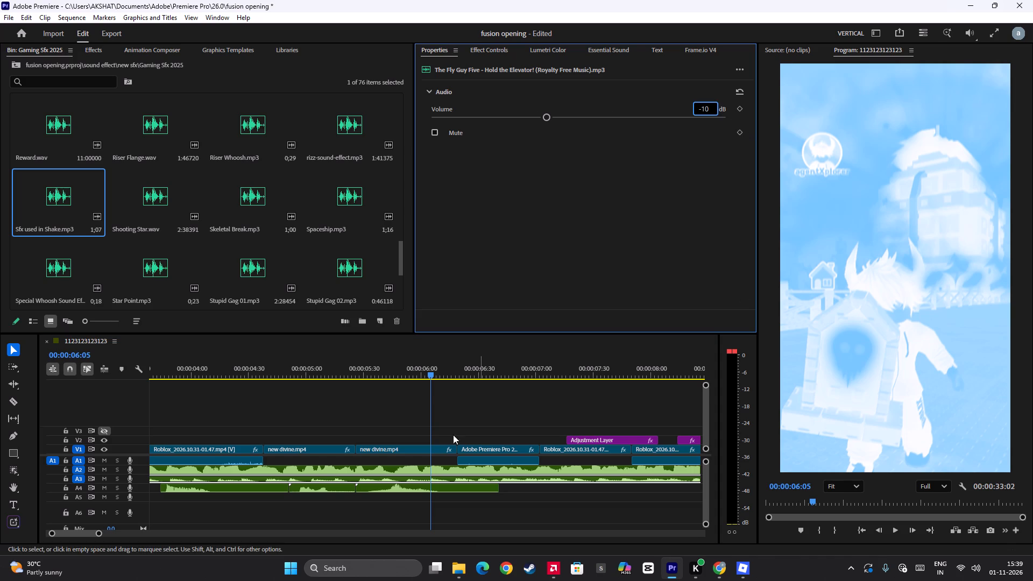
Play back the audio mix from about 00:00:04:56 on into the Roblox clip, stopping at 00:00:07:32.
click(369, 375)
key(space)
key(space)
key(space)
click(369, 375)
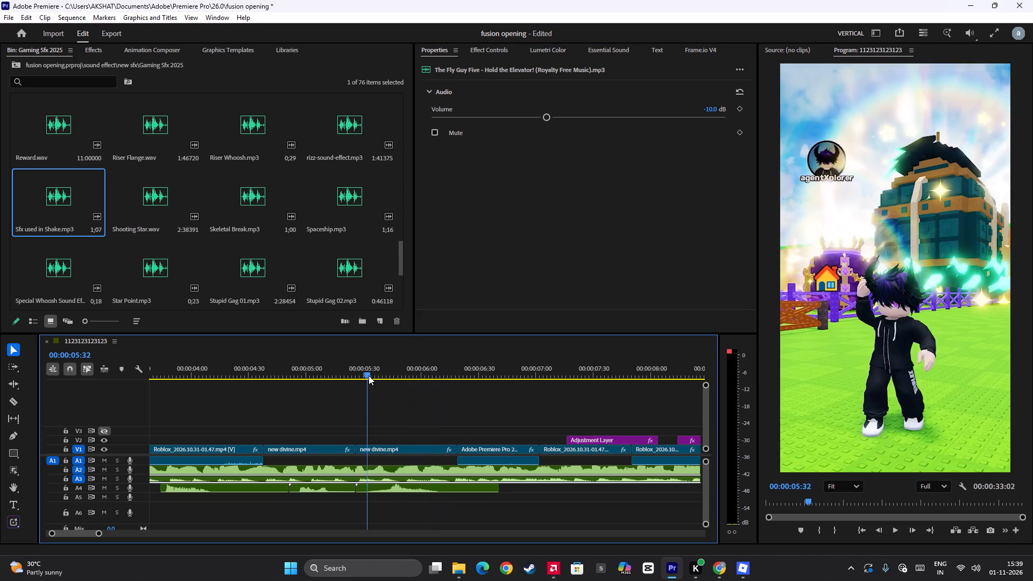
drag(369, 399, 299, 412)
key(space)
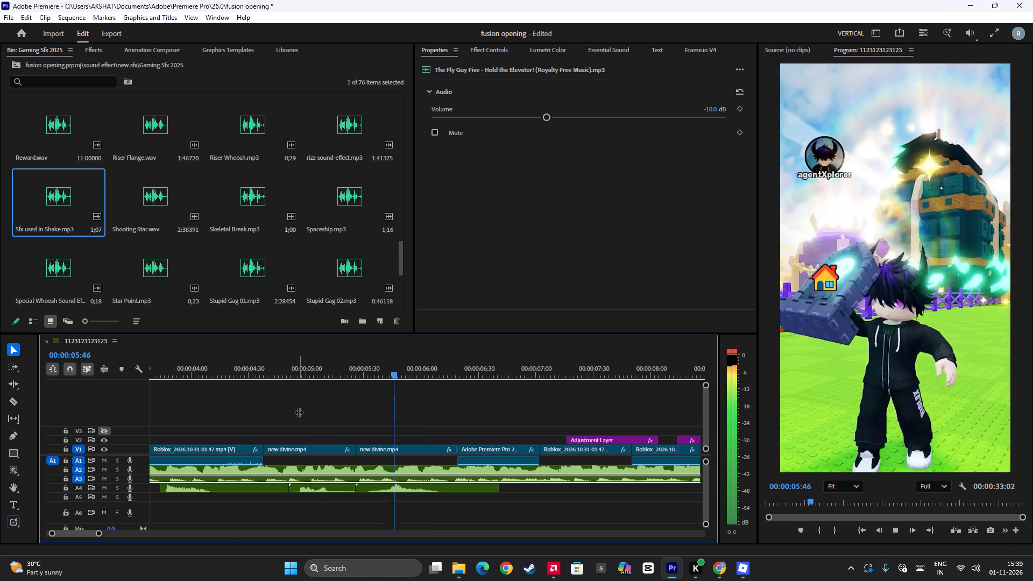
key(space)
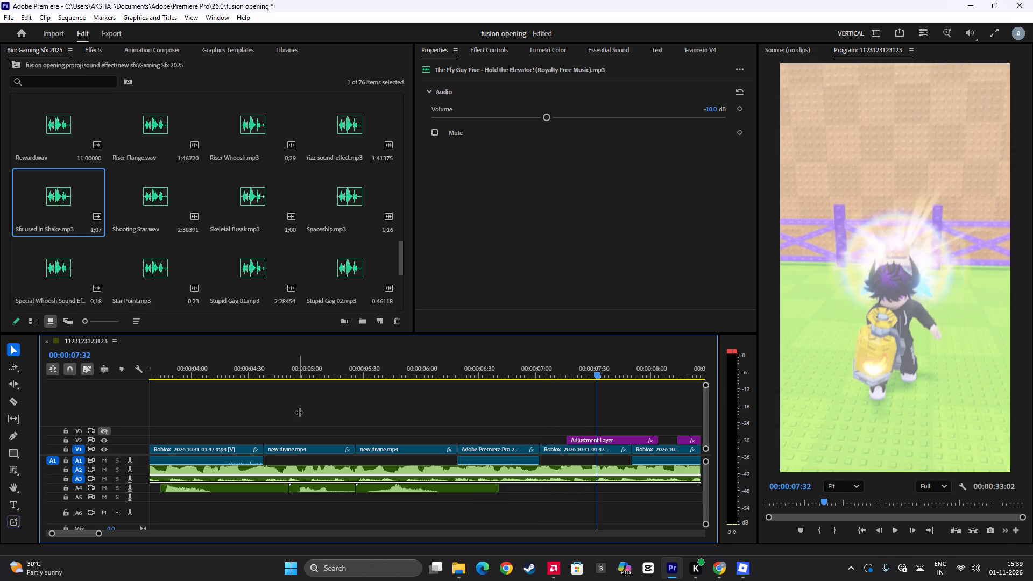
Copy the Breast Twitch.mp3 clip to 00:00:07:16 on A4, under the Adjustment Layer, and shift the copy to start at about 00:00:07:10.
drag(597, 406, 581, 413)
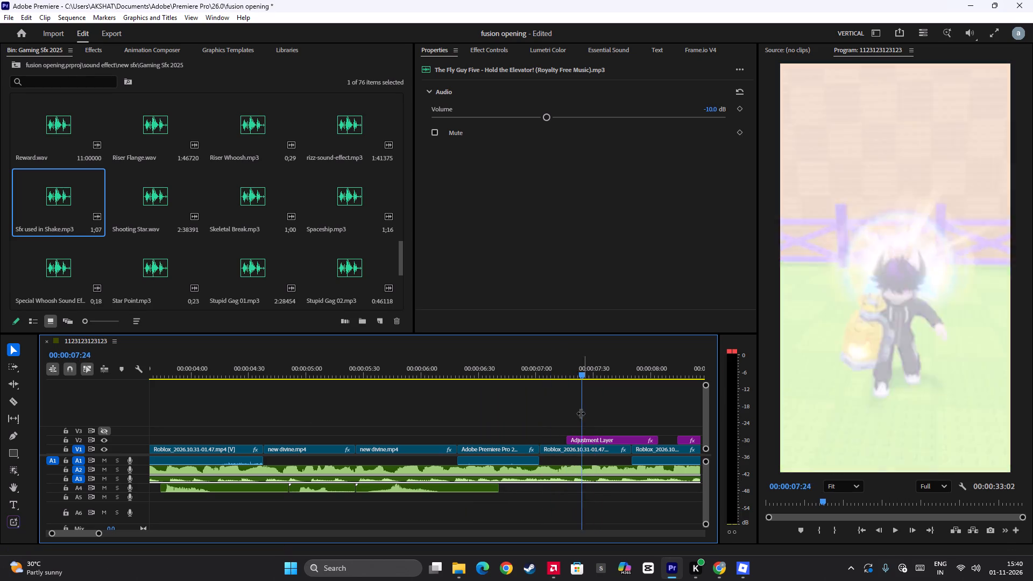
drag(581, 413, 567, 428)
click(339, 487)
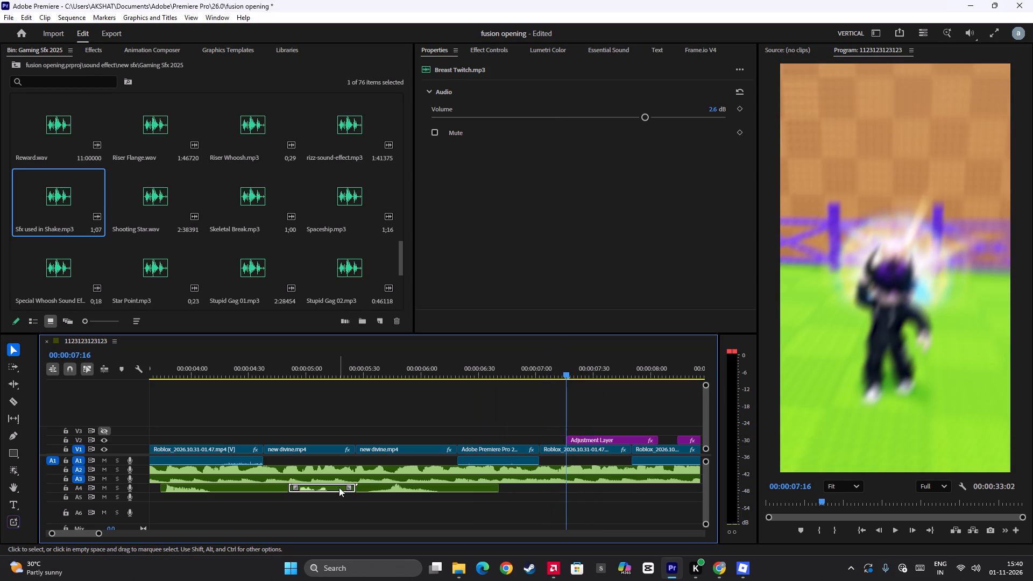
key(ctrl+c)
key(ctrl+v)
drag(583, 485, 577, 486)
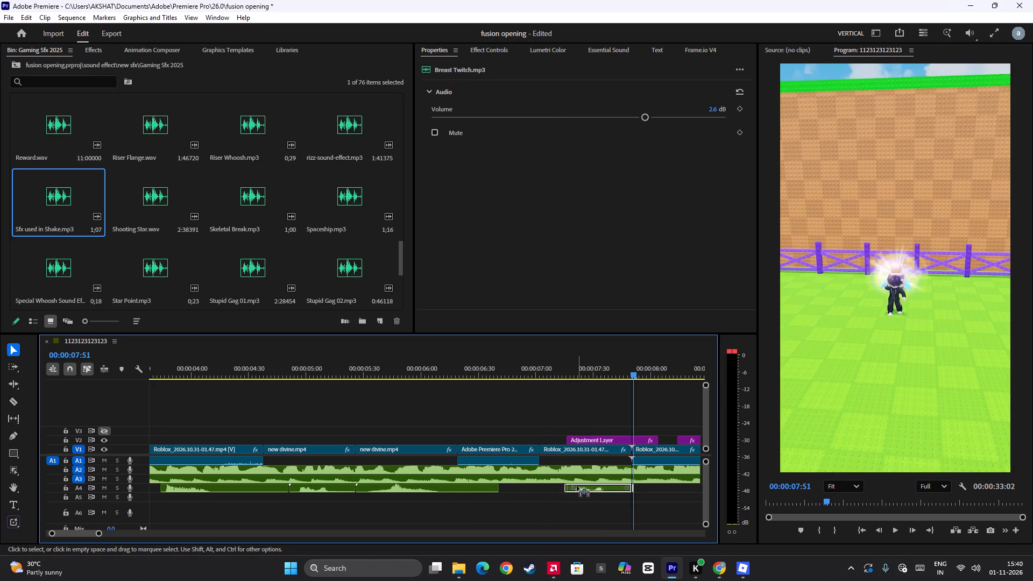
drag(577, 486, 572, 487)
Duplicate the Sfx used in Shake.mp3 clip along A4 so the copy starts at about 00:00:07:55, under the following Roblox clip.
scroll(583, 488, down, 6)
click(331, 489)
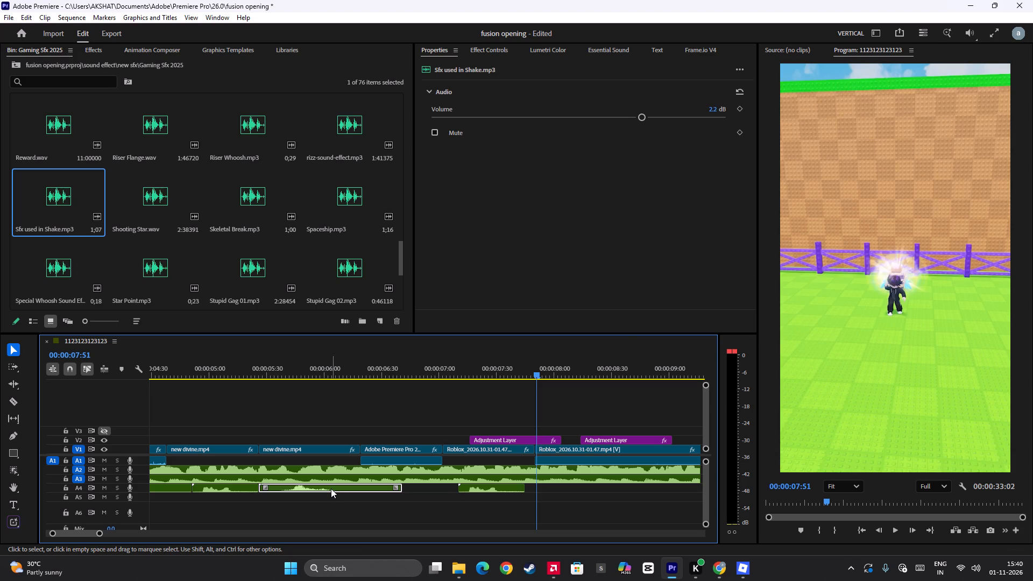
alt+drag(331, 488, 615, 491)
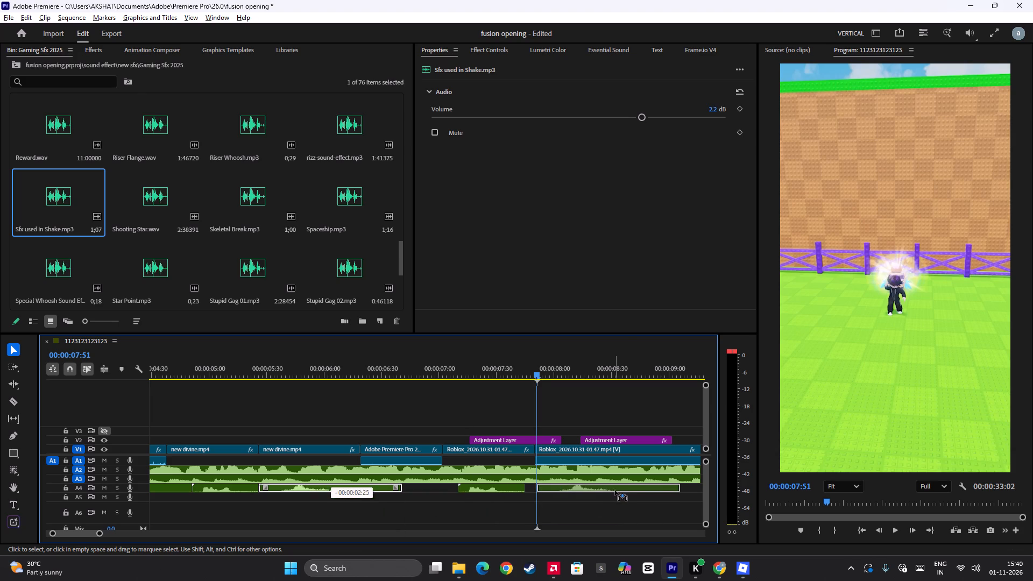
alt+drag(615, 491, 618, 491)
Play back the duplicated sounds from about 00:00:07:03 on into the Roblox_2026.11.01-02.39.mp4 clip, stopping near 00:00:11:11.
click(446, 373)
key(space)
scroll(446, 373, down, 5)
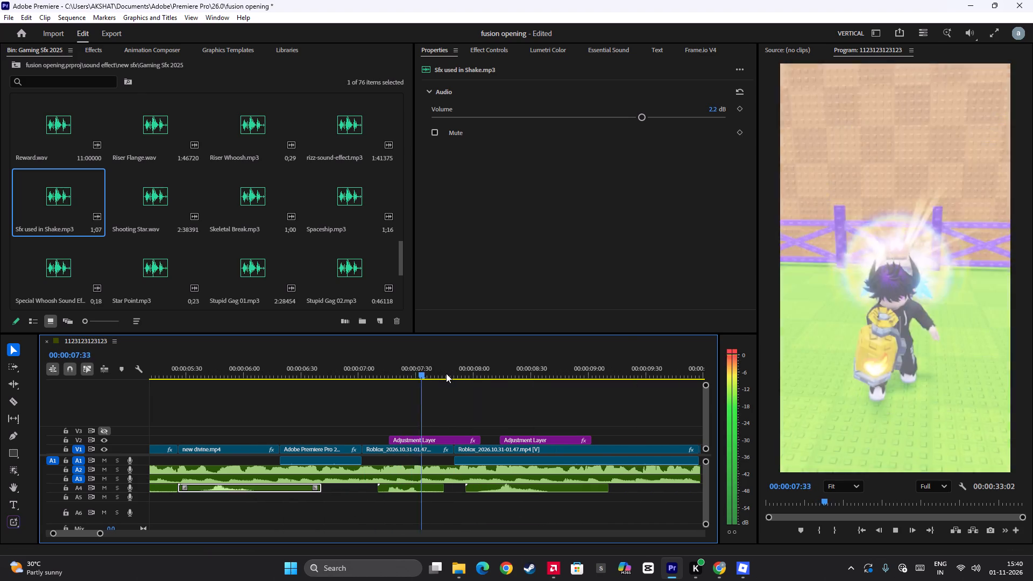
scroll(446, 373, down, 5)
key(space)
key(space)
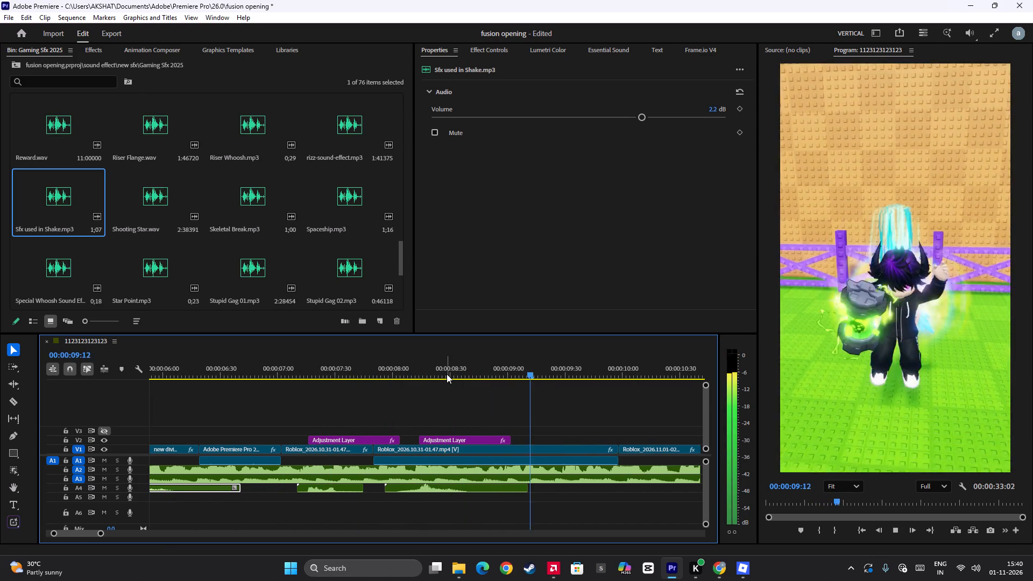
scroll(447, 374, down, 16)
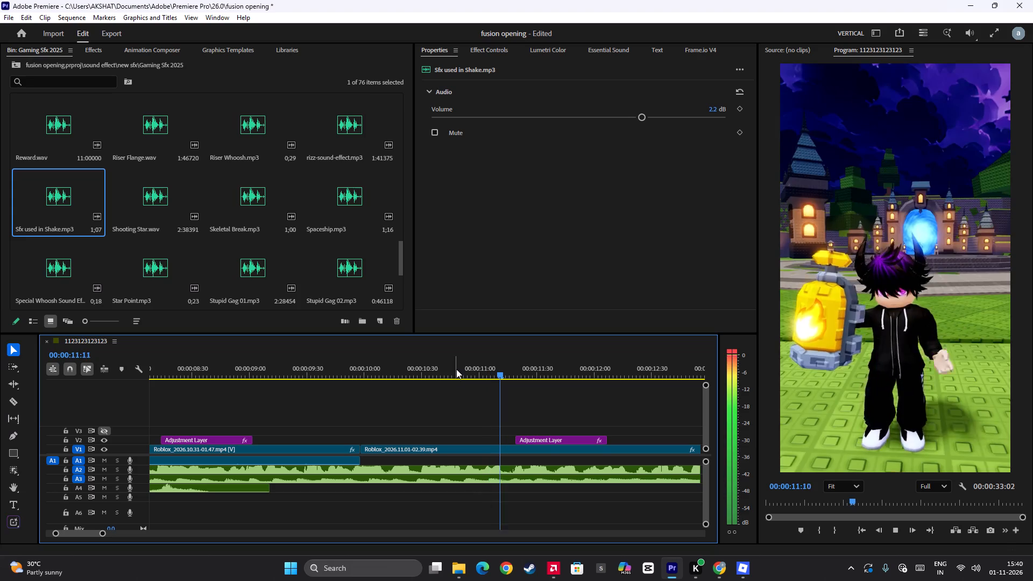
key(space)
Locate the moment at 00:00:11:17 in the Roblox_2026.11.01-02.39.mp4 clip and move the Adjustment Layer above it to start there.
click(383, 367)
key(space)
key(space)
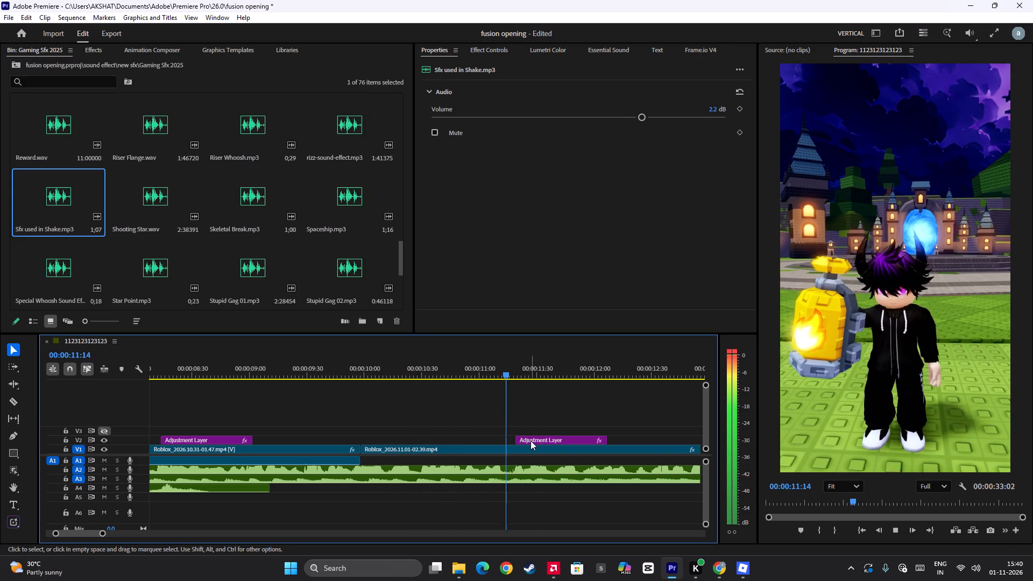
click(526, 439)
click(525, 436)
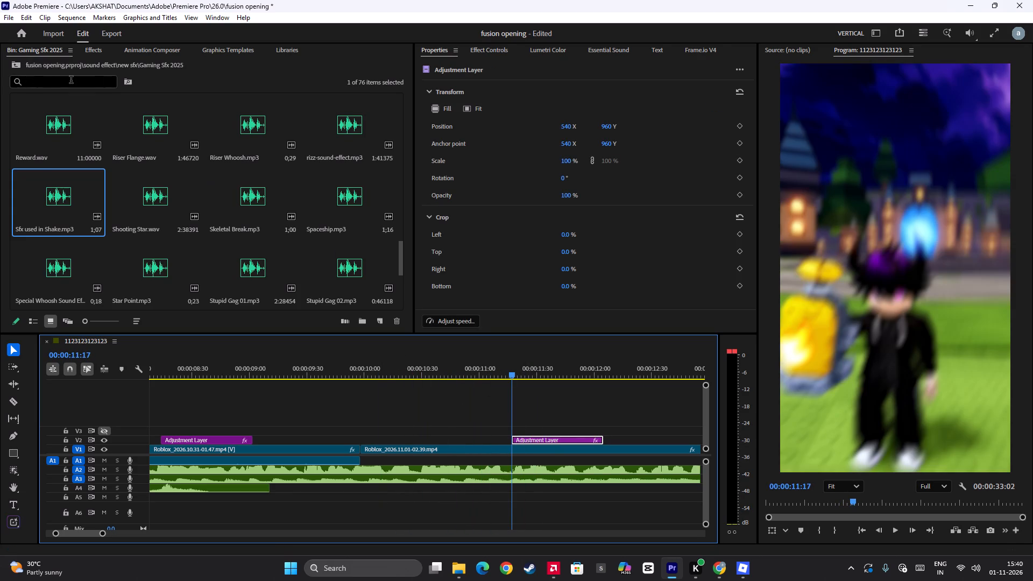
Search the effects for "red fla" and apply Malice Red Flash Large to the Adjustment Layer at 00:00:11:17.
click(89, 47)
drag(69, 65, 0, 67)
text(red fla)
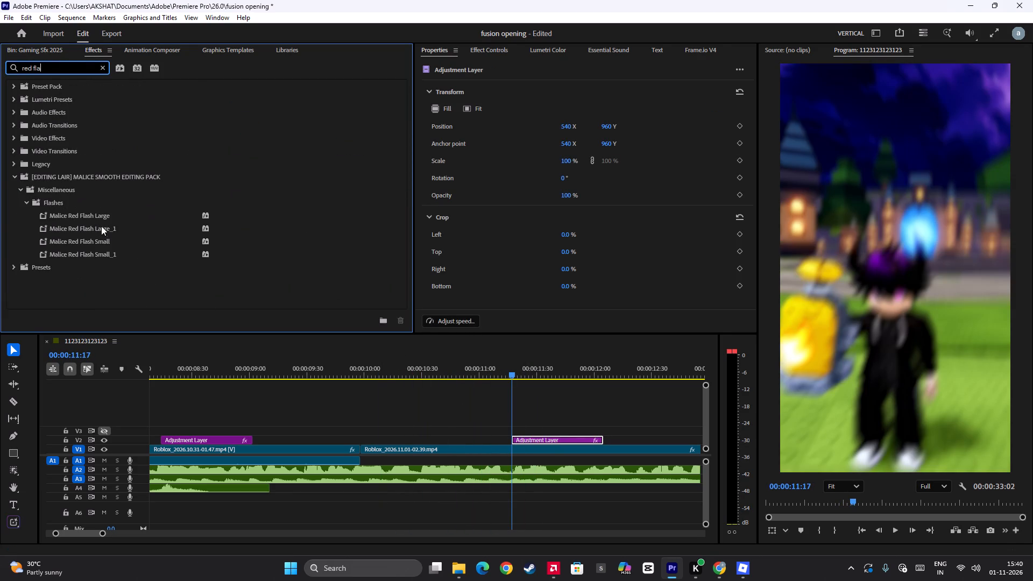
drag(98, 214, 548, 436)
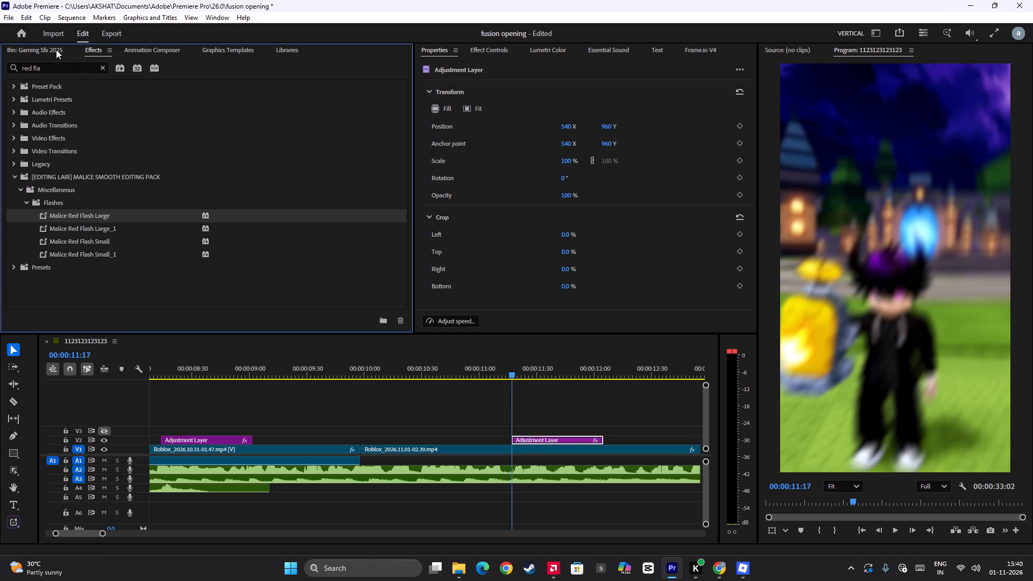
Place Hit.mp3 from the Minecraft folder of the sound effect bin on A5, its impact aligned with the Adjustment Layer start at 00:00:11:17.
click(51, 49)
click(15, 67)
click(15, 67)
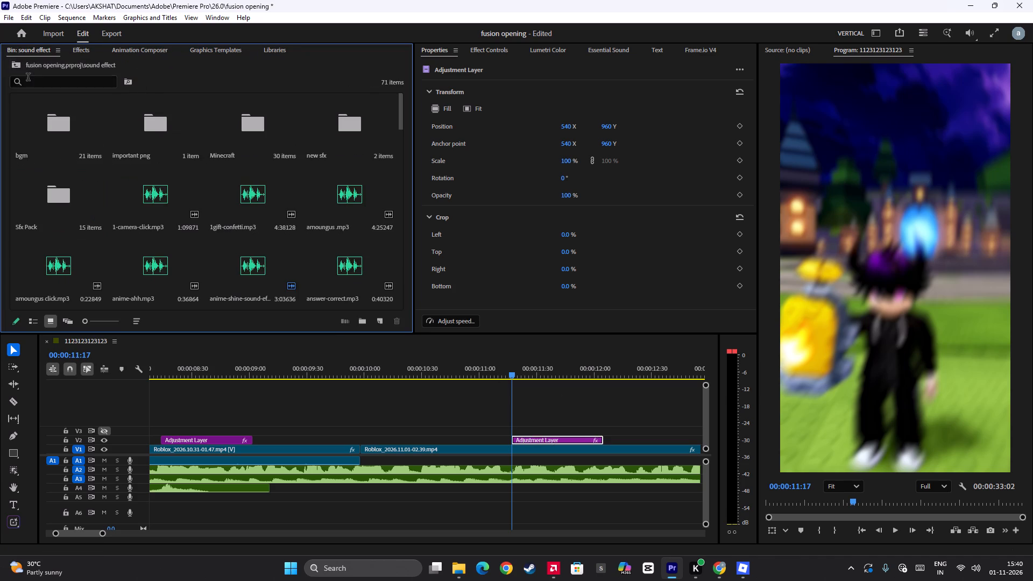
double_click(250, 124)
scroll(284, 312, down, 4)
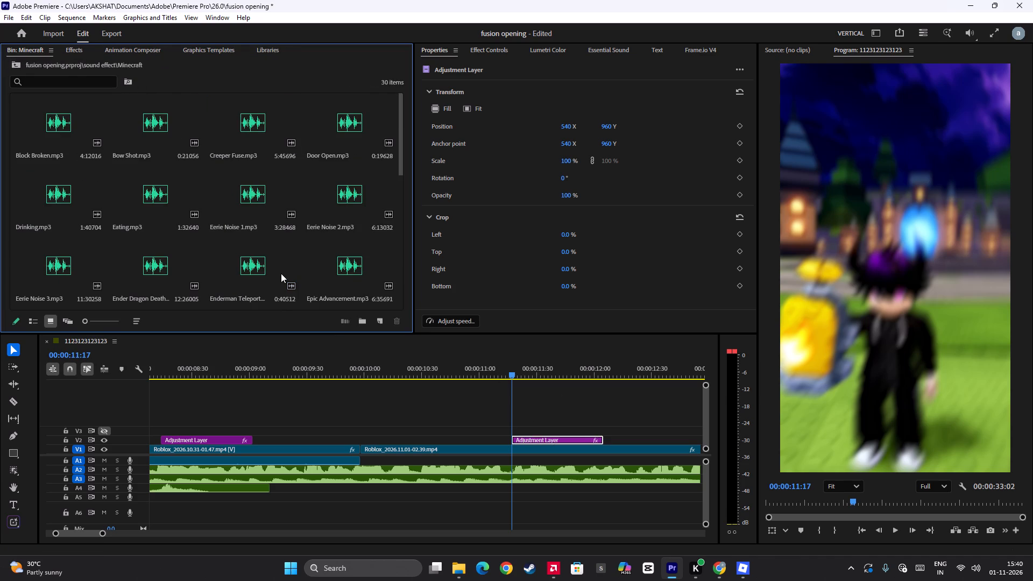
scroll(281, 273, down, 7)
scroll(199, 254, up, 4)
scroll(232, 239, down, 5)
click(404, 162)
drag(400, 167, 400, 253)
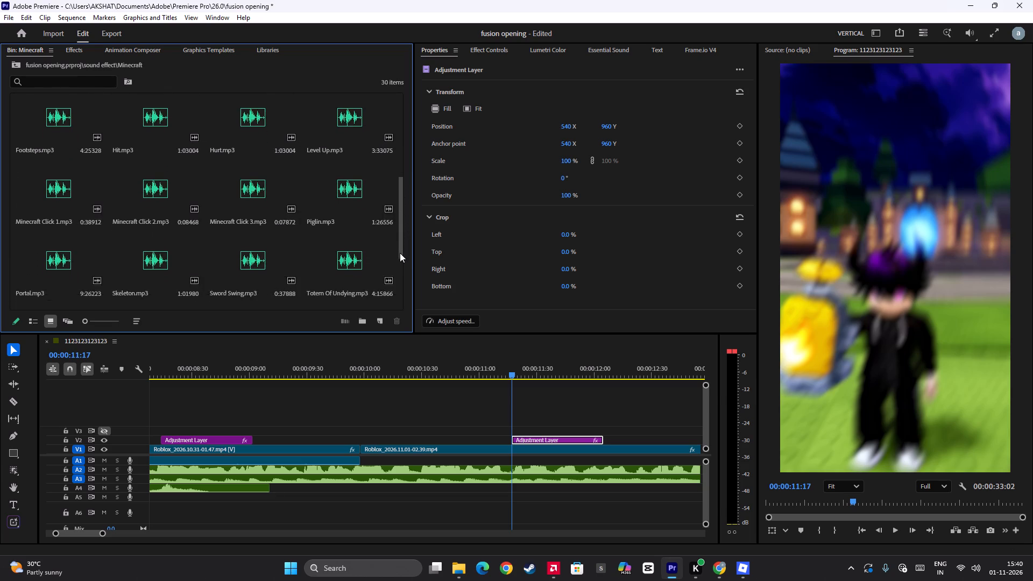
drag(400, 253, 395, 134)
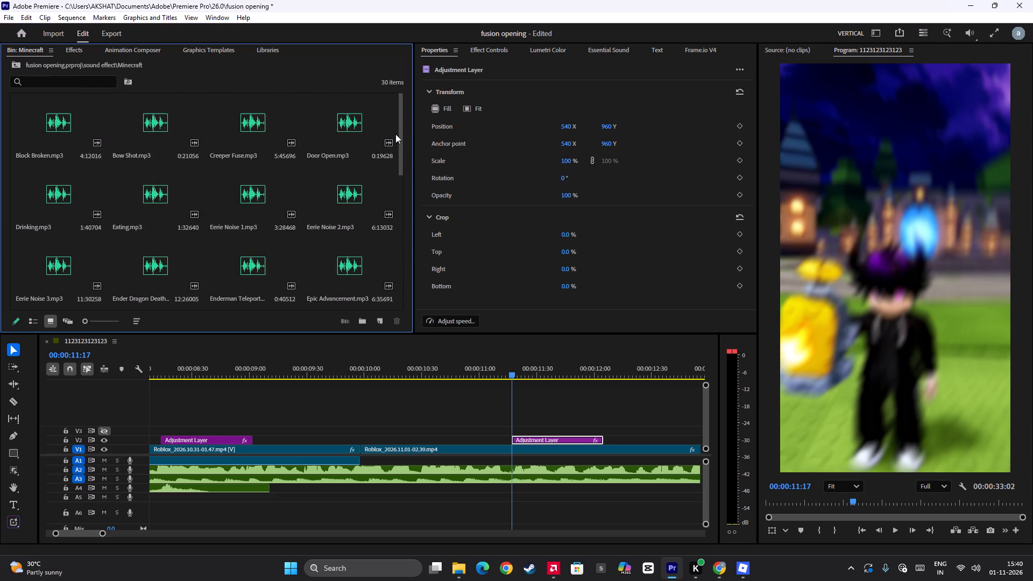
drag(395, 134, 398, 188)
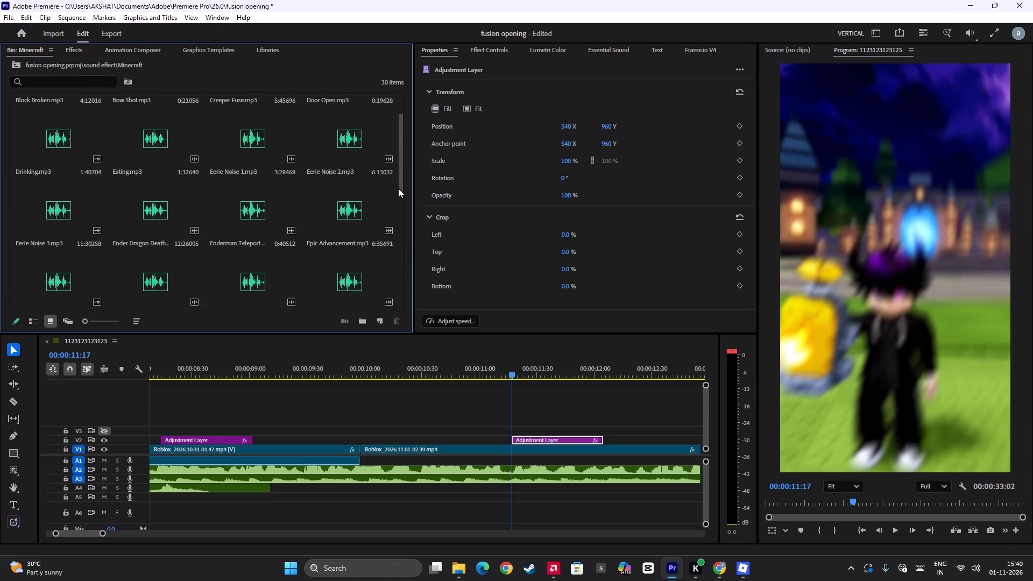
drag(398, 188, 399, 206)
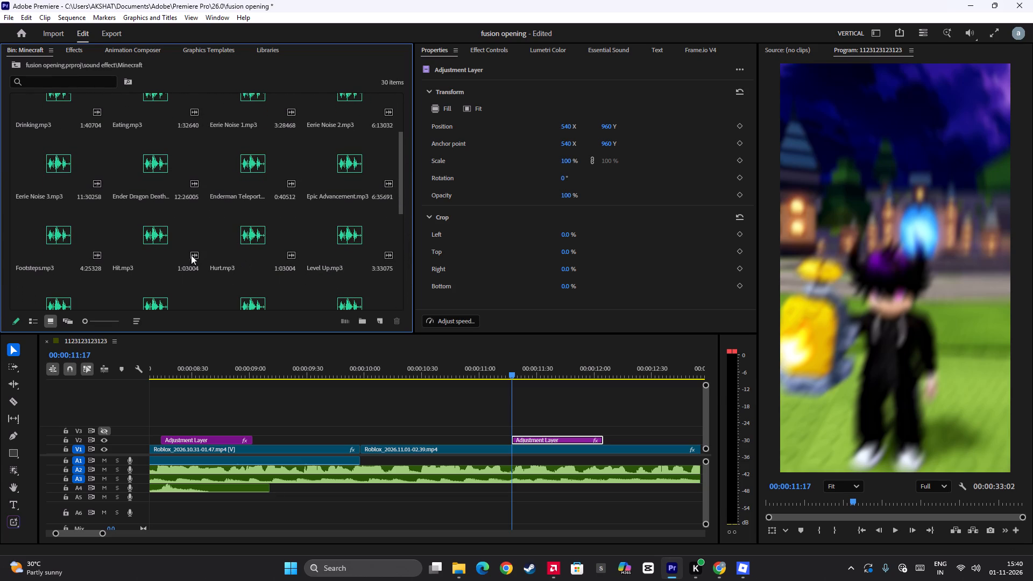
drag(146, 240, 496, 493)
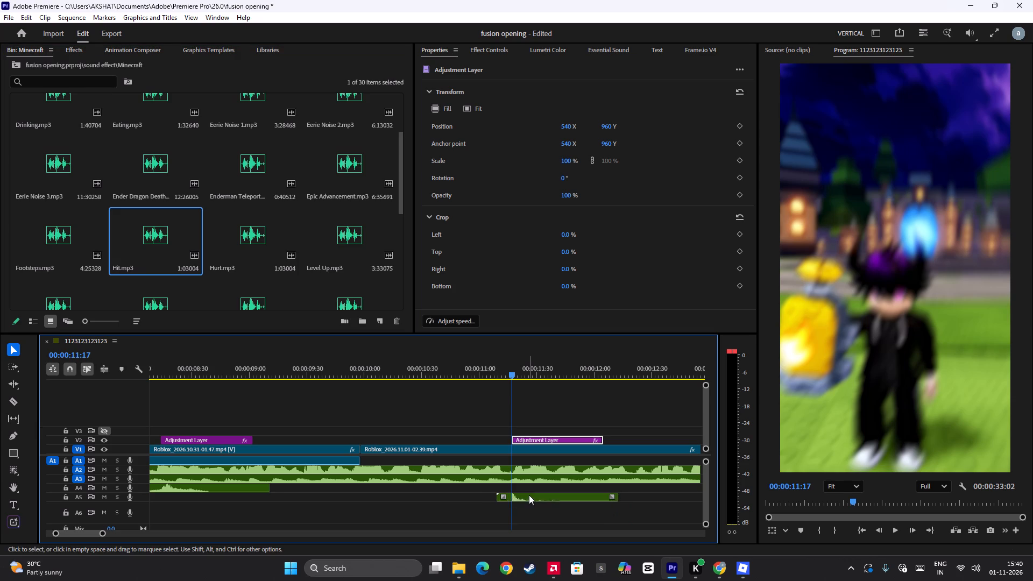
Set the volume of the Hit.mp3 clip on A5 to 4.1 dB.
click(529, 495)
click(635, 118)
click(654, 117)
click(666, 116)
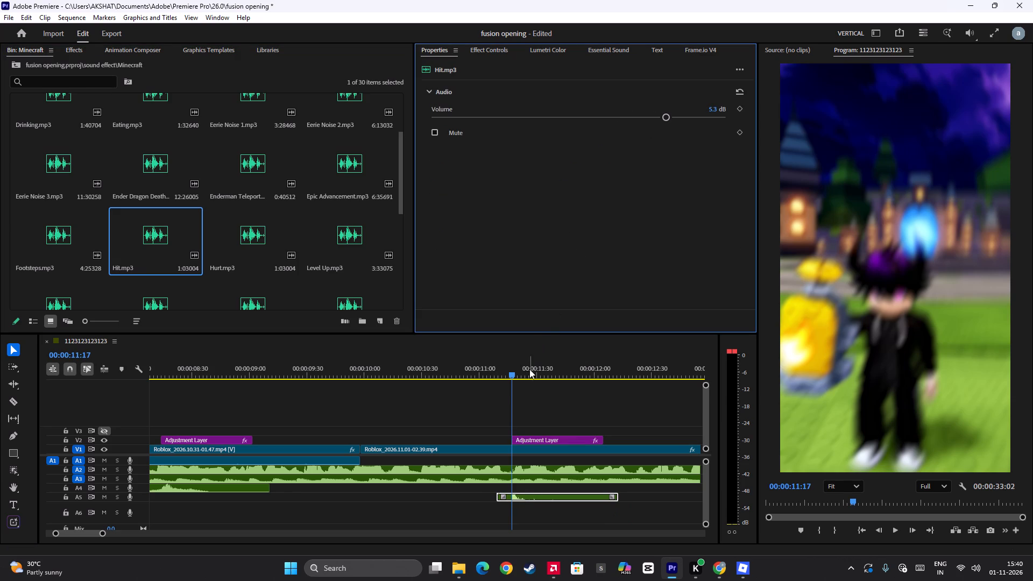
click(657, 117)
Play back the red flash and hit sound from about 00:00:11:00 on past the cut at 00:00:13:00.
click(477, 364)
key(space)
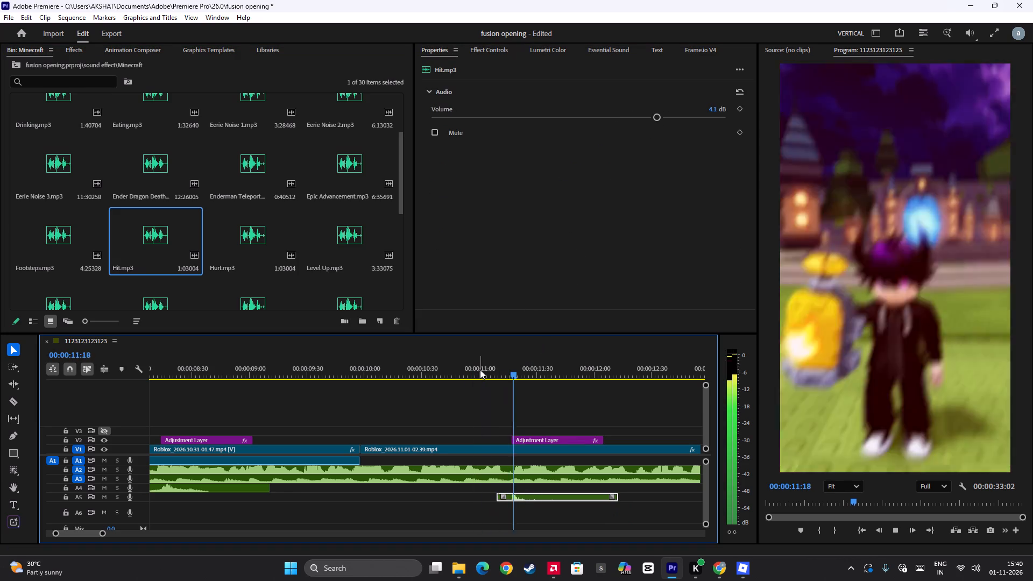
scroll(477, 375, down, 12)
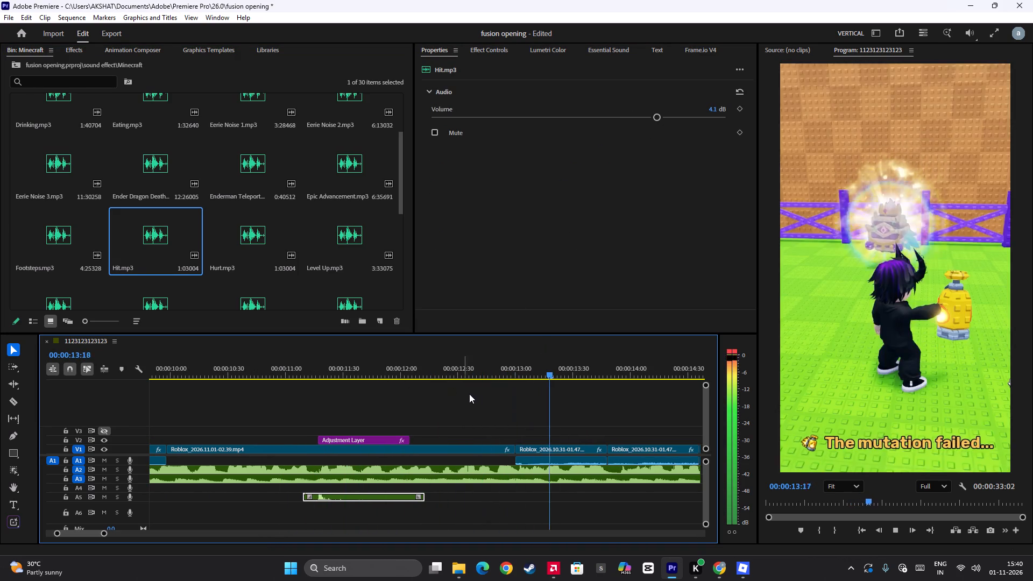
key(space)
Add the Zoom Out camera transition from Animation Composer over the cut between the Roblox clips at 00:00:13:00.
drag(598, 421, 564, 441)
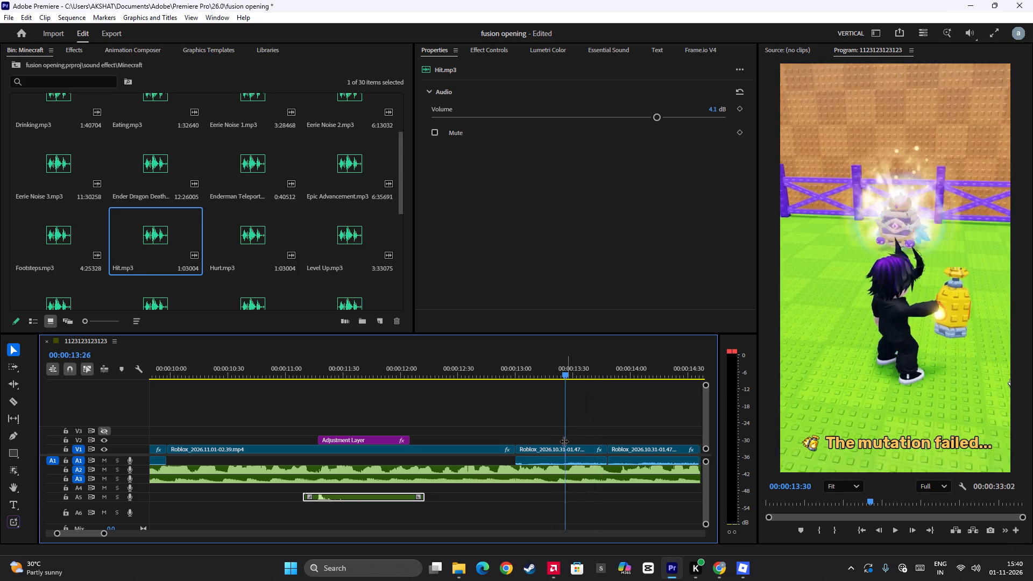
drag(564, 441, 517, 460)
click(123, 48)
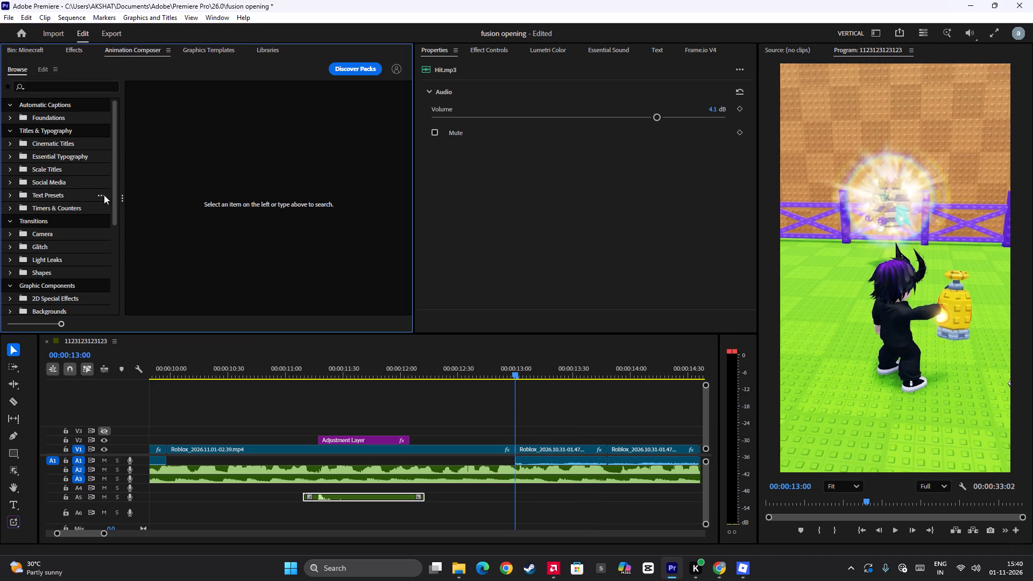
click(72, 186)
click(63, 241)
click(66, 233)
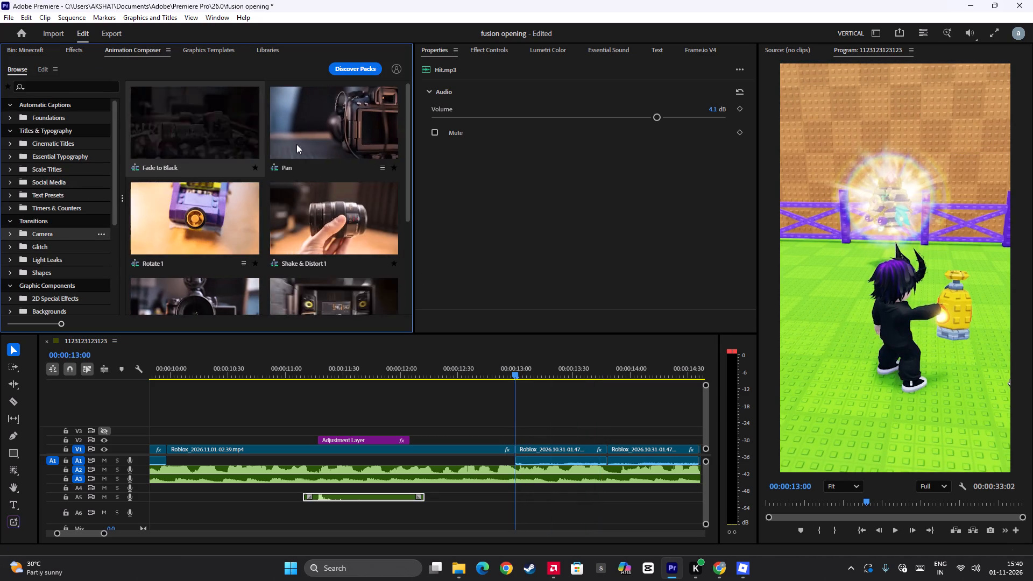
scroll(329, 207, down, 2)
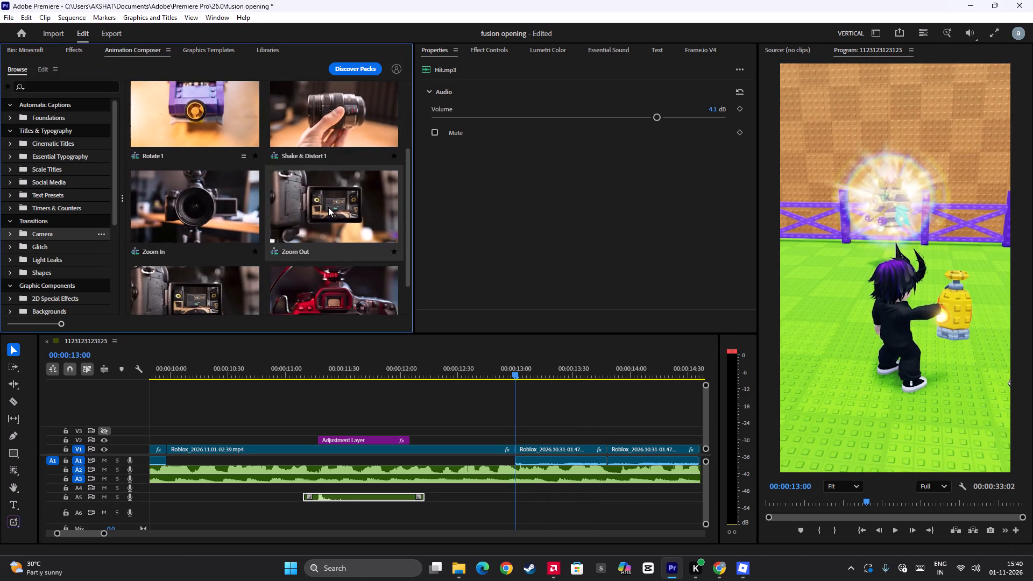
drag(328, 207, 538, 425)
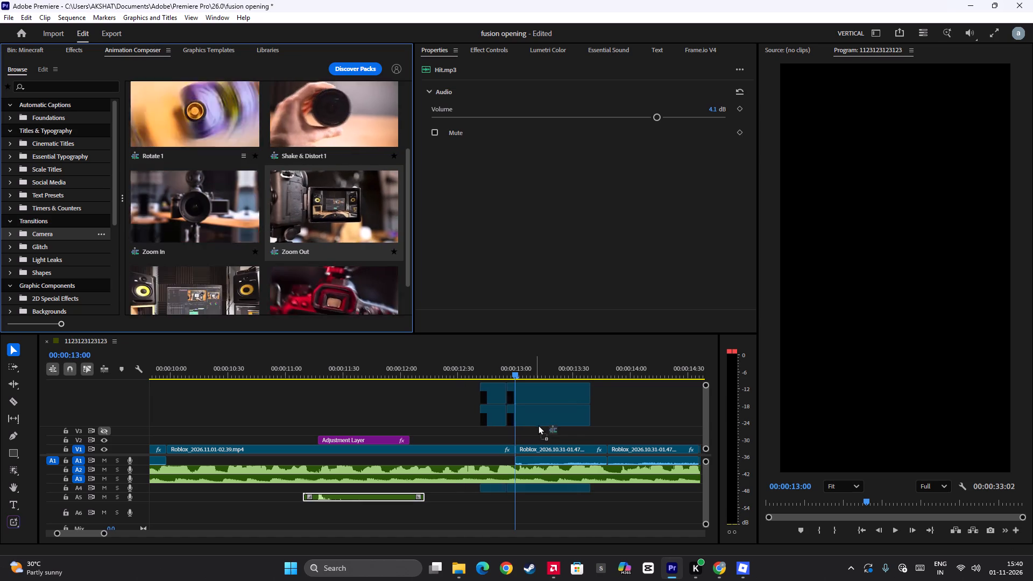
drag(538, 425, 541, 424)
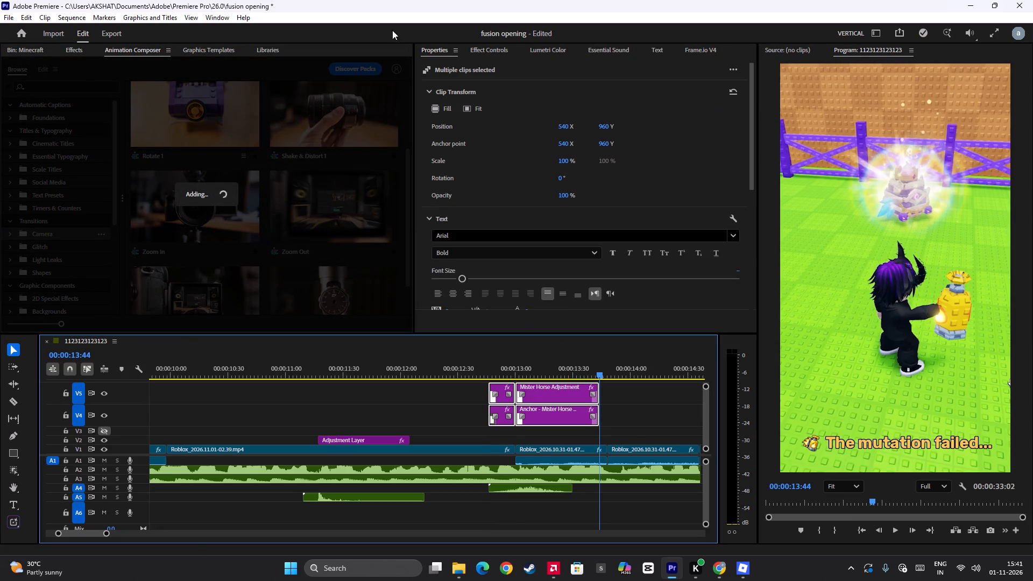
Raise the audio volume of the Zoom Out transition at 00:00:13:00 to 0.4 dB.
scroll(576, 188, down, 5)
scroll(503, 183, down, 5)
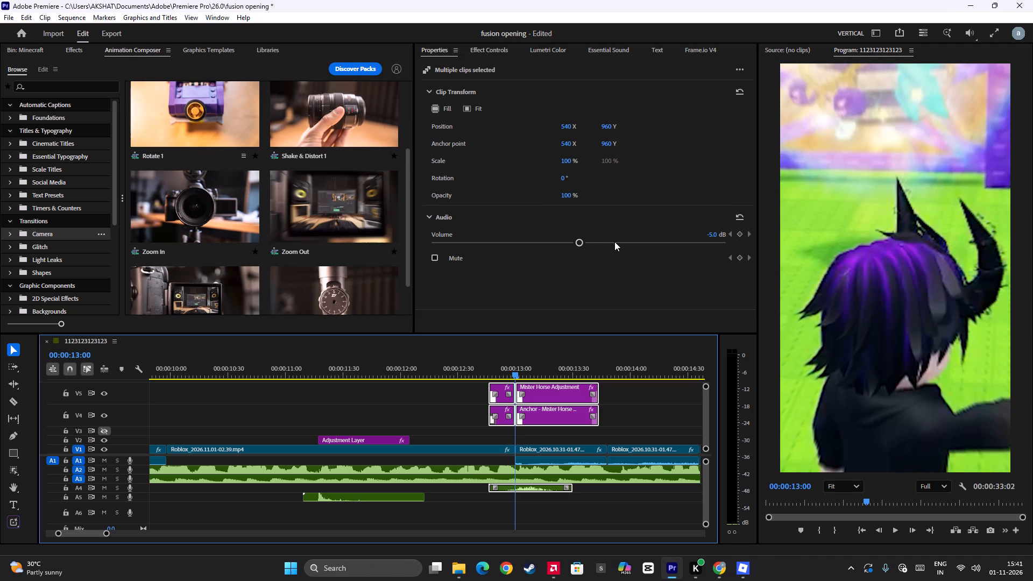
click(614, 242)
click(626, 243)
Play back the Zoom Out transition and the following Roblox clips from 00:00:12:39, stopping near 00:00:16:12.
click(476, 370)
key(space)
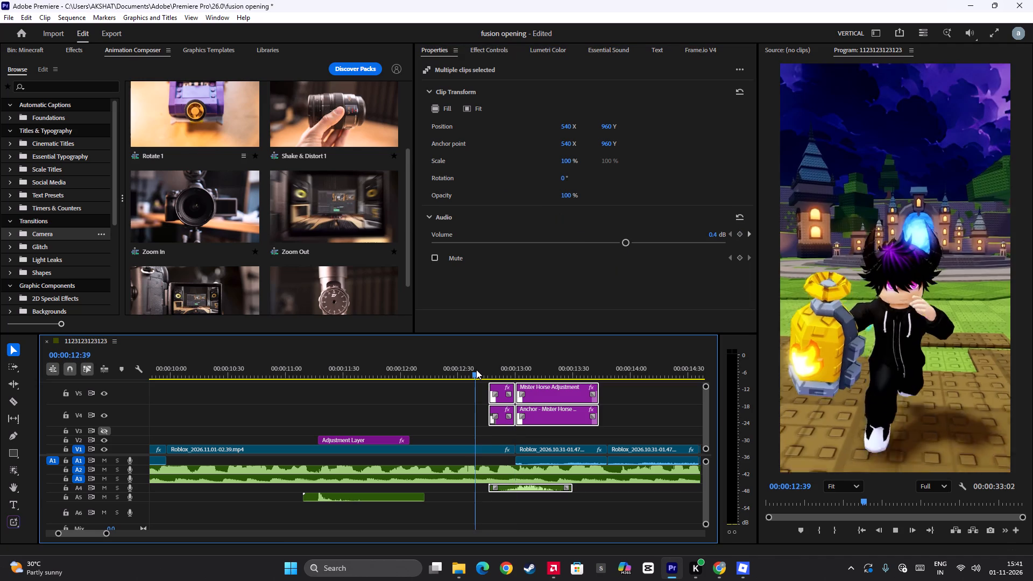
key(space)
click(476, 370)
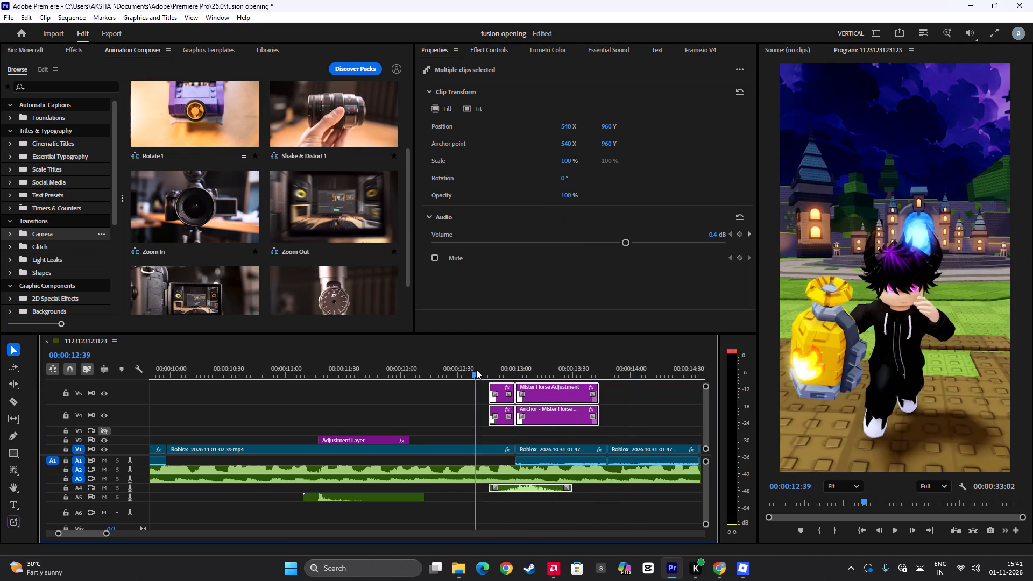
key(space)
scroll(483, 375, down, 6)
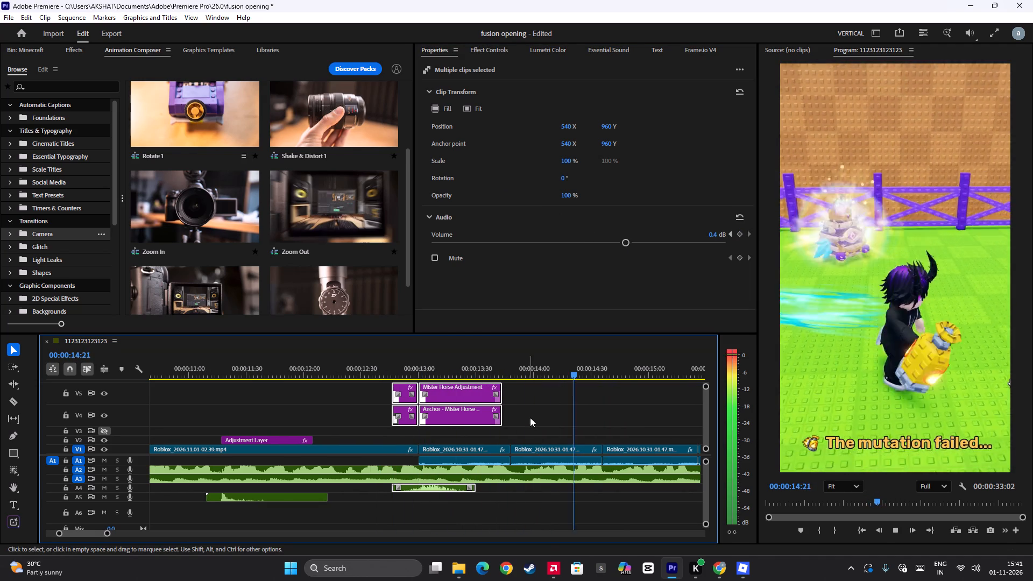
scroll(534, 419, down, 14)
key(space)
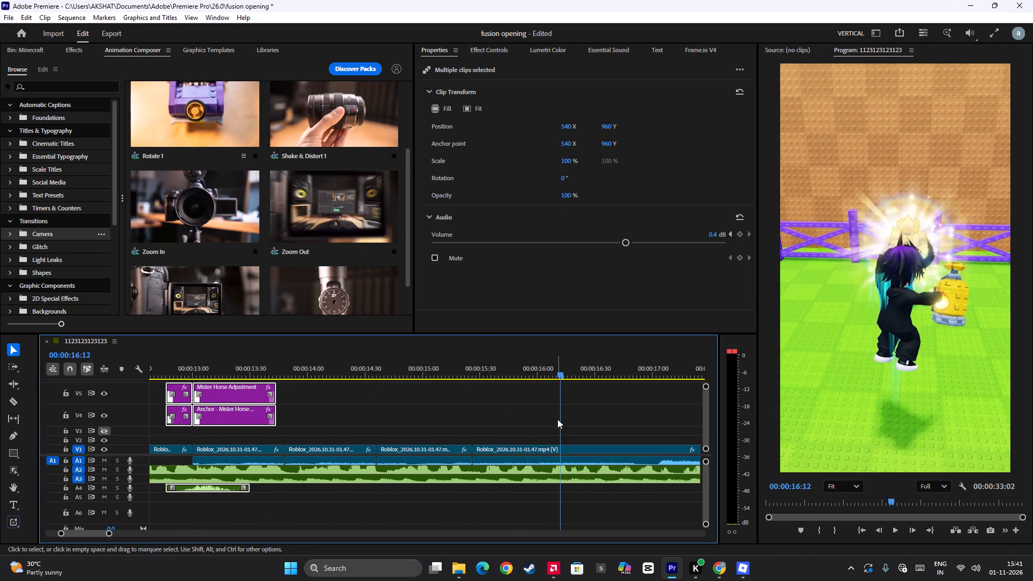
Search Downloads for "roblo" and place roblox-old-winning-sound-effect on A4 from about 00:00:14:59, spanning the cut at 00:00:15:26.
drag(560, 420, 474, 451)
click(78, 52)
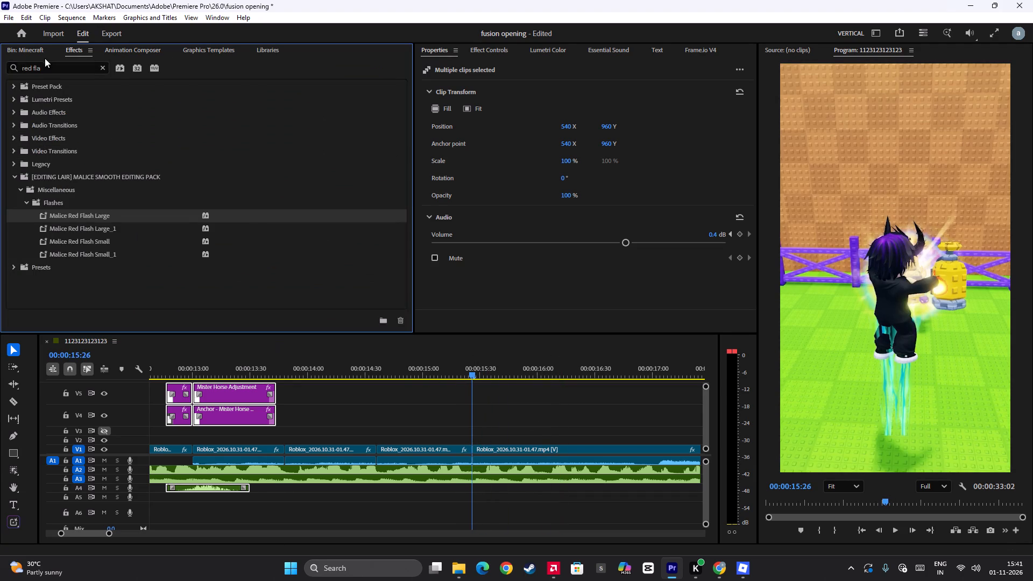
click(39, 52)
click(457, 571)
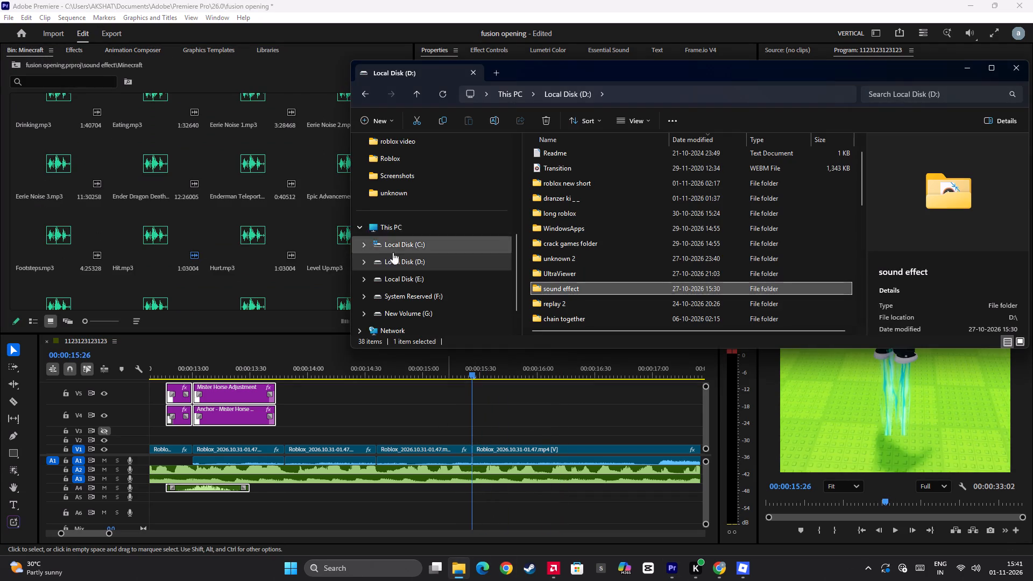
scroll(394, 251, up, 7)
click(409, 231)
click(893, 86)
click(896, 89)
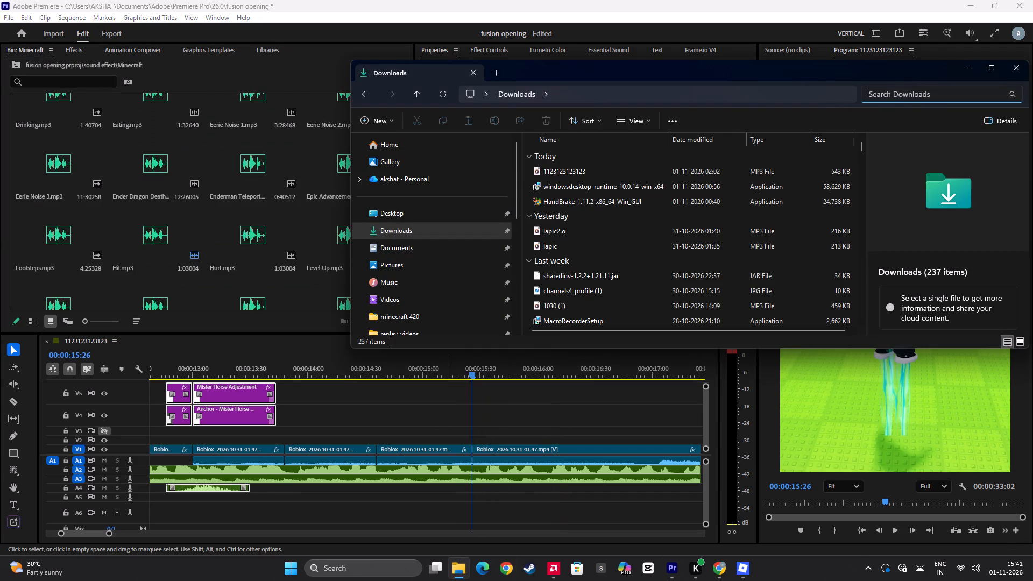
text(roblo)
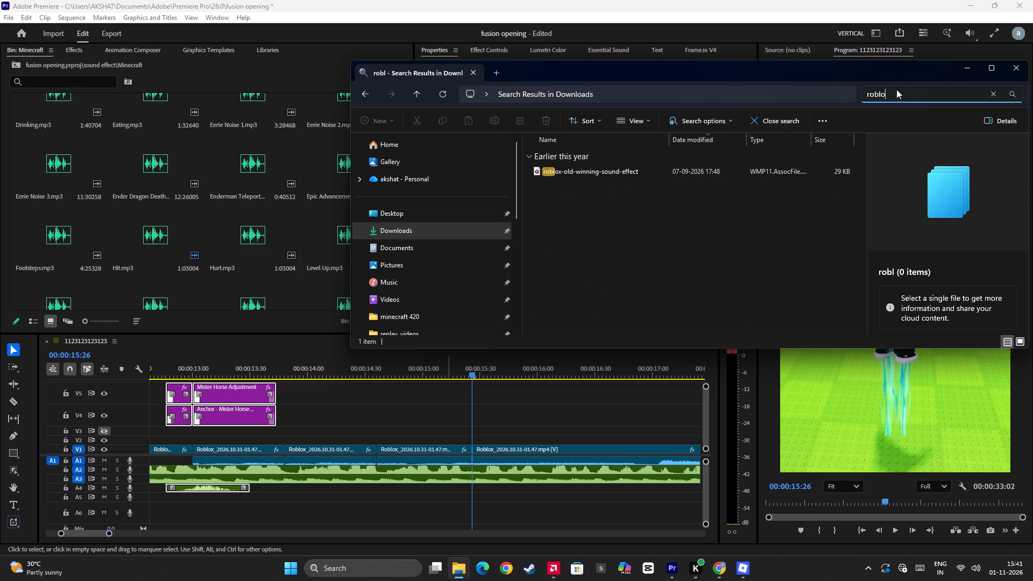
drag(558, 165, 477, 485)
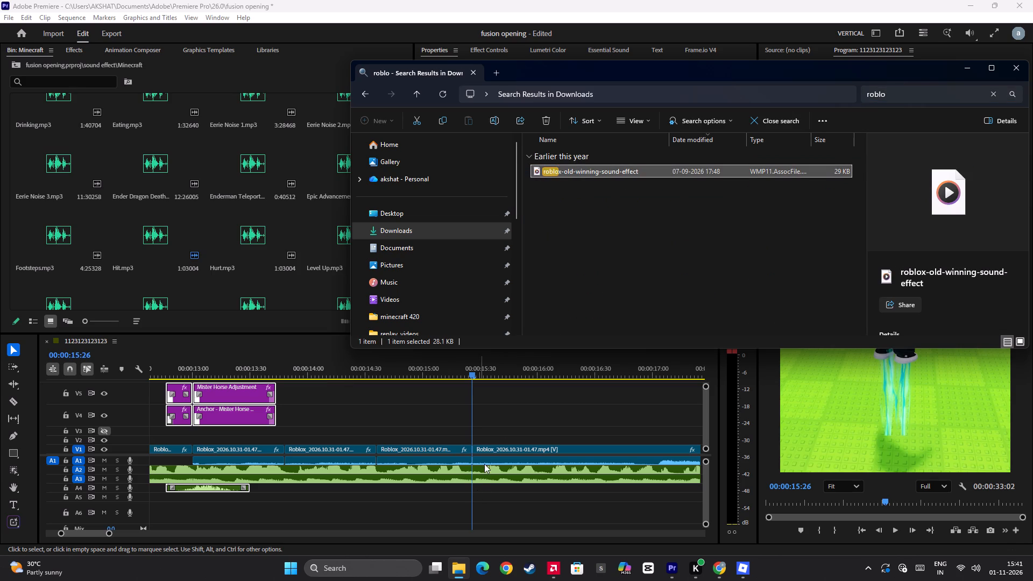
drag(554, 171, 442, 487)
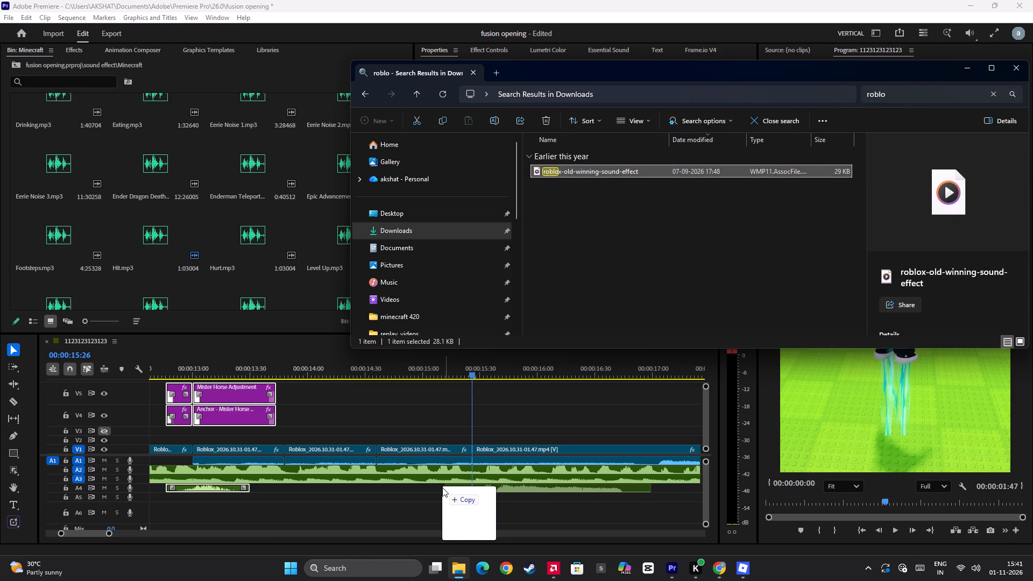
drag(442, 487, 421, 487)
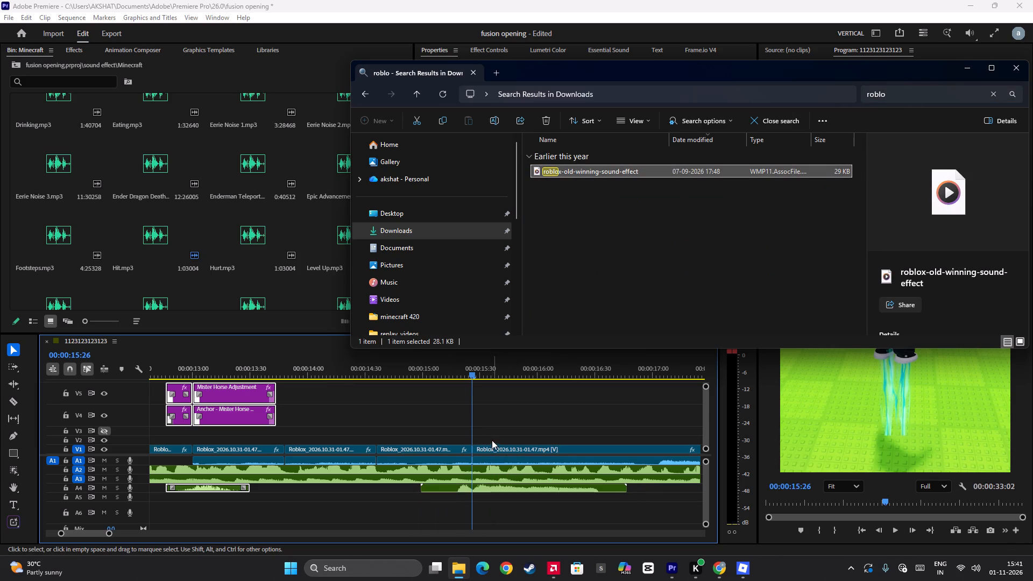
Return to Premiere Pro and save the project.
click(444, 0)
key(ctrl+s)
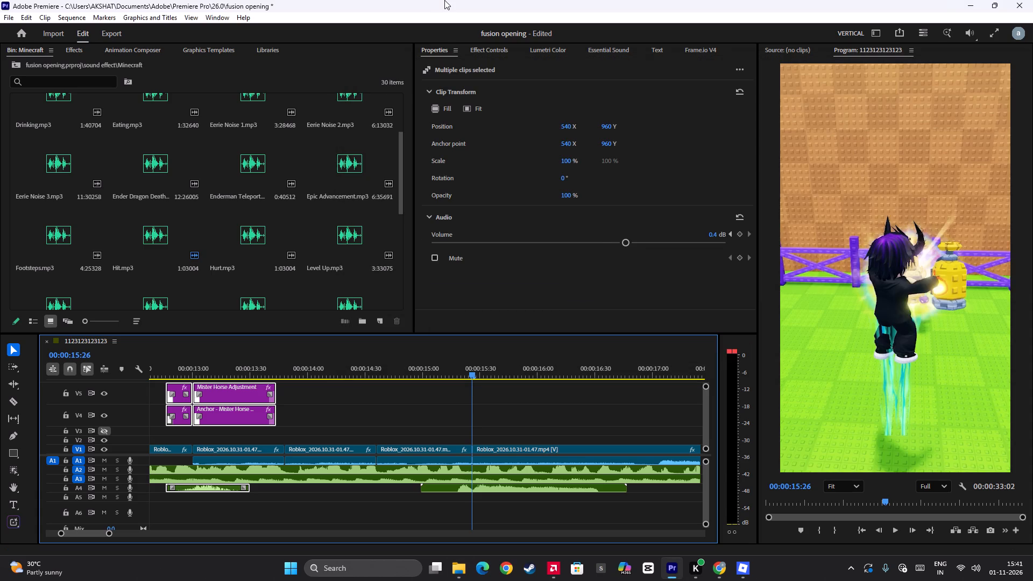
Play back the winning sound around the cut at 00:00:15:26 and shift its clip along A4 to start at 00:00:15:09.
click(447, 373)
alt+scroll(482, 414, up, 8)
key(space)
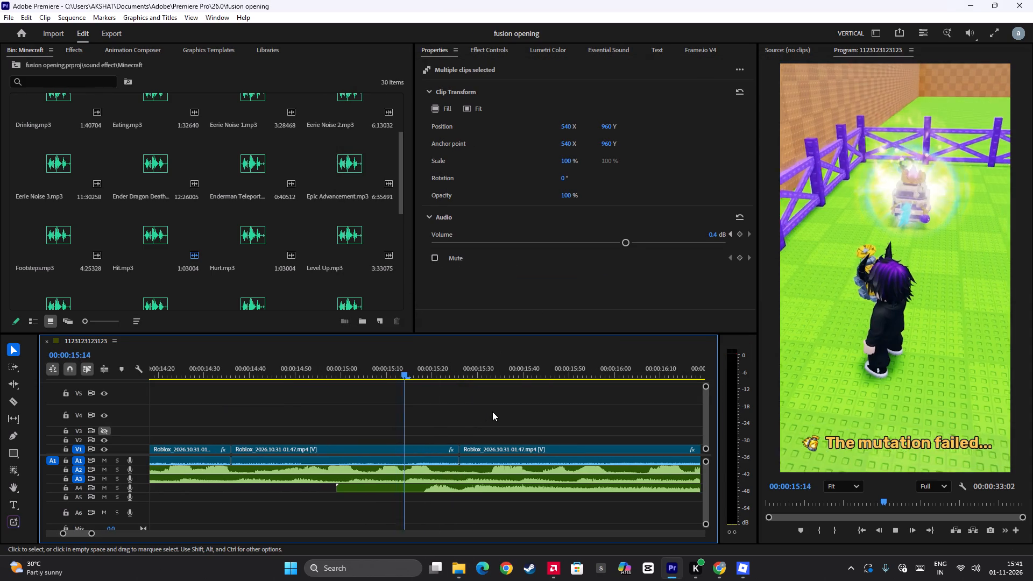
key(space)
drag(507, 410, 491, 435)
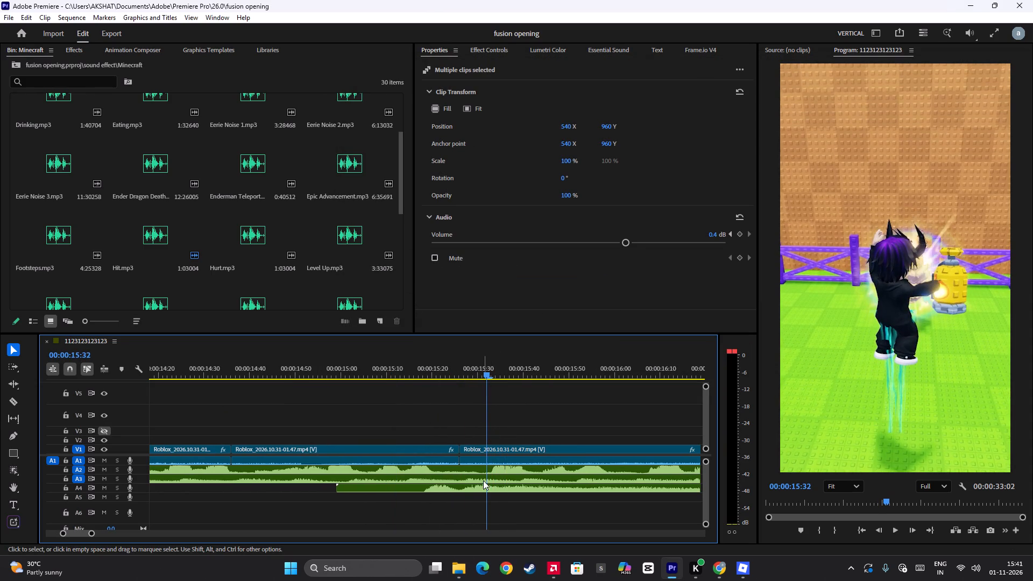
click(483, 485)
drag(483, 485, 525, 483)
drag(505, 486, 536, 486)
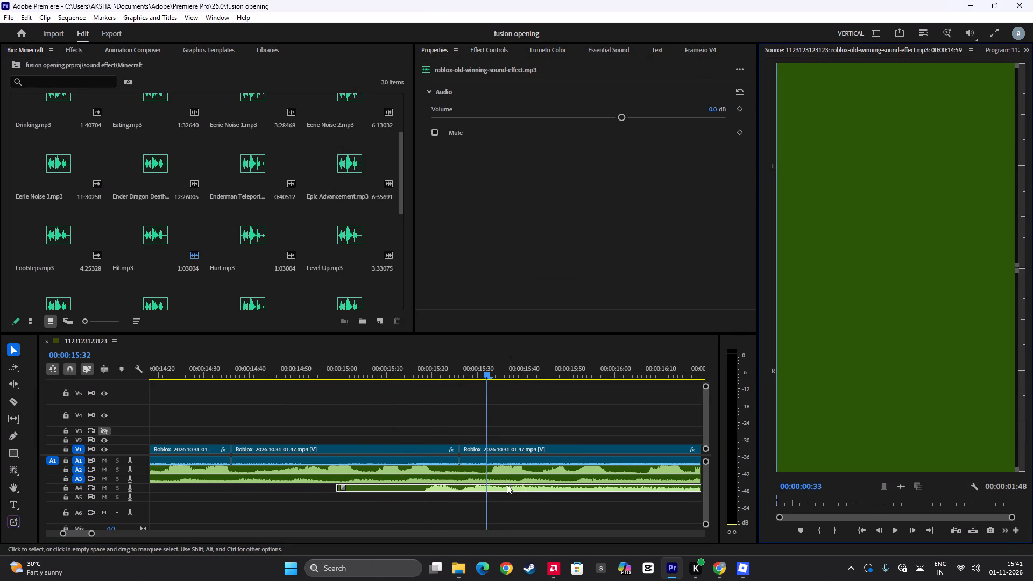
drag(501, 485, 549, 491)
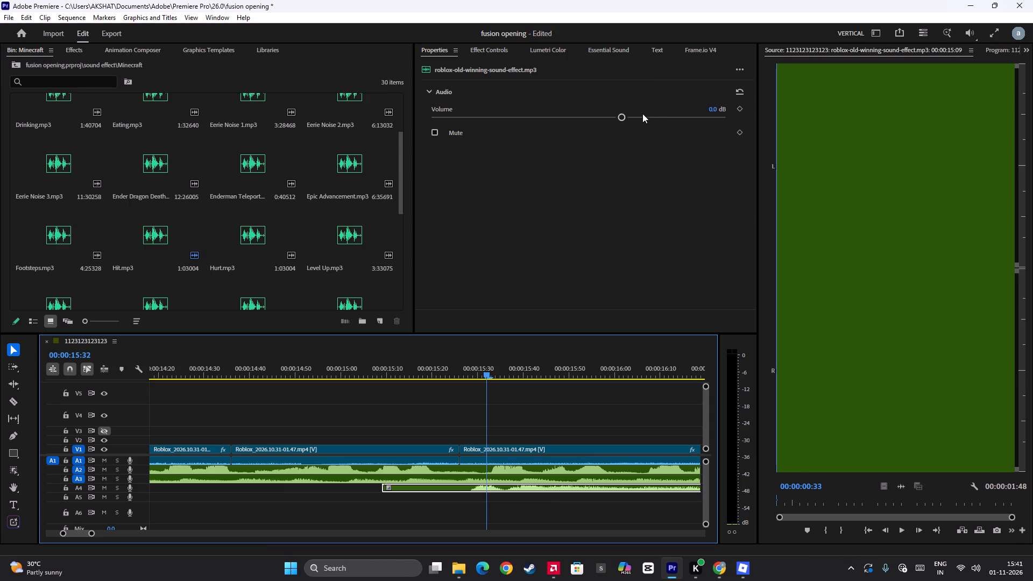
Set the roblox-old-winning-sound-effect.mp3 volume to 2.0 dB and return the playhead to 00:00:15:26.
click(640, 115)
click(461, 370)
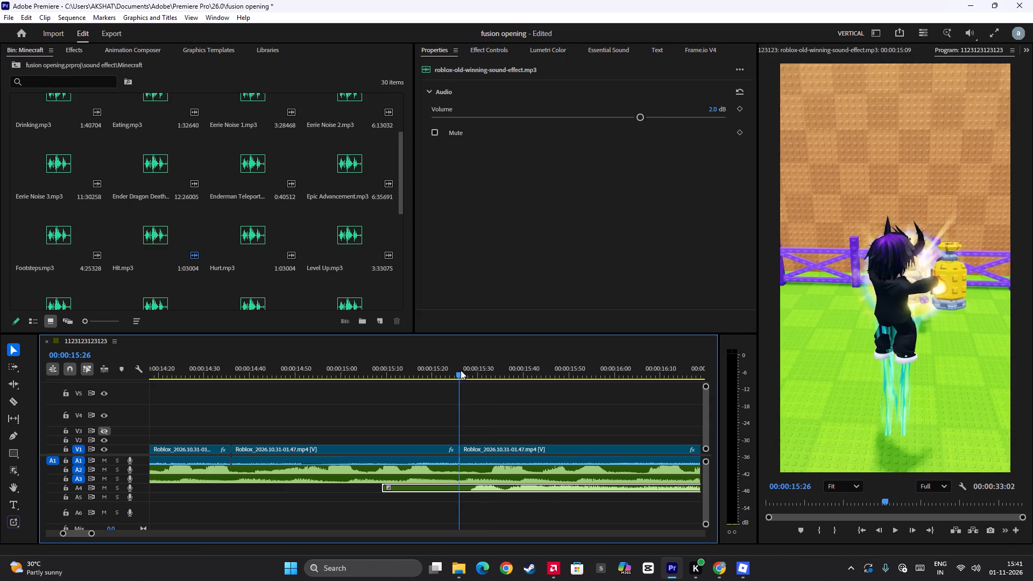
Play back the winning sound effect from the cut at 00:00:15:26 to judge its timing and loudness.
key(space)
key(space)
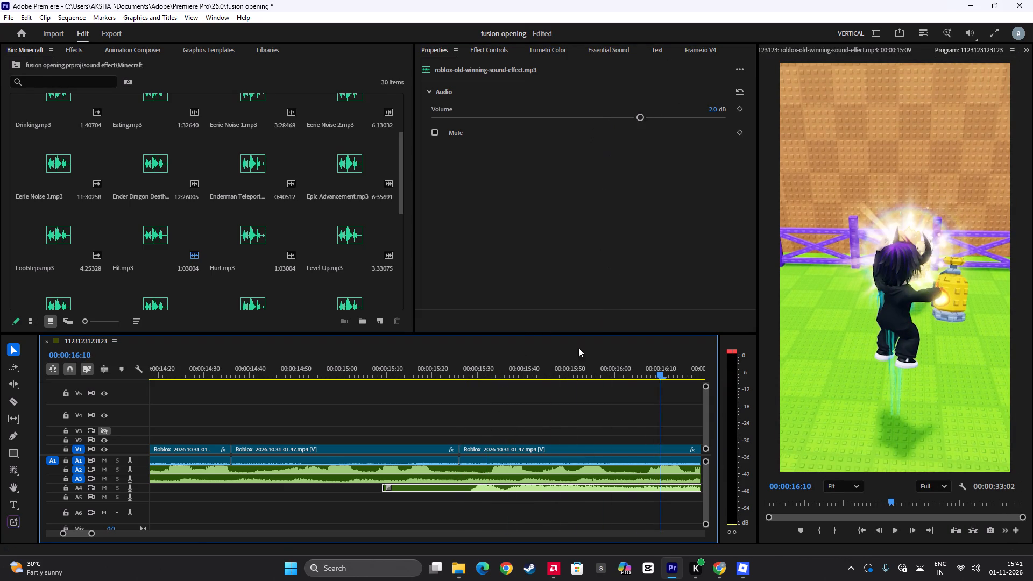
click(444, 365)
key(space)
Set the Windows output volume to about half.
click(964, 572)
key(space)
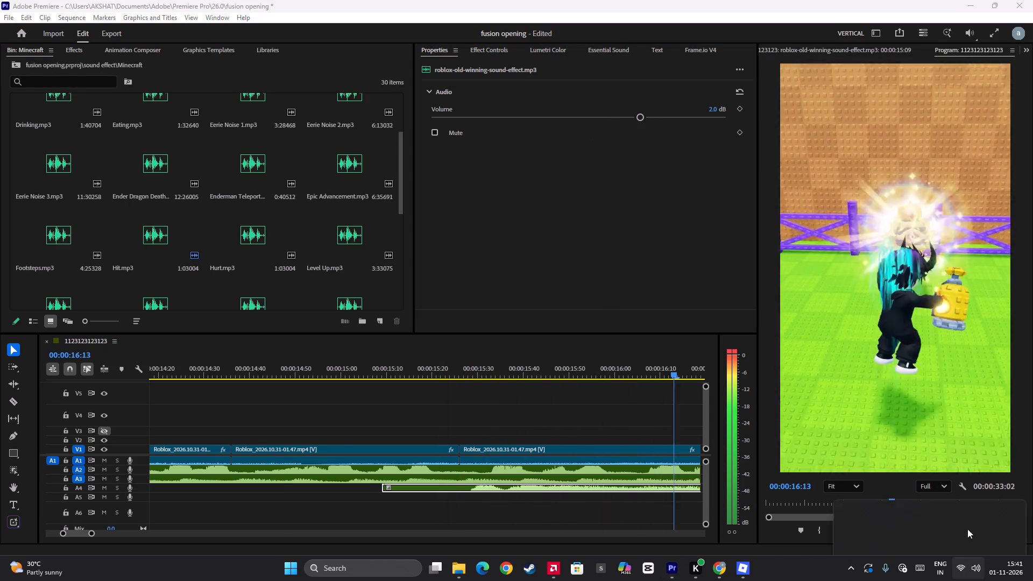
click(931, 504)
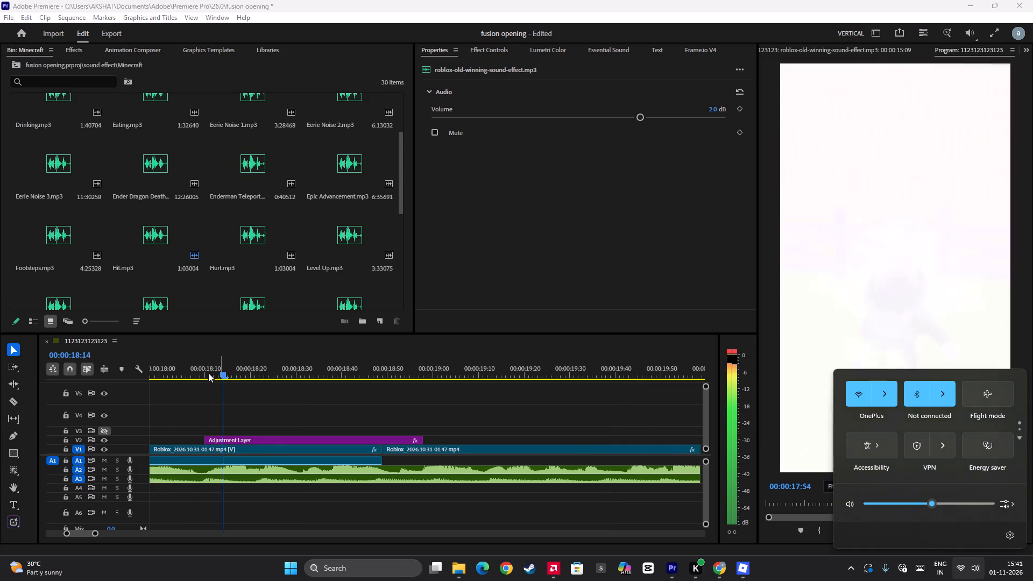
key(space)
Play back the section from about 00:00:15:10 to the adjustment layer at 00:00:18:09, checking the winning sound in context.
click(383, 421)
alt+scroll(383, 421, down, 15)
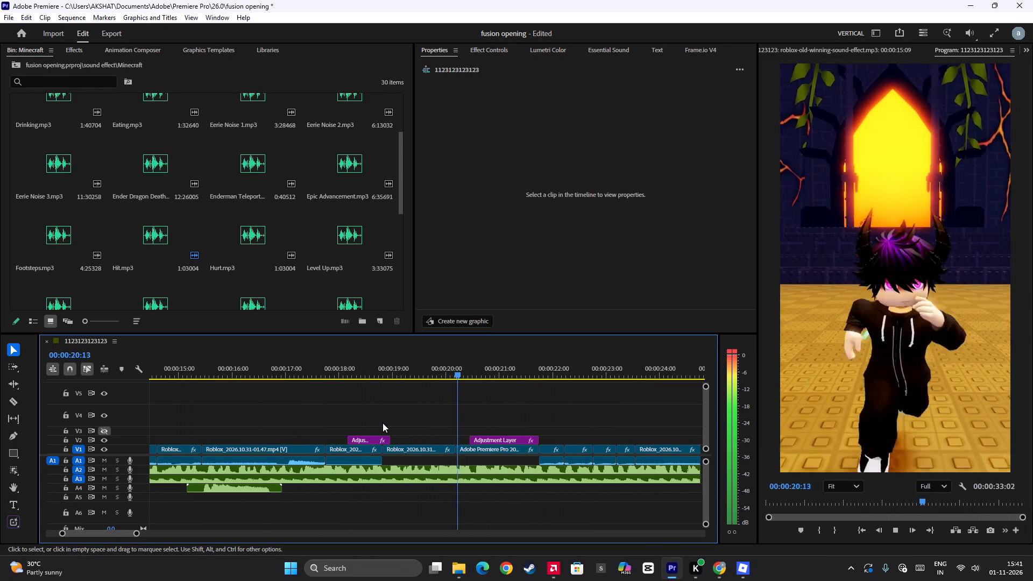
key(space)
click(188, 366)
key(space)
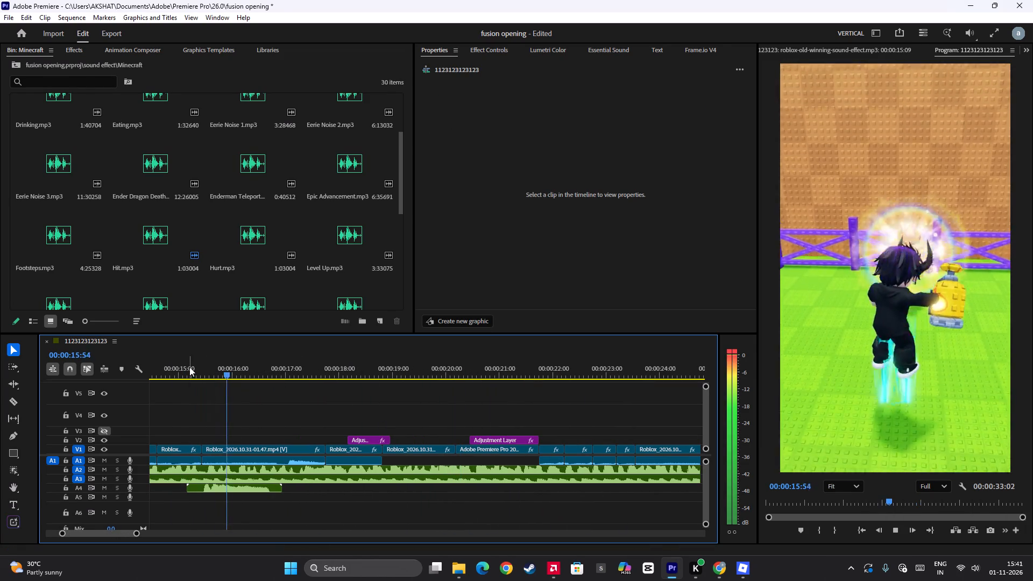
key(space)
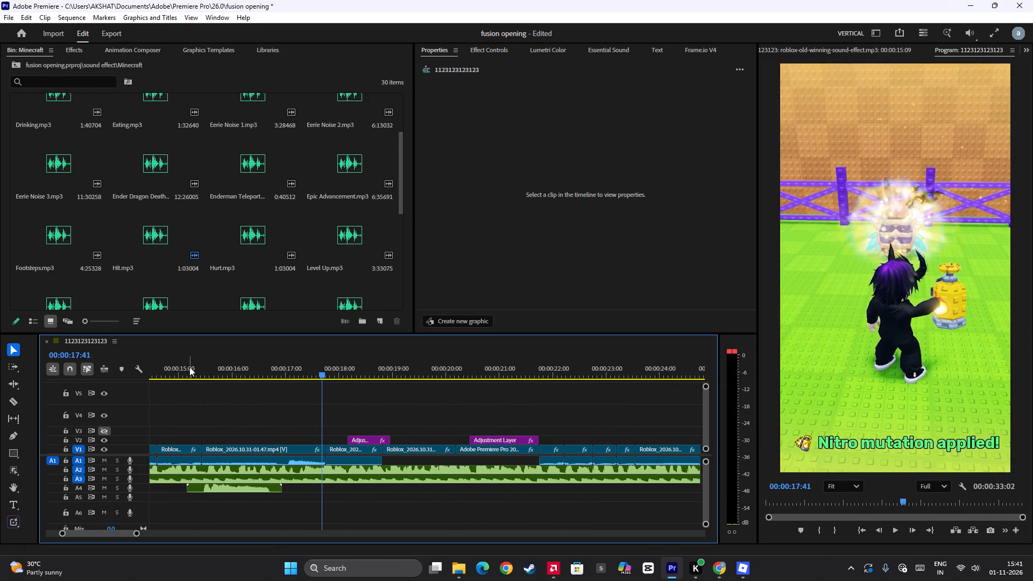
click(268, 369)
key(space)
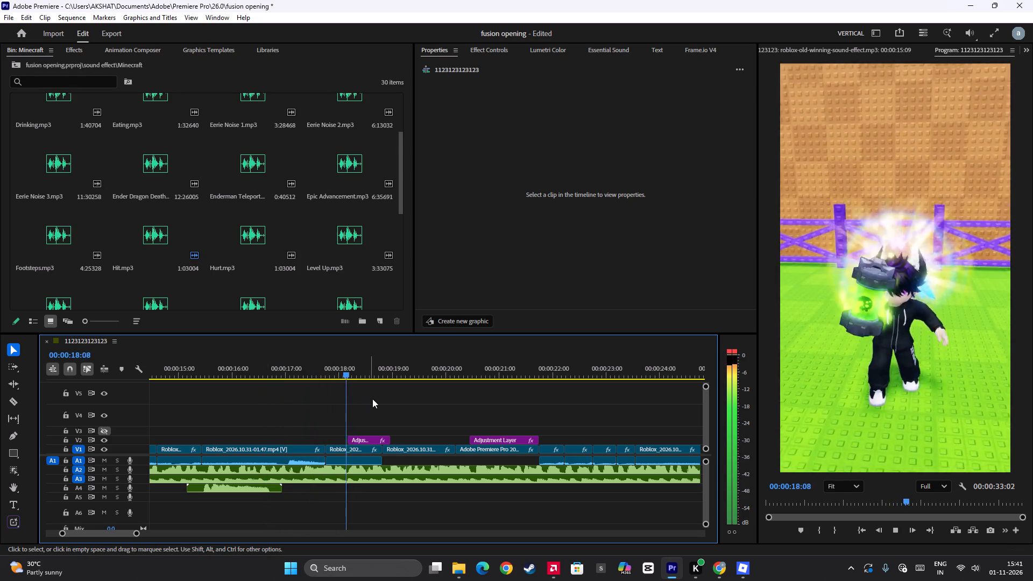
key(space)
Paste a copy of the earlier Sfx used in Shake.mp3 clip on A4 at 00:00:18:09 and shift it to start about 00:00:17:50.
drag(360, 419, 347, 431)
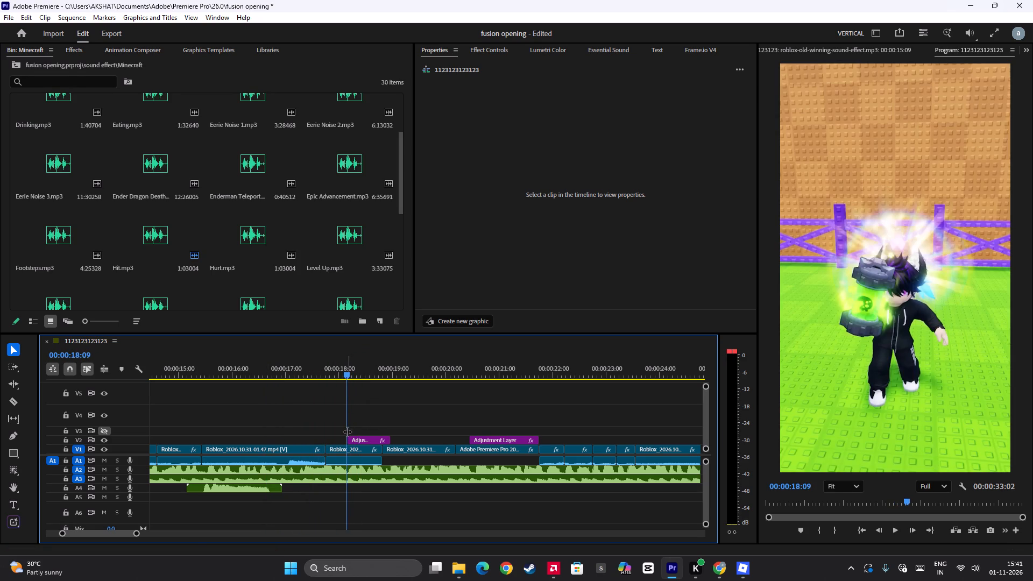
scroll(285, 452, up, 14)
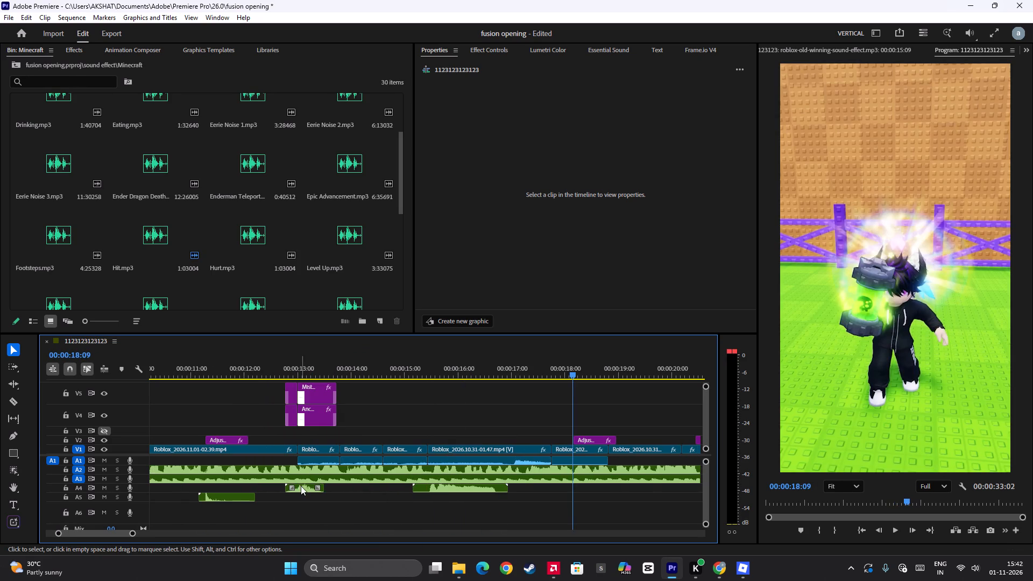
click(220, 492)
scroll(253, 481, up, 6)
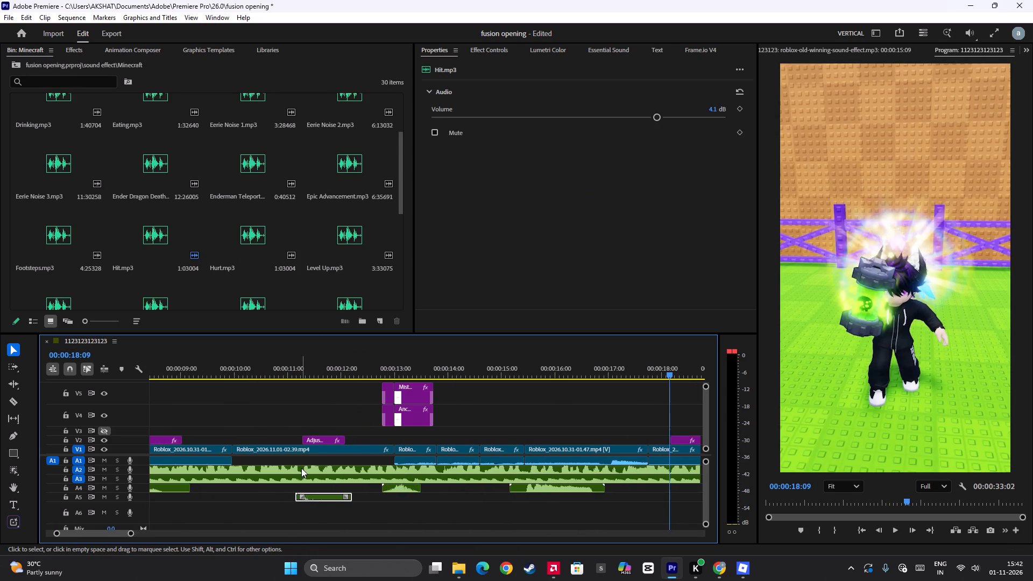
scroll(237, 486, up, 6)
click(260, 488)
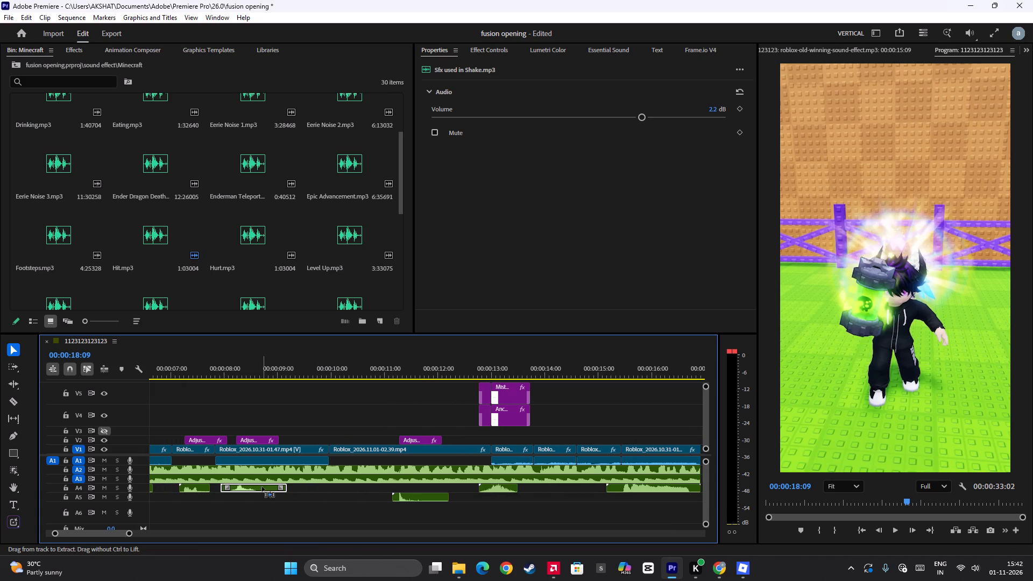
key(ctrl+c)
key(ctrl+v)
alt+scroll(420, 417, up, 7)
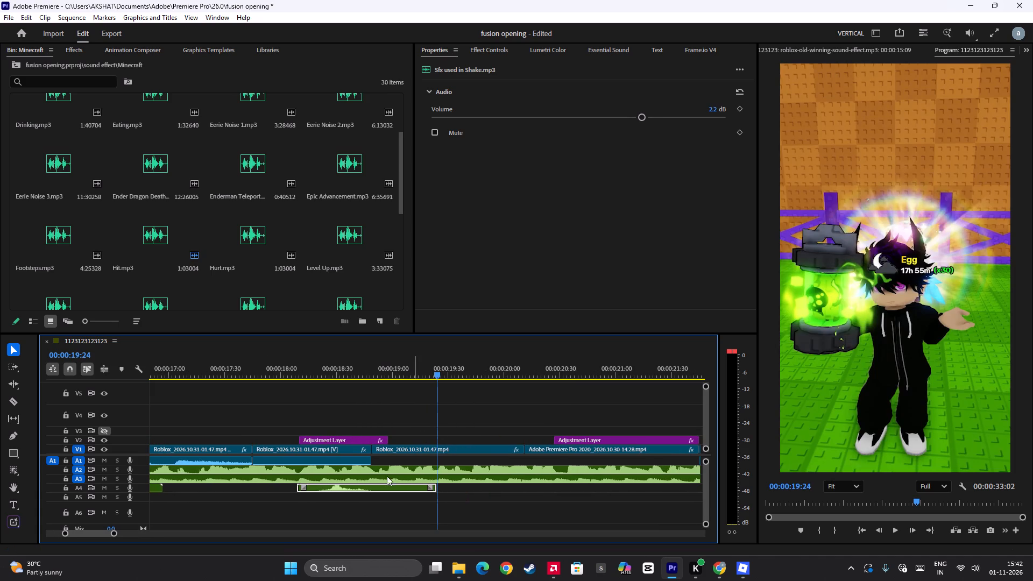
drag(341, 485, 306, 486)
click(268, 366)
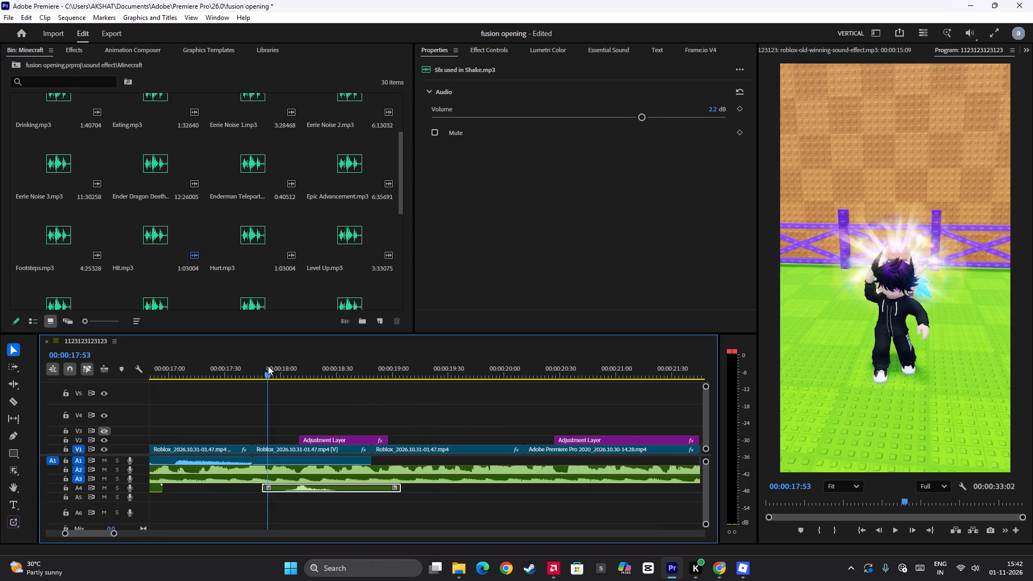
key(space)
scroll(387, 435, down, 6)
key(space)
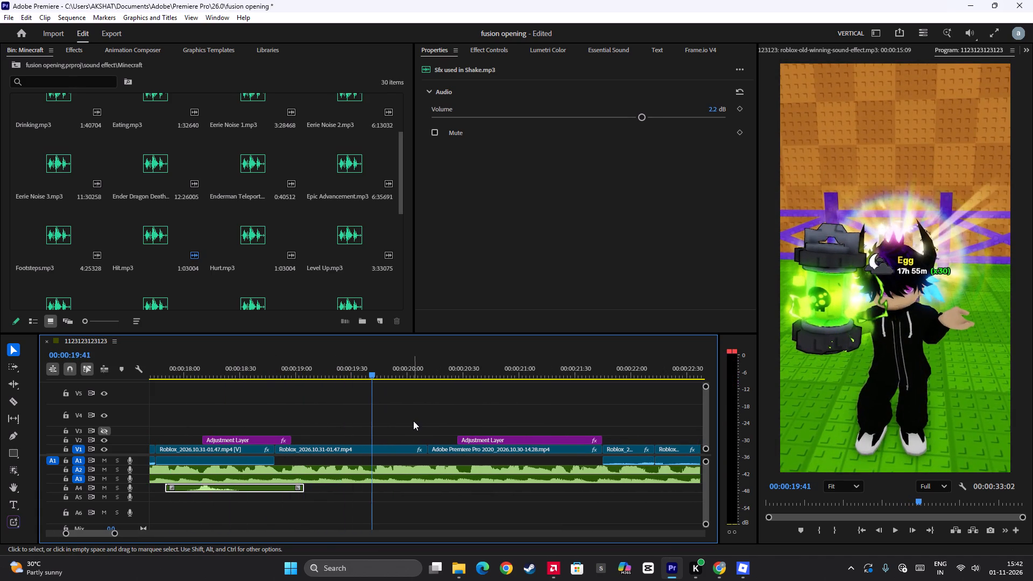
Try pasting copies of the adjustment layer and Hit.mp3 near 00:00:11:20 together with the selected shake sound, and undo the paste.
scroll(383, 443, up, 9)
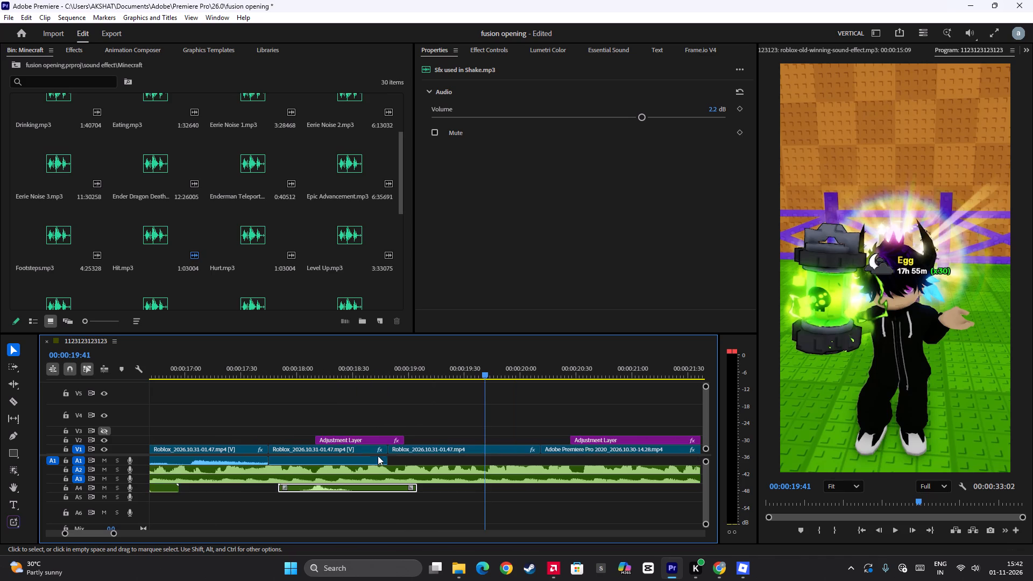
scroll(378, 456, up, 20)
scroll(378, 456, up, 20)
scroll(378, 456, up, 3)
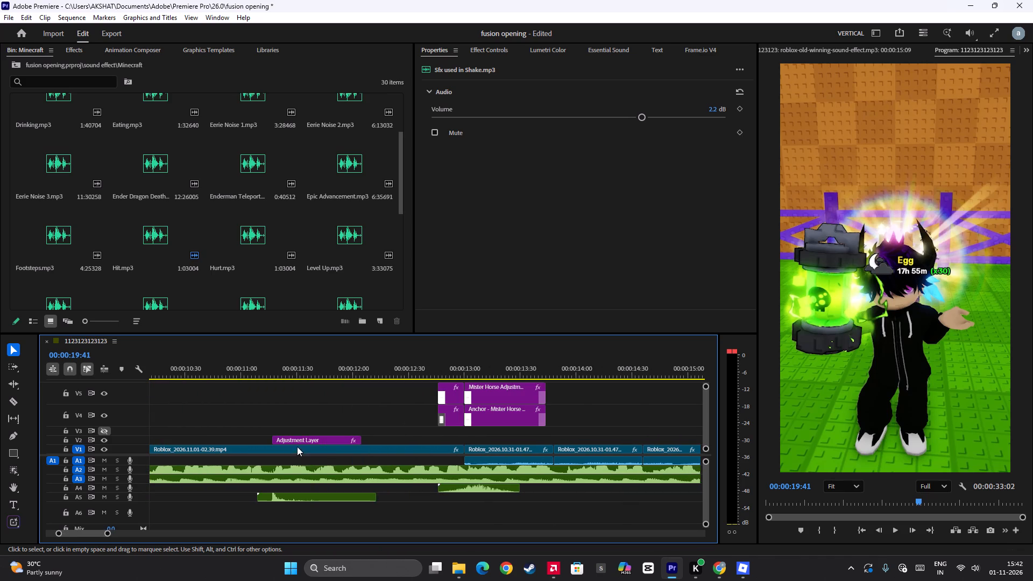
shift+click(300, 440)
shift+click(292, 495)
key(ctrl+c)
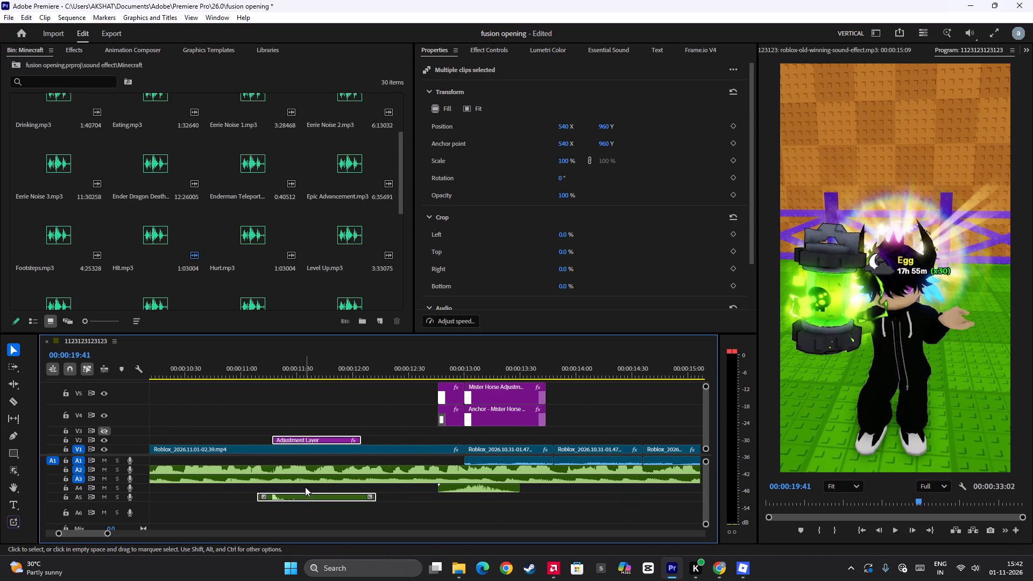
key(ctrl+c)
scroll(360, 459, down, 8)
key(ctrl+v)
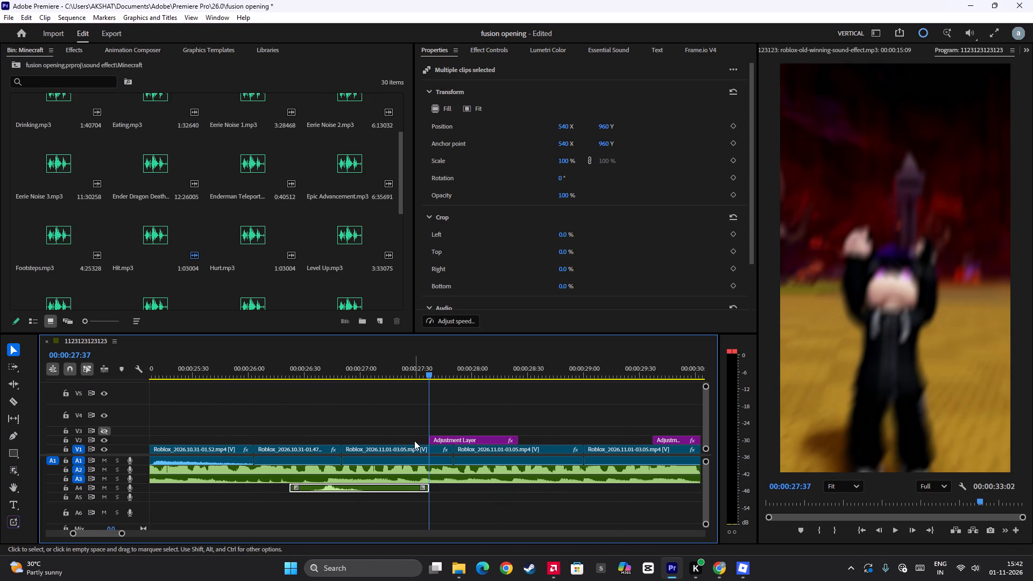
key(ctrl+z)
Copy only the V2 adjustment layer and A5 Hit.mp3 clip near 00:00:11:20 and paste them from 00:00:19:41.
scroll(407, 443, up, 5)
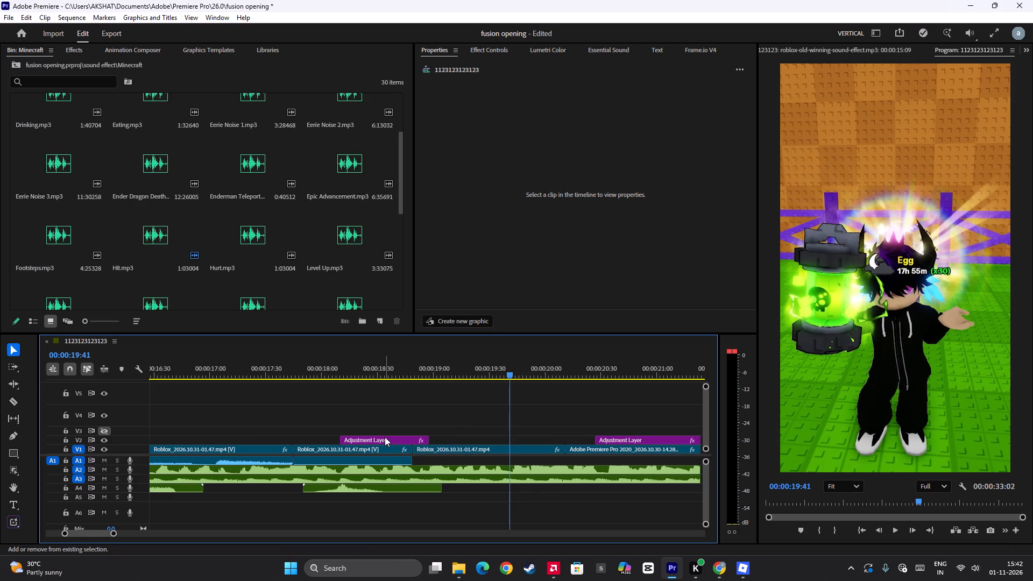
shift+click(385, 437)
scroll(369, 485, up, 20)
scroll(369, 485, up, 4)
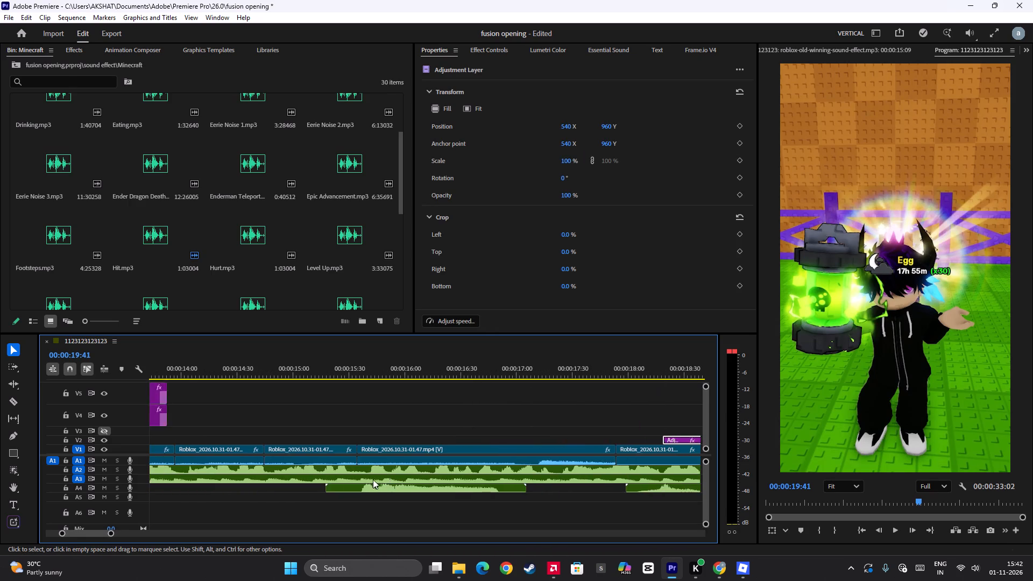
scroll(373, 479, up, 3)
alt+scroll(374, 474, down, 8)
click(233, 440)
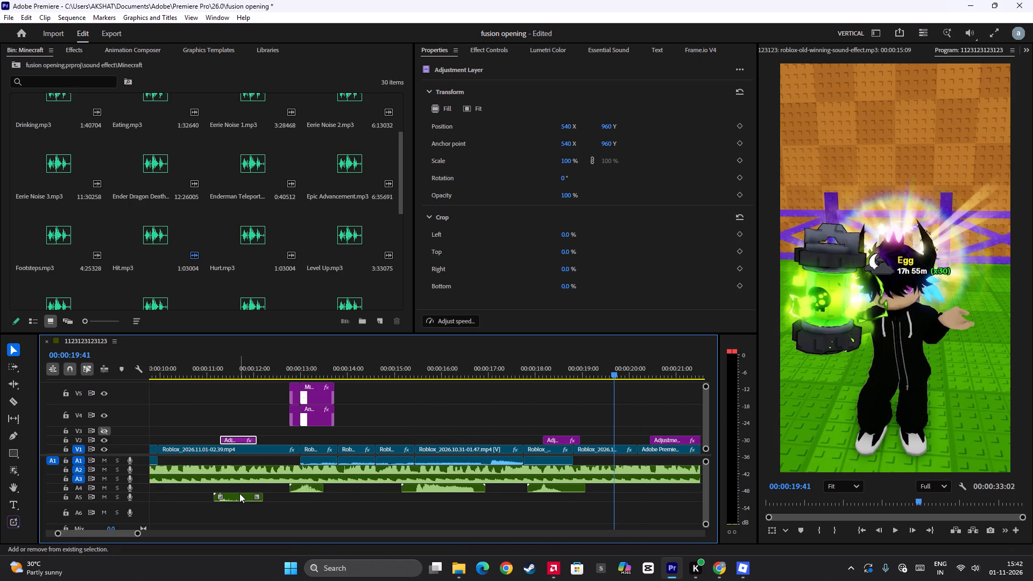
shift+click(239, 493)
key(ctrl+c)
key(ctrl+v)
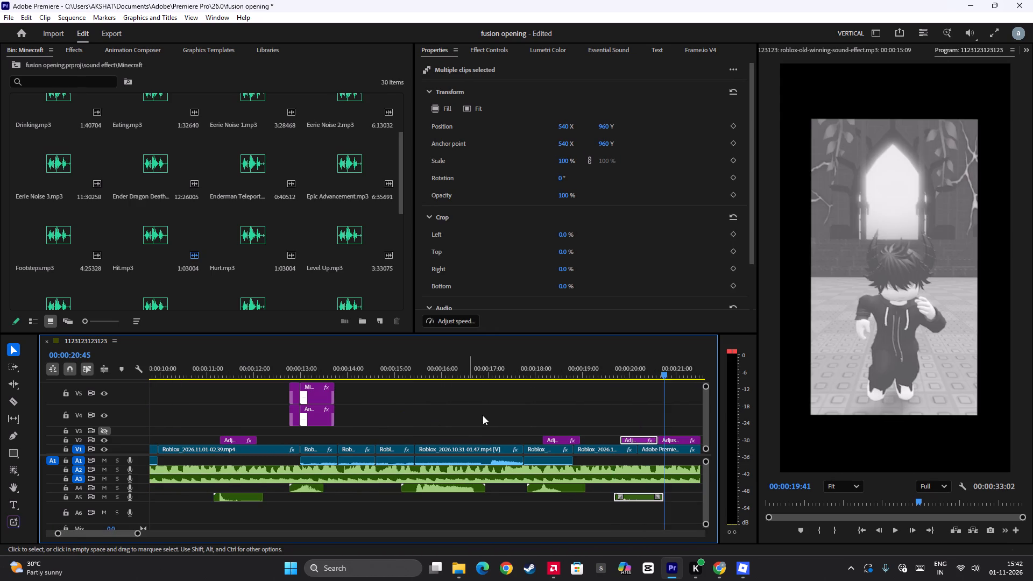
Play back the pasted adjustment layer and hit sound around the cut near 00:00:20:10, through to the following adjustment layer.
click(603, 365)
key(space)
alt+scroll(639, 440, up, 7)
key(space)
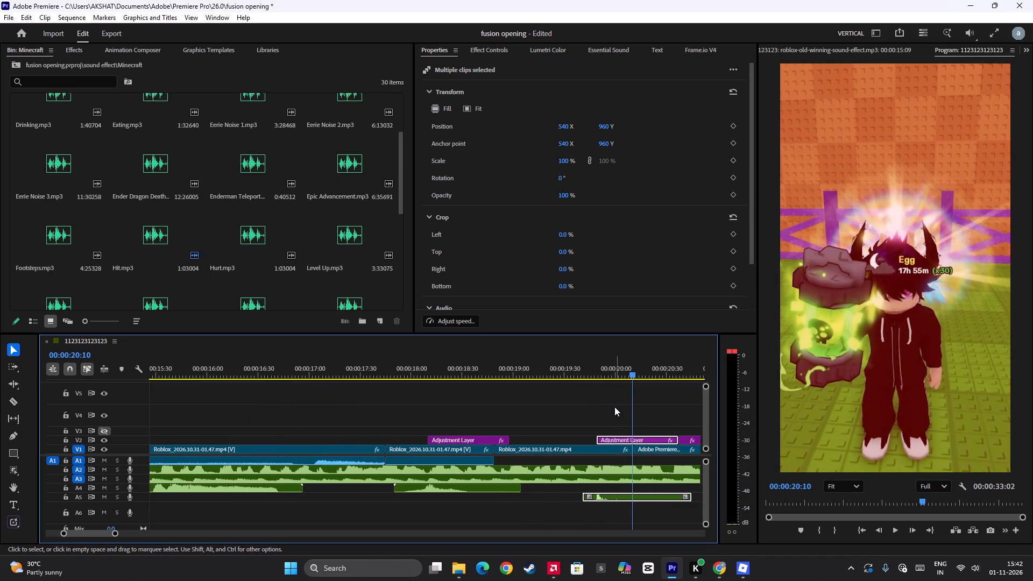
click(580, 372)
key(space)
scroll(597, 432, up, 6)
key(space)
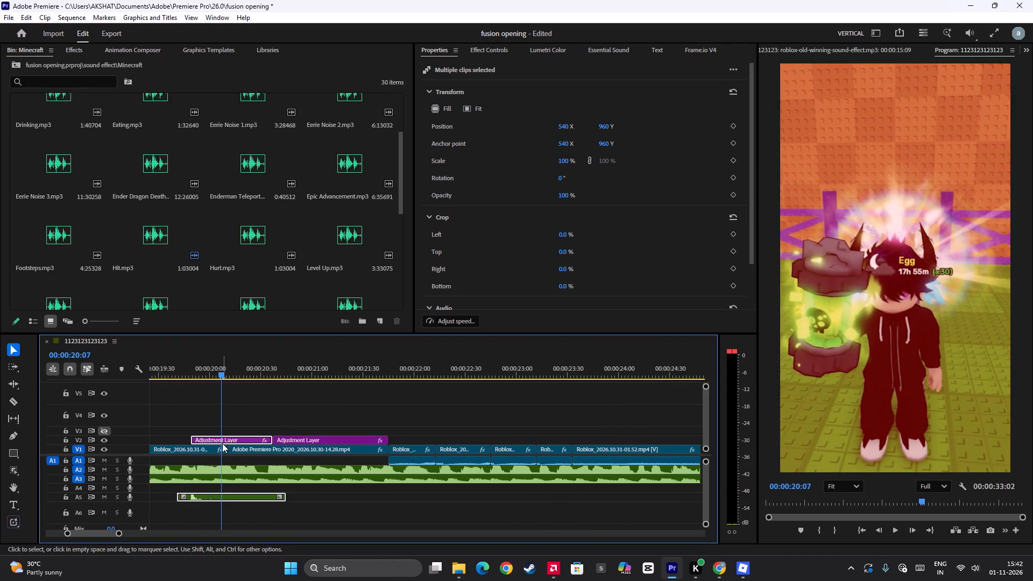
scroll(277, 443, up, 4)
key(space)
key(space)
key(space)
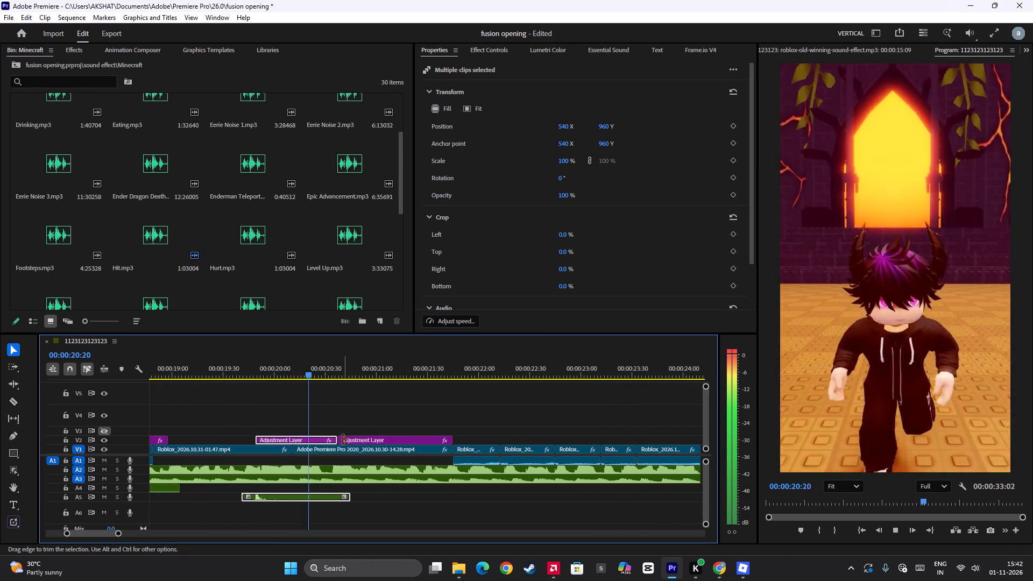
key(space)
click(312, 362)
key(space)
key(space)
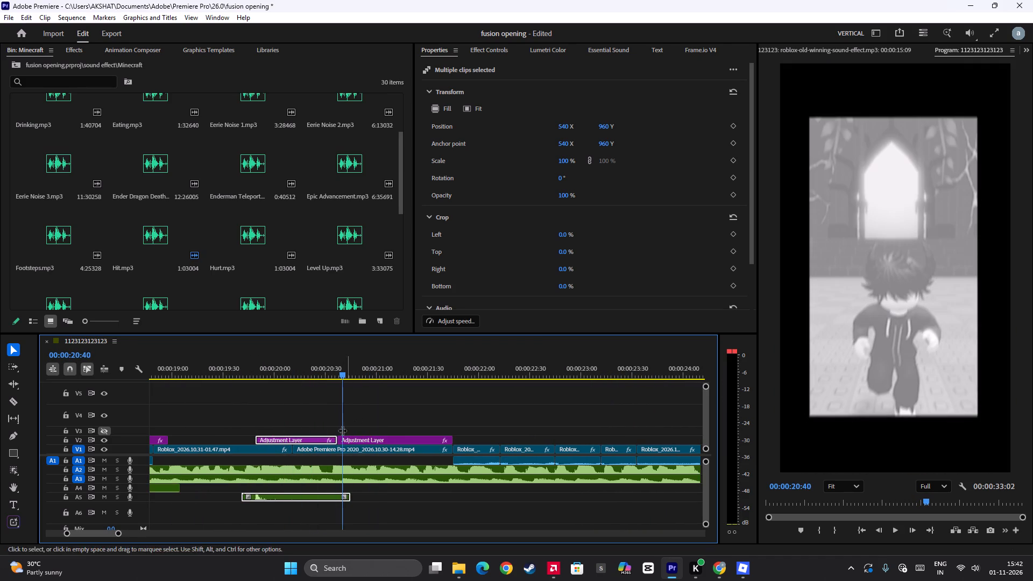
Trim the ends of the pasted adjustment layer and Hit.mp3 together so the layer ends at about 00:00:20:18.
drag(335, 438, 300, 442)
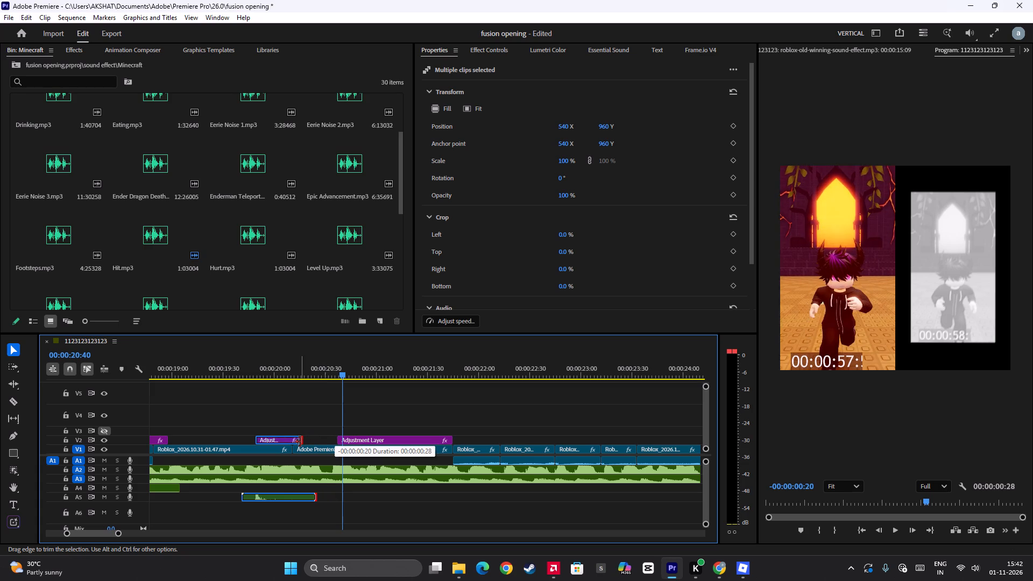
drag(300, 442, 304, 443)
click(252, 370)
key(space)
alt+scroll(363, 447, up, 6)
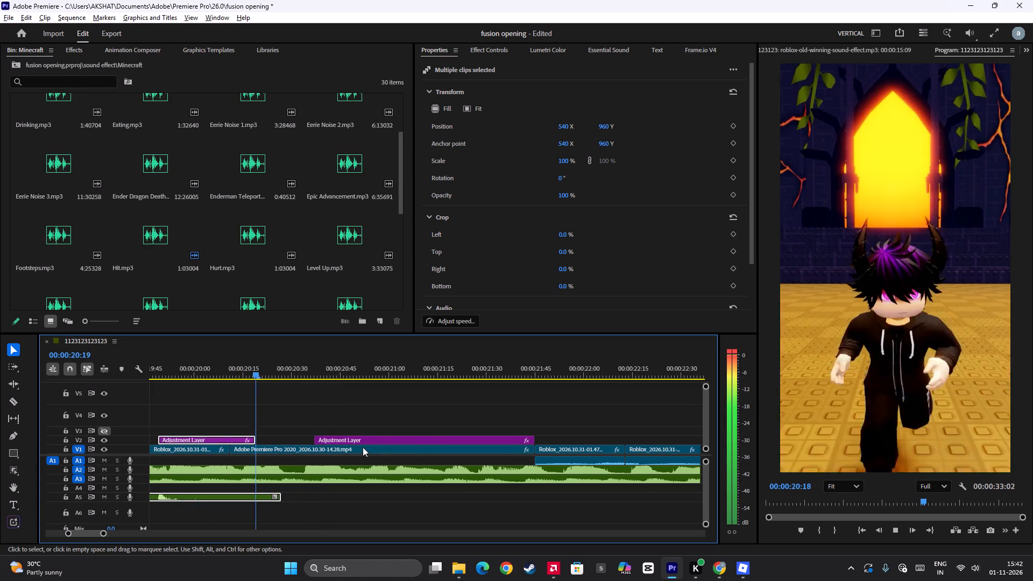
key(space)
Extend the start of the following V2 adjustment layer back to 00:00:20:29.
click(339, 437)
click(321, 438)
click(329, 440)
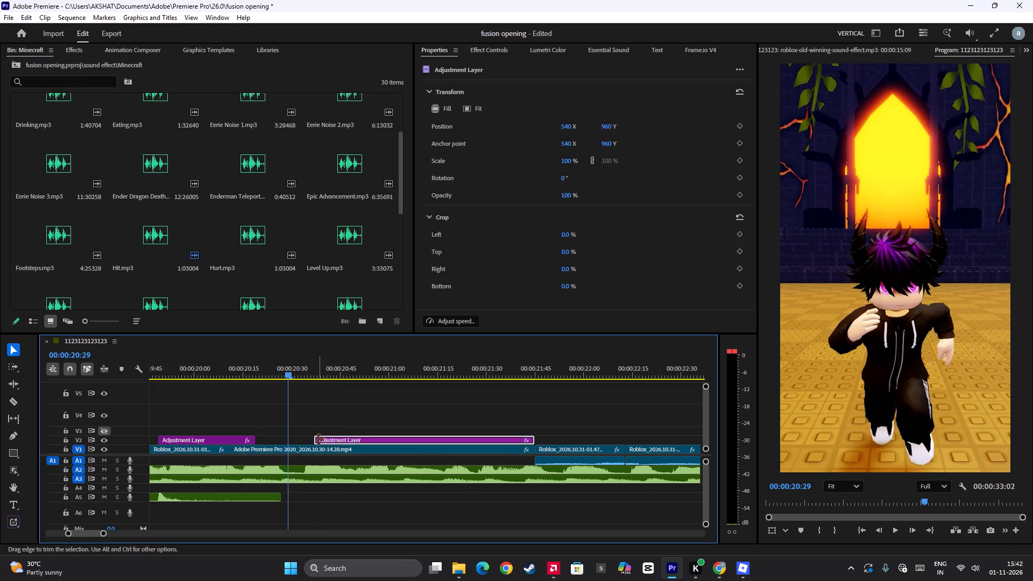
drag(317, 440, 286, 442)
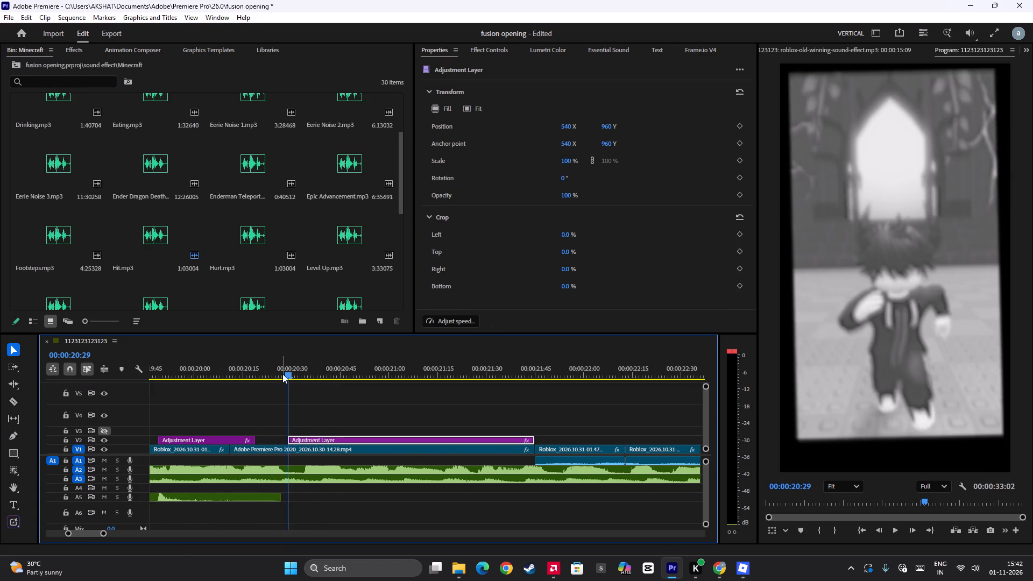
Play back the start of the black-and-white adjustment layer repeatedly from about 00:00:20:25 to check its timing.
click(282, 374)
key(space)
key(space)
click(282, 374)
key(space)
key(space)
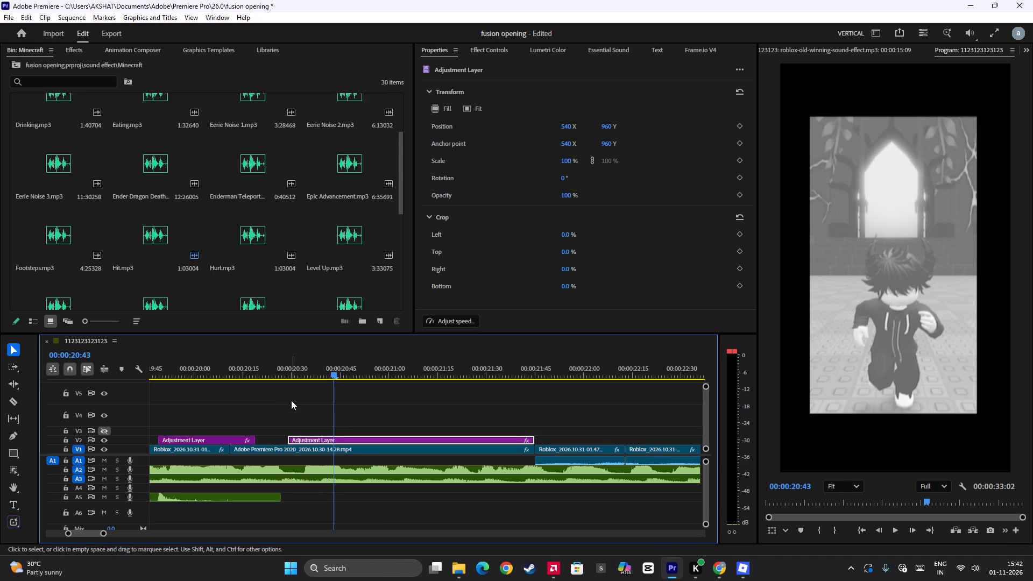
click(274, 362)
key(space)
key(space)
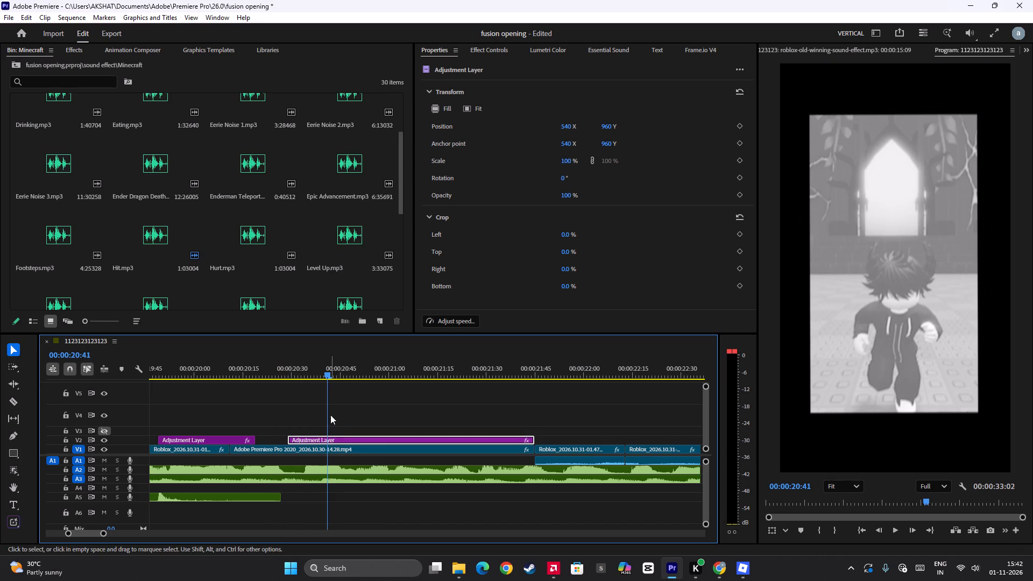
Trim the start of the black-and-white adjustment layer to about 00:00:20:34 and play back the transition.
drag(326, 423, 305, 443)
drag(290, 438, 302, 440)
click(285, 368)
key(space)
key(space)
click(285, 368)
key(space)
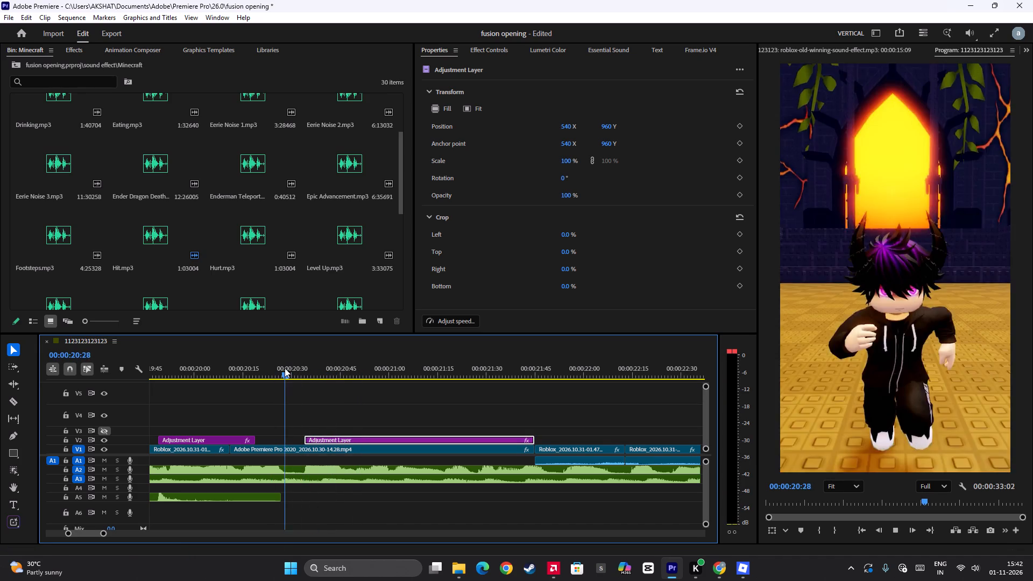
key(space)
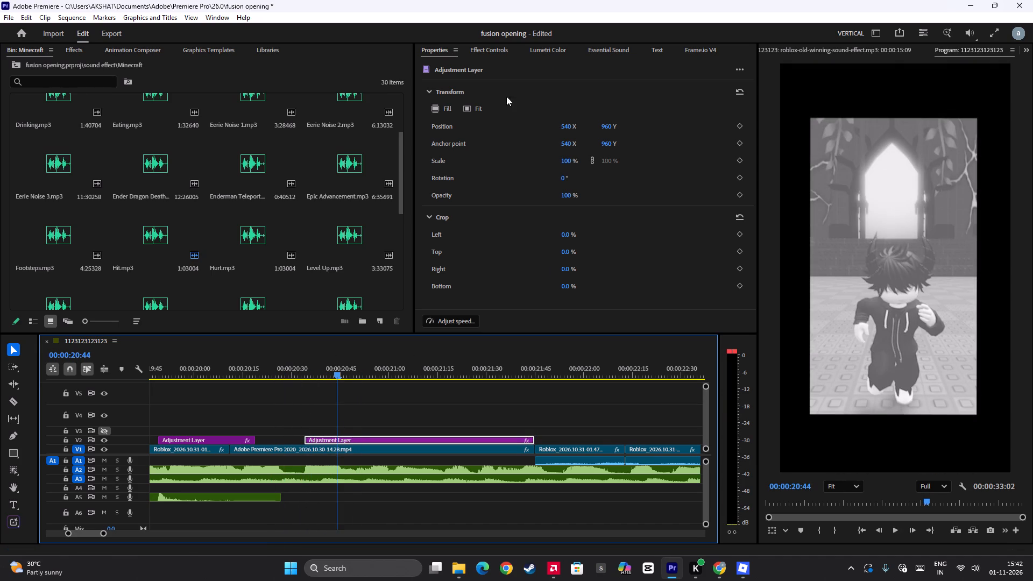
Review the effects on the black-and-white V2 adjustment layer over the Adobe Premiere Pro clip and delete that layer.
click(478, 45)
scroll(523, 217, up, 1)
scroll(527, 269, down, 10)
scroll(532, 287, up, 1)
scroll(532, 288, down, 5)
scroll(532, 289, up, 1)
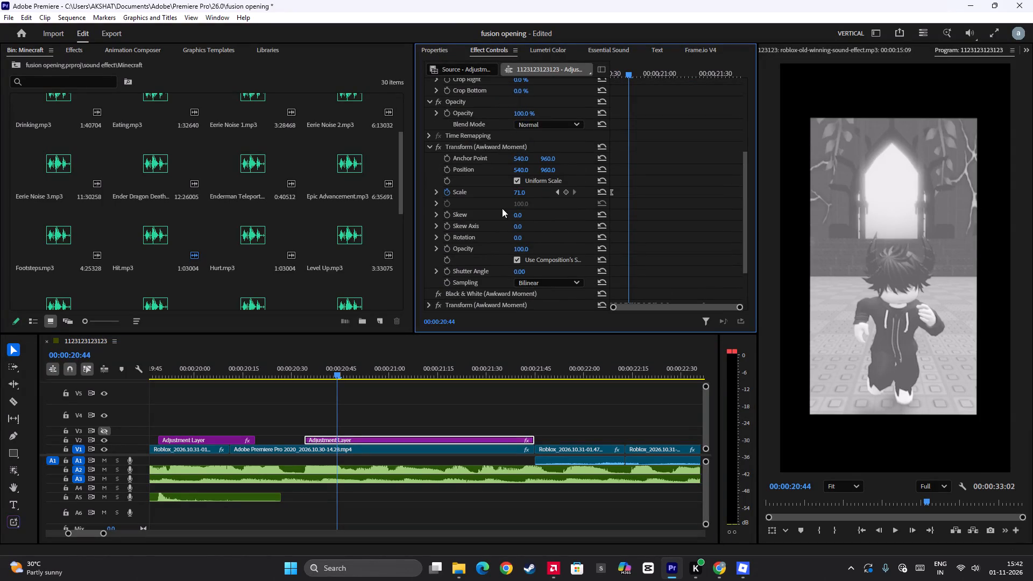
scroll(499, 277, down, 8)
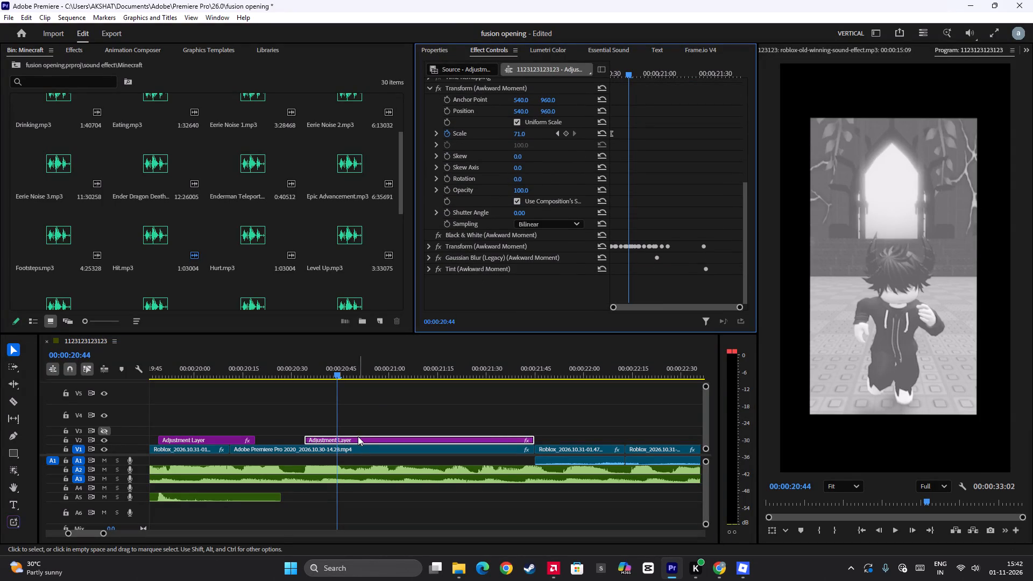
key(BackSpace)
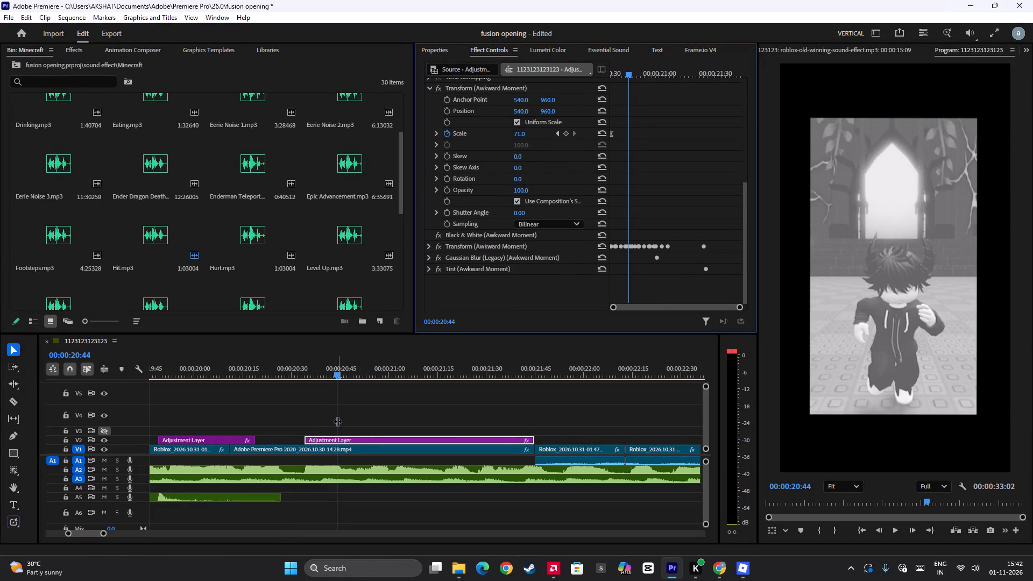
key(BackSpace)
click(317, 438)
key(BackSpace)
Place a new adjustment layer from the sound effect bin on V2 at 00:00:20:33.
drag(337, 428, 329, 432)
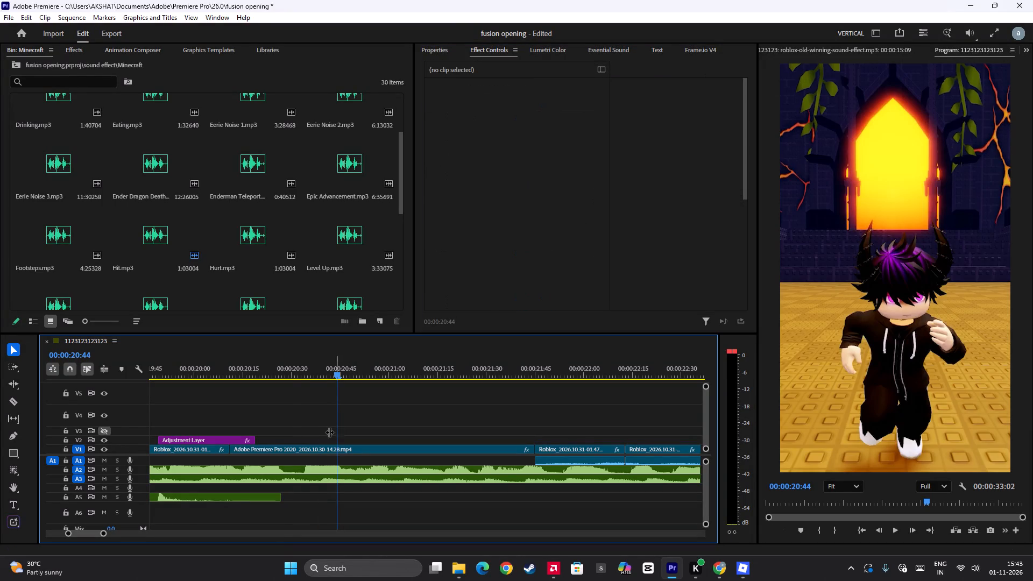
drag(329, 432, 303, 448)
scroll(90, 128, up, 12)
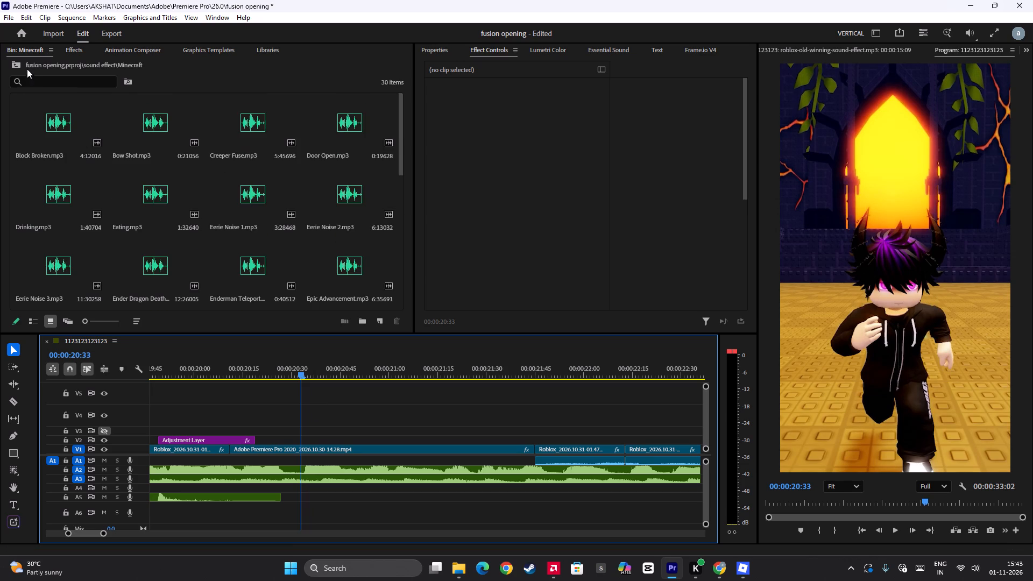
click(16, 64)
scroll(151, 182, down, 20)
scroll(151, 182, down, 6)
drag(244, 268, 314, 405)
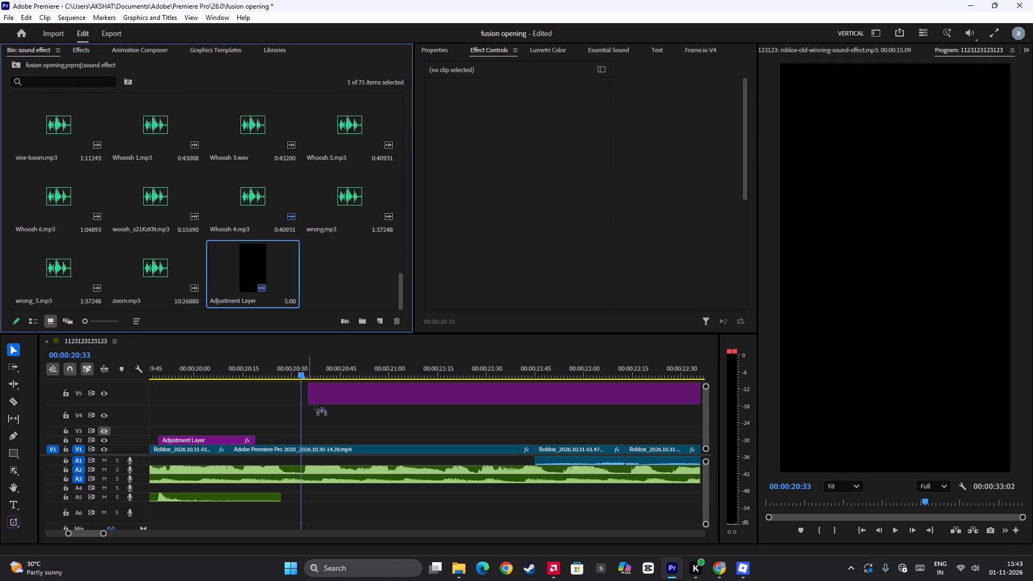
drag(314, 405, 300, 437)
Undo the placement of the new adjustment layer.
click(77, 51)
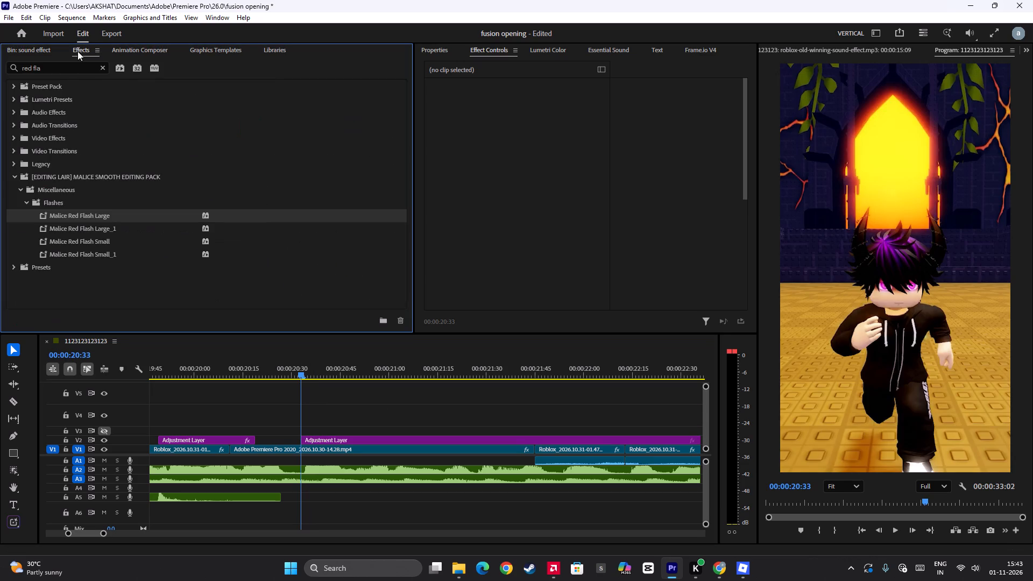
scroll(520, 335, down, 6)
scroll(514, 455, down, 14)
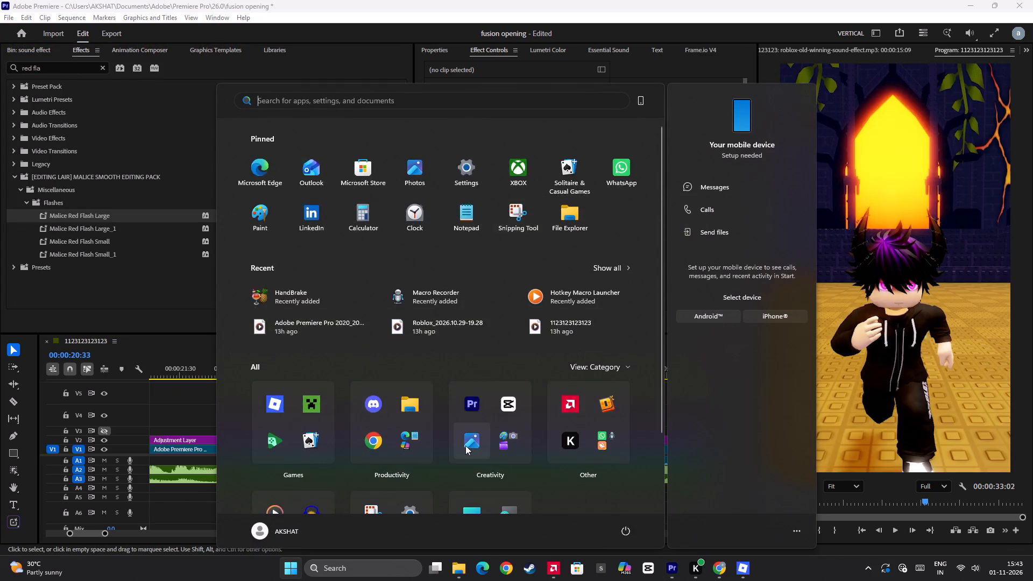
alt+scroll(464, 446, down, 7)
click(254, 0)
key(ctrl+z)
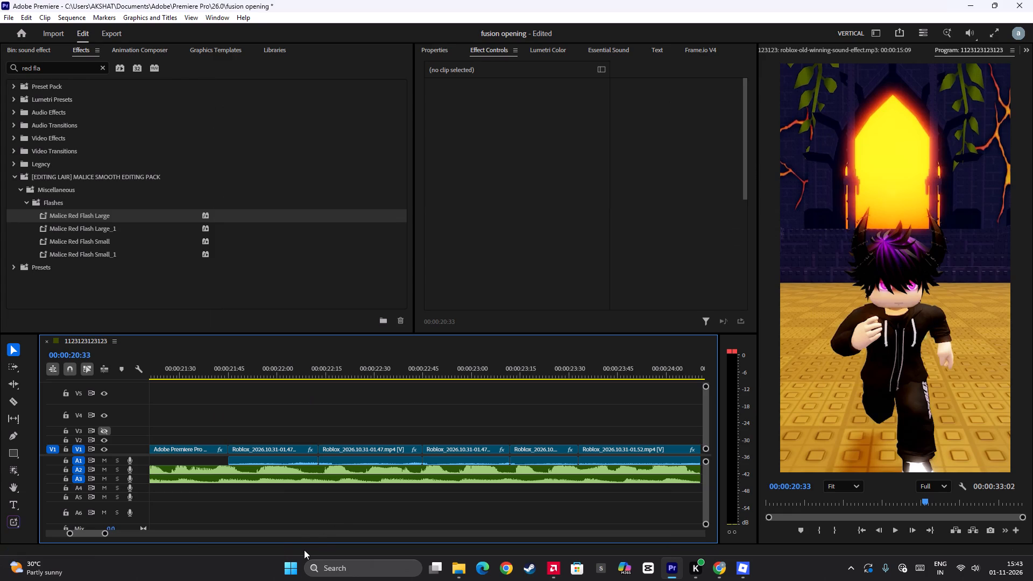
Place a fresh adjustment layer from the sound effect bin on V2, starting at 00:00:20:33.
alt+scroll(291, 537, down, 13)
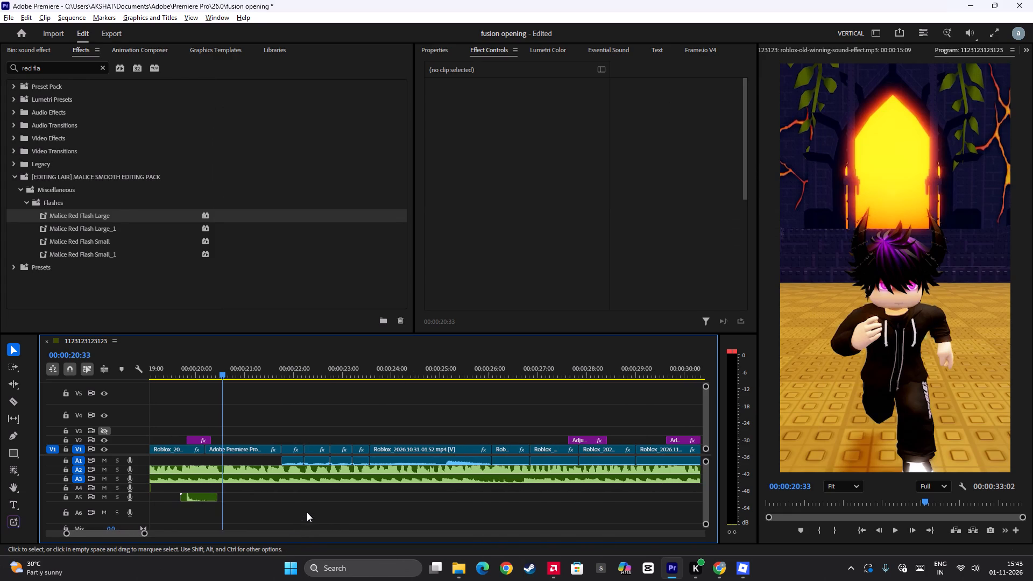
drag(106, 216, 237, 432)
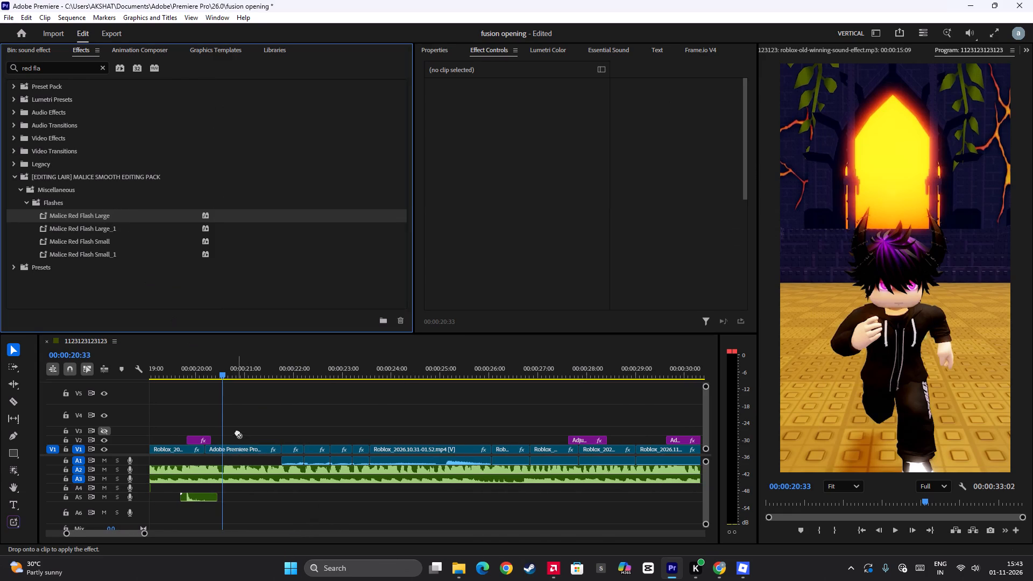
drag(237, 432, 103, 119)
click(37, 47)
drag(233, 267, 237, 405)
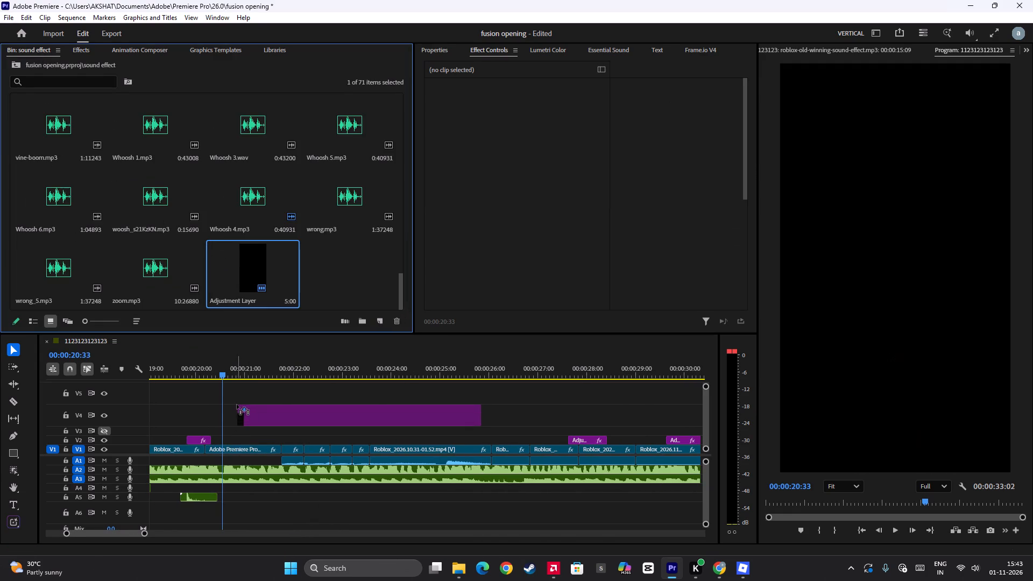
drag(237, 405, 226, 441)
Search the effects for "aw" and apply the Awkward Moment preset to the new V2 adjustment layer.
click(85, 56)
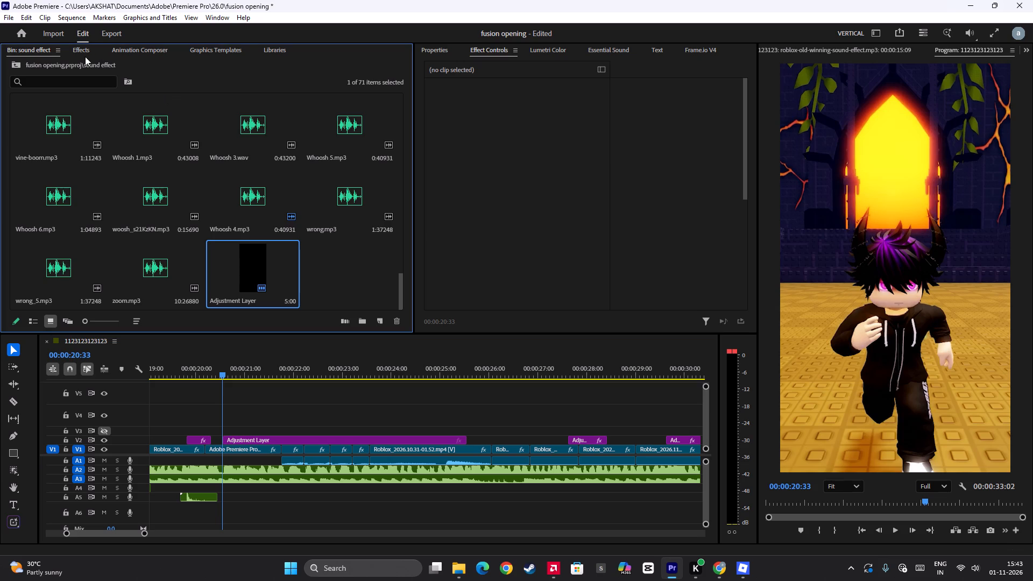
click(89, 49)
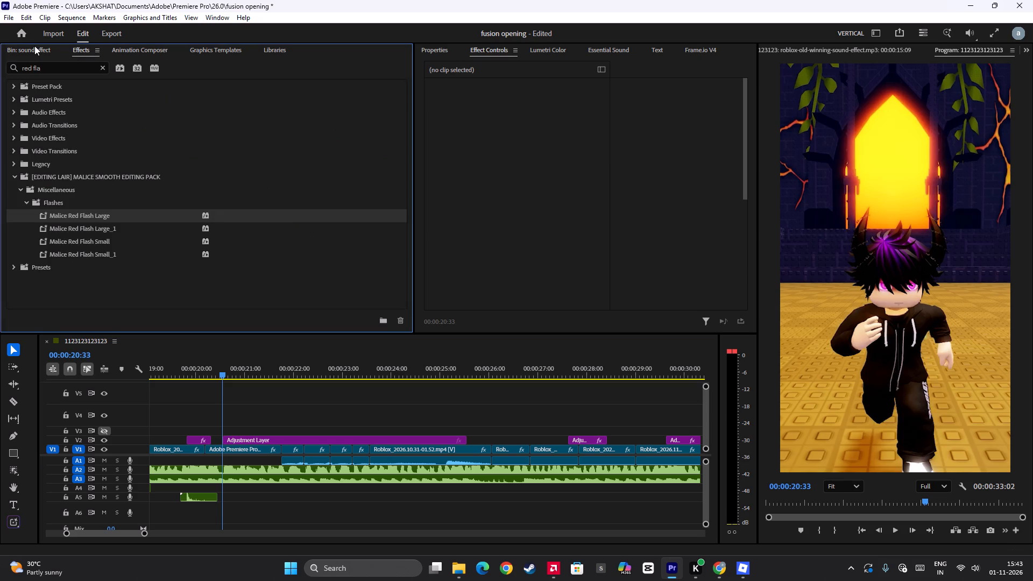
drag(57, 63, 0, 62)
key(a)
key(w)
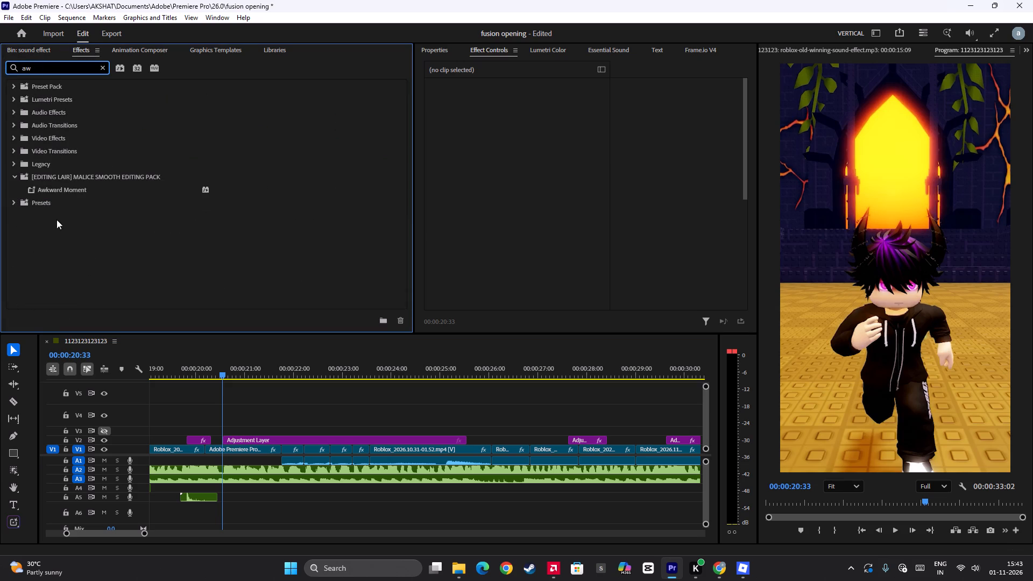
drag(66, 191, 256, 438)
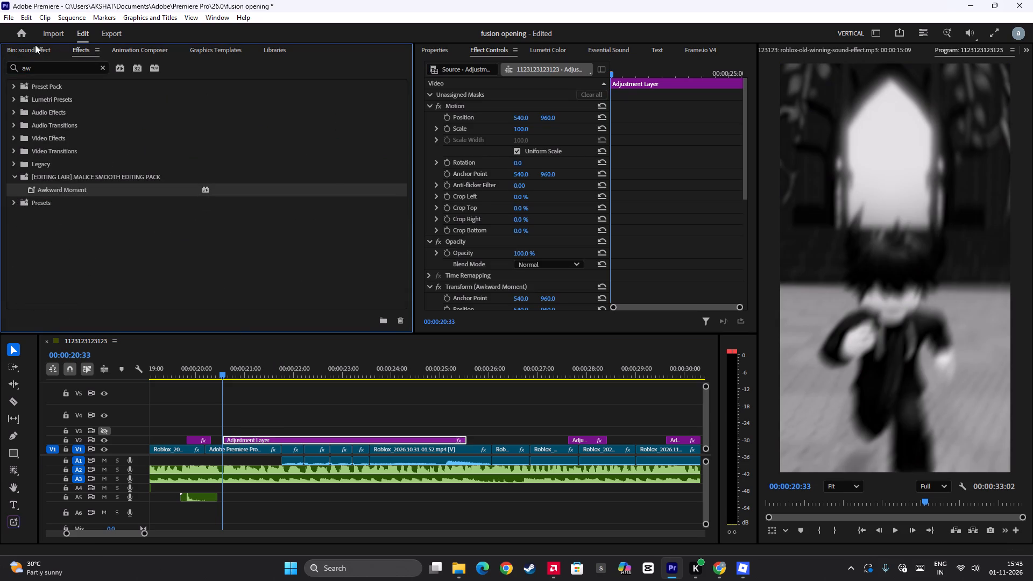
Place awkward moment.mp3 from the Sfx Pack bin on A4 at 00:00:20:33, under the new adjustment layer's start.
click(30, 46)
scroll(166, 179, up, 20)
scroll(166, 179, up, 5)
scroll(152, 184, down, 1)
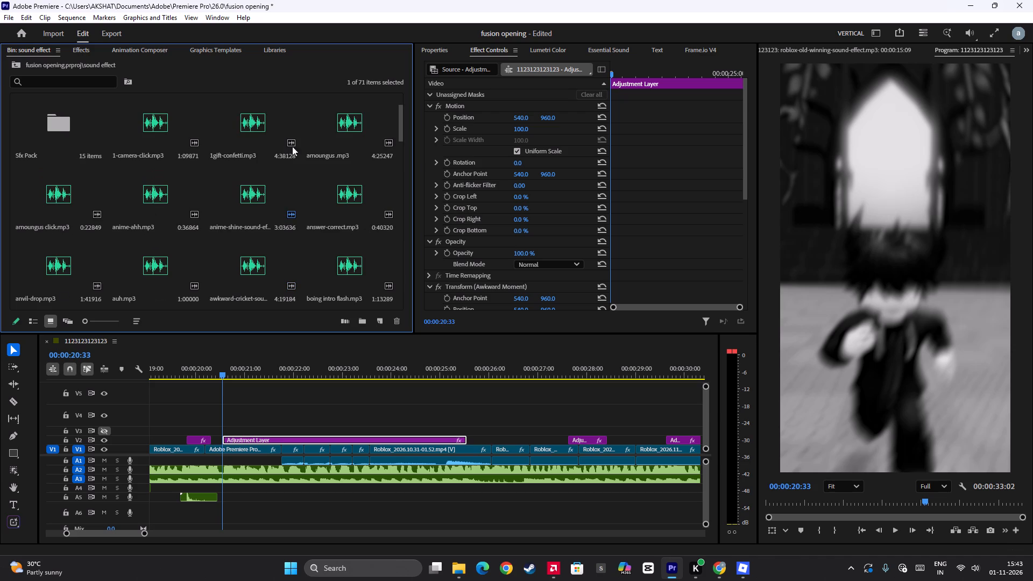
scroll(116, 185, up, 7)
double_click(338, 140)
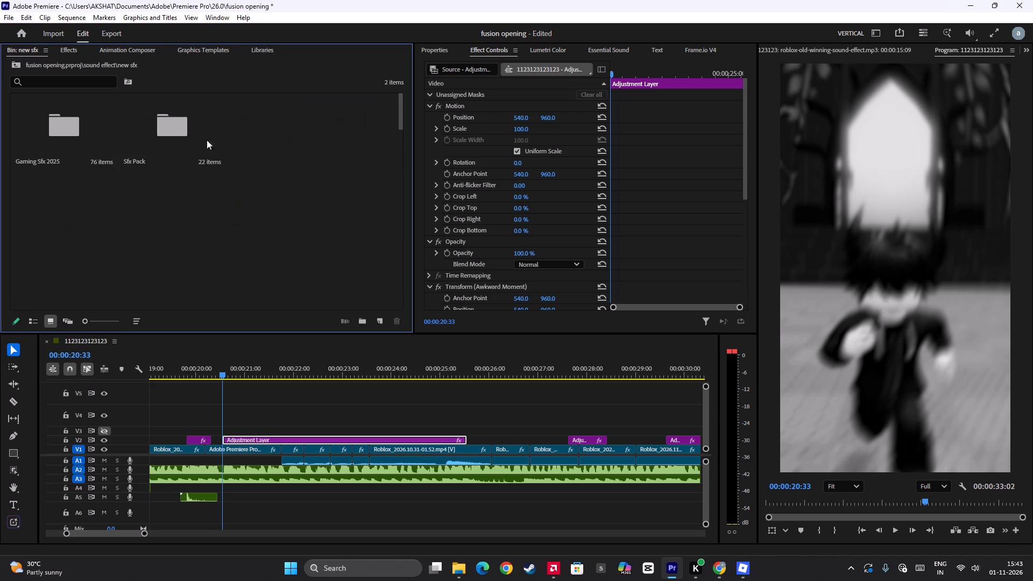
click(16, 63)
double_click(72, 192)
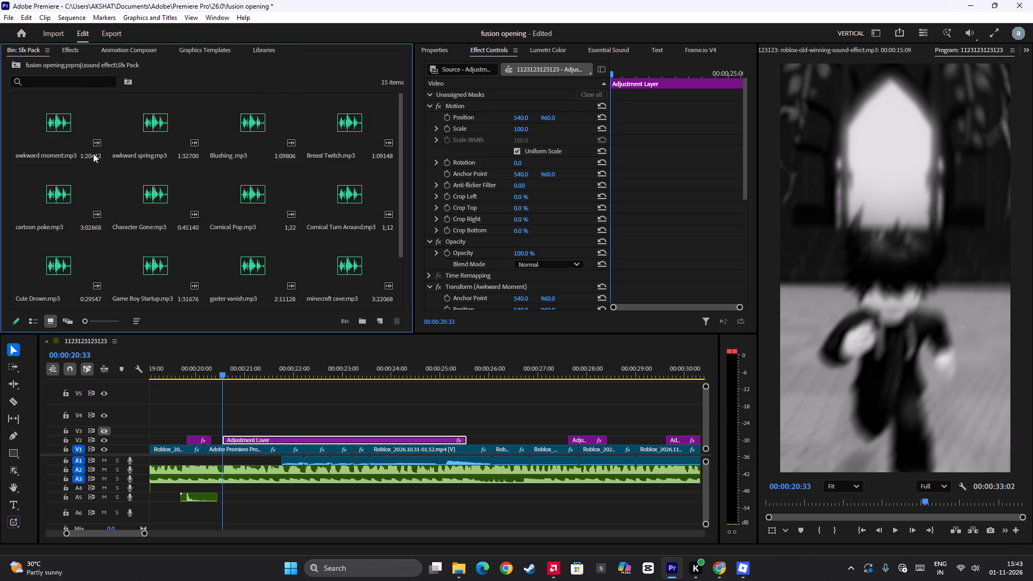
drag(54, 135, 222, 486)
Shift awkward moment.mp3 on A4 slightly earlier so it starts at about 00:00:20:31.
alt+scroll(265, 482, up, 9)
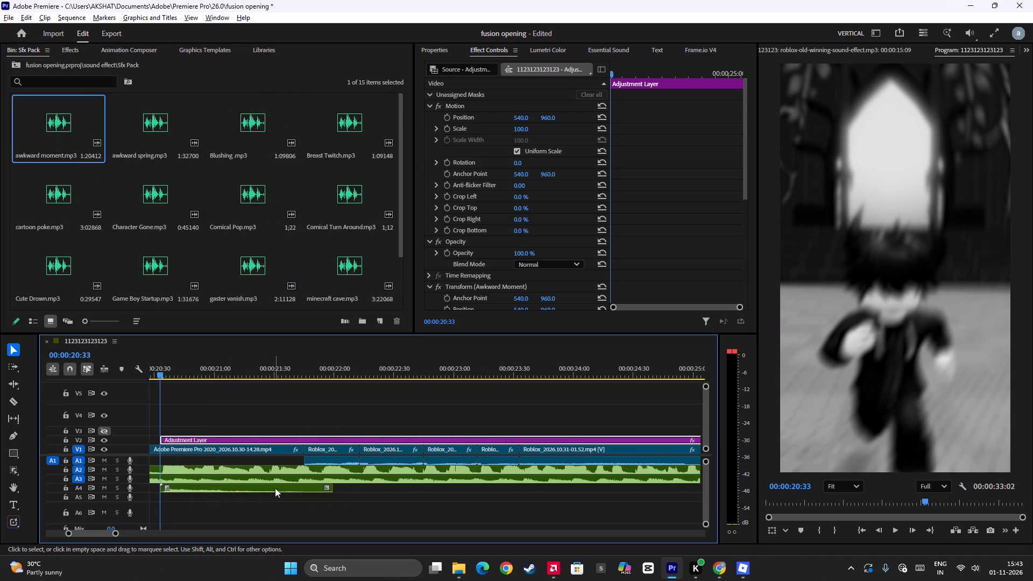
alt+scroll(275, 488, up, 14)
click(238, 485)
drag(238, 485, 231, 487)
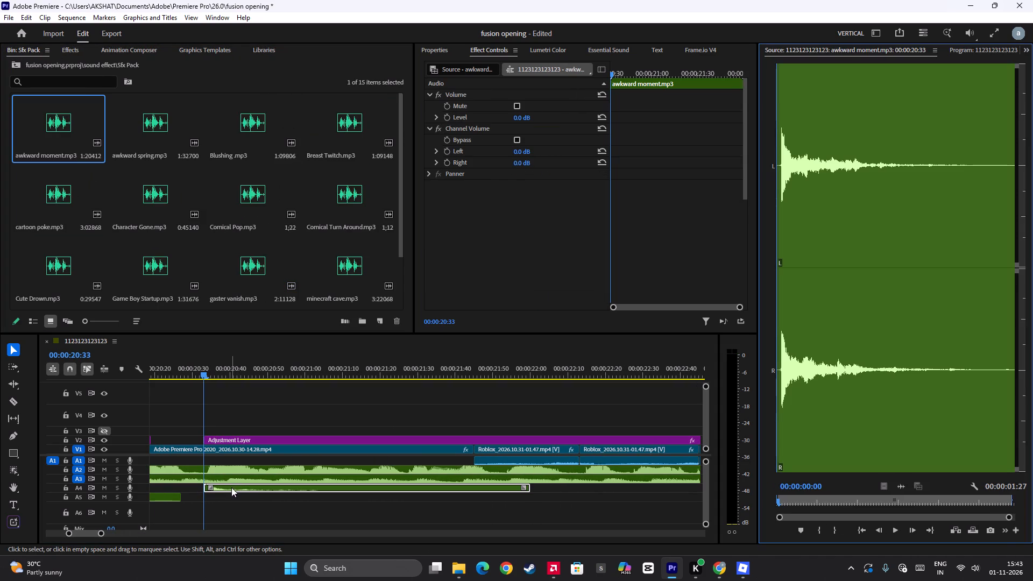
drag(232, 487, 222, 489)
drag(232, 486, 224, 487)
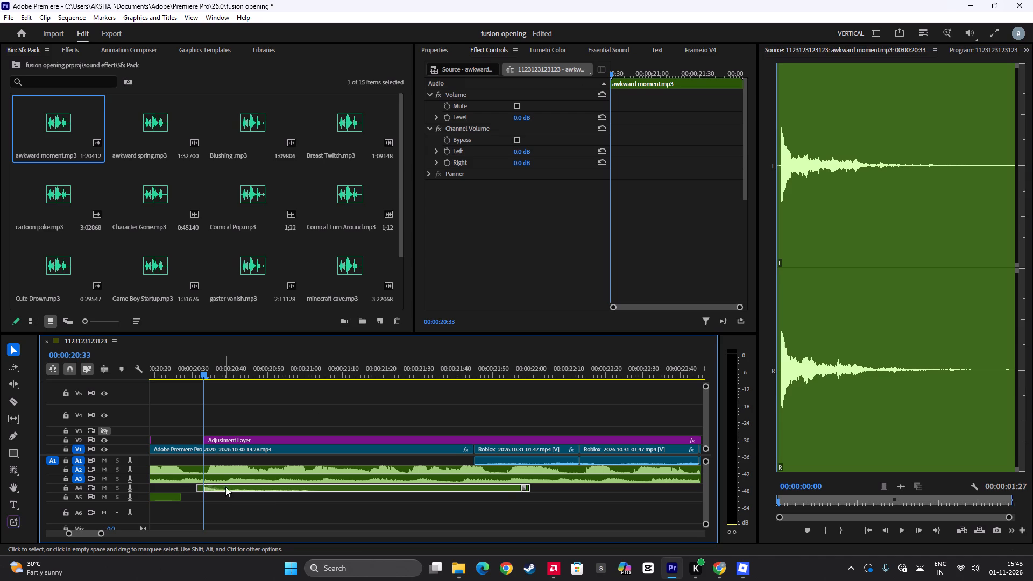
Set the volume of awkward moment.mp3 to 4.1 dB and play back the black-and-white moment.
click(441, 49)
click(657, 116)
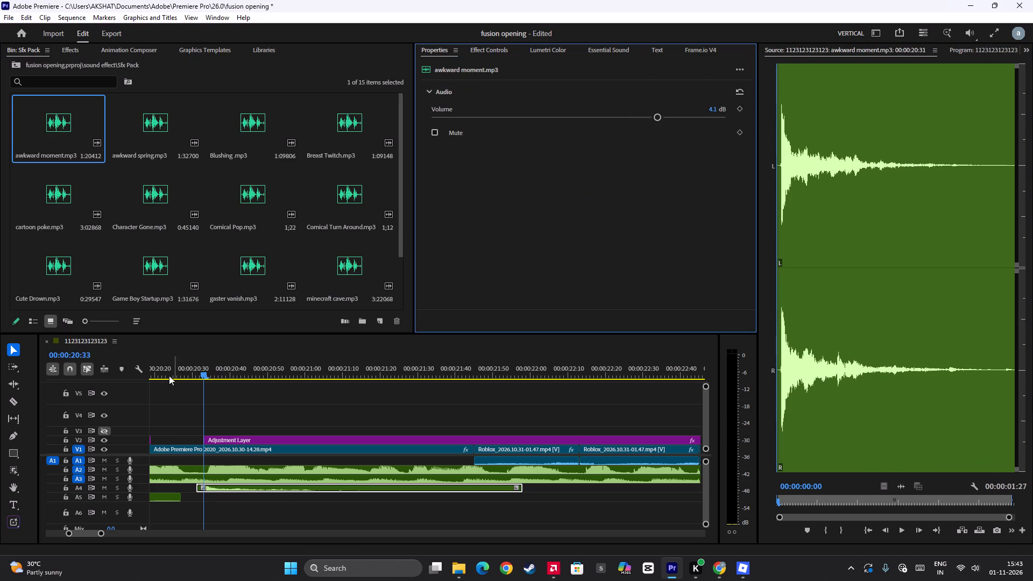
click(165, 365)
key(space)
scroll(266, 410, down, 7)
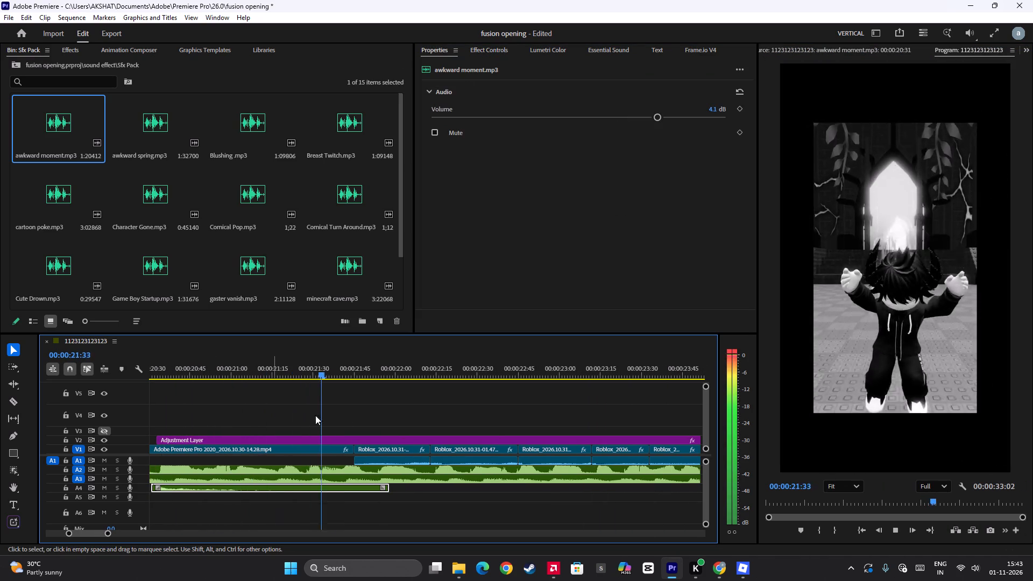
key(space)
Split the V2 adjustment layer at 00:00:21:45 and delete the part after the cut.
drag(364, 422, 356, 432)
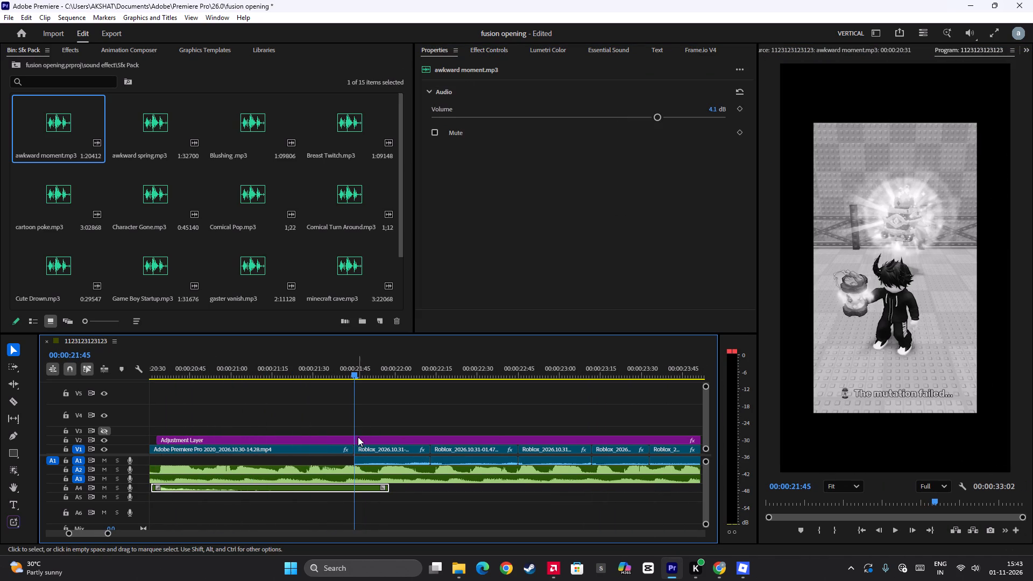
click(358, 437)
key(ctrl+b)
click(371, 435)
click(370, 437)
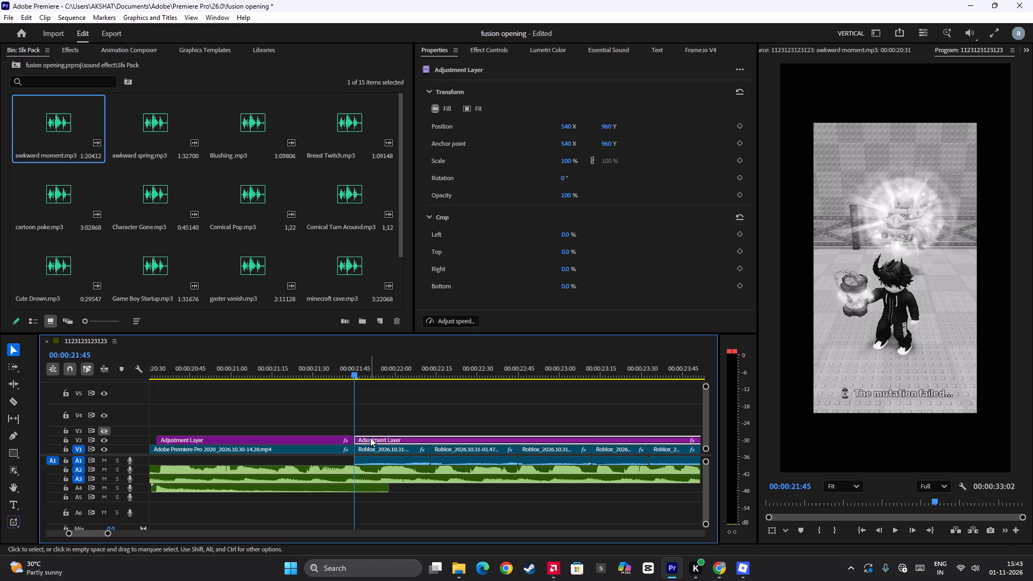
key(BackSpace)
Play back the sequence from 00:00:21:45 through the mutation clips to about 00:00:25:42 to check the flow.
key(space)
scroll(371, 433, down, 8)
alt+scroll(371, 430, down, 7)
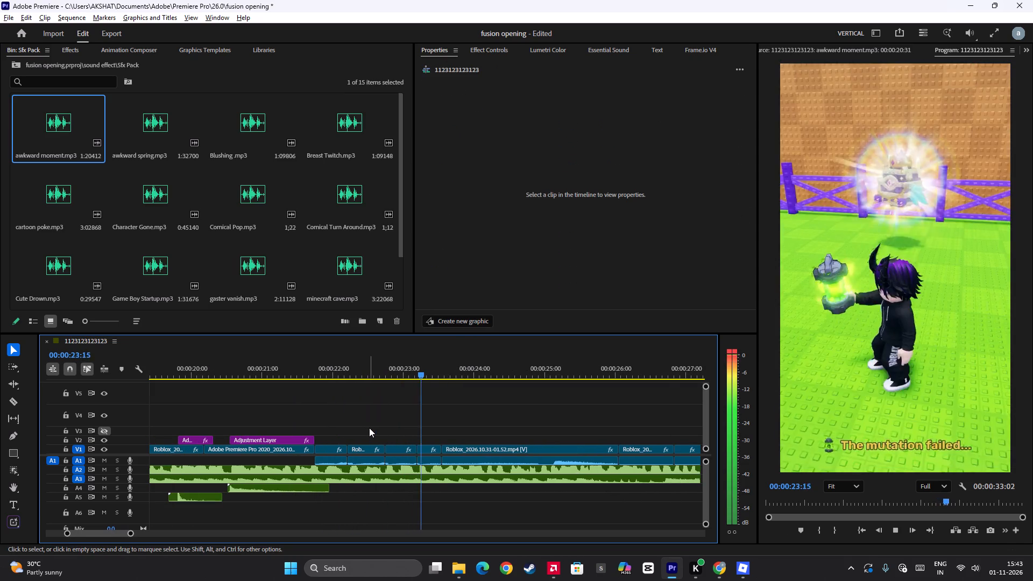
scroll(370, 424, down, 5)
scroll(440, 413, down, 5)
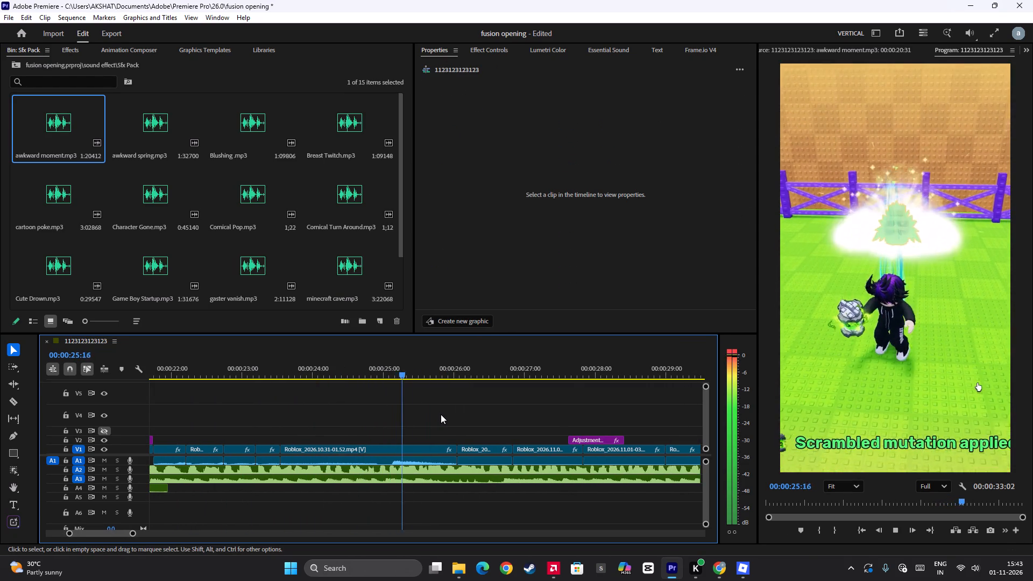
key(space)
click(383, 372)
key(space)
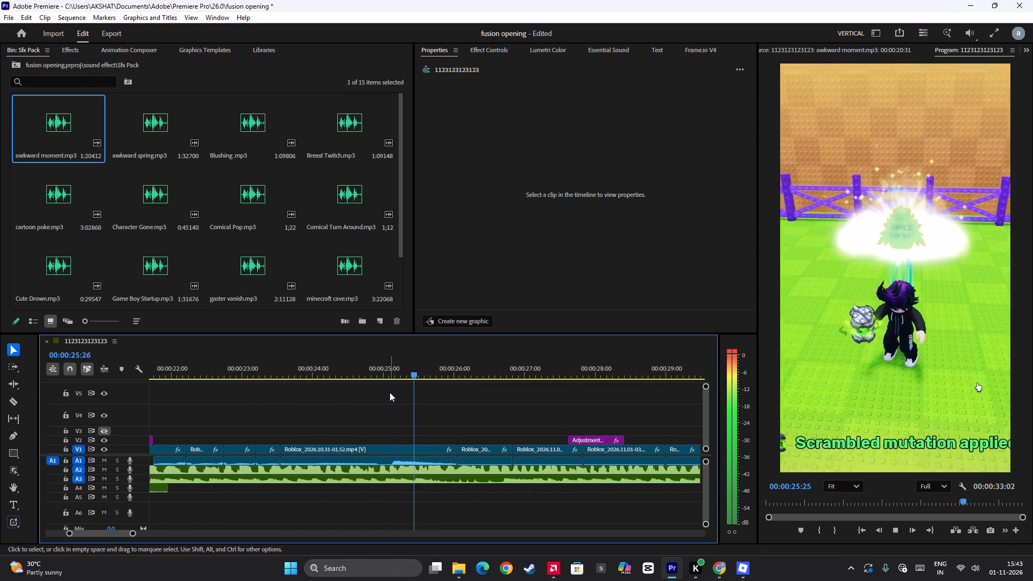
key(space)
Go up to the parent sound effect bin, browse its audio files and preview the oh-my-god-bro sound.
scroll(259, 237, up, 3)
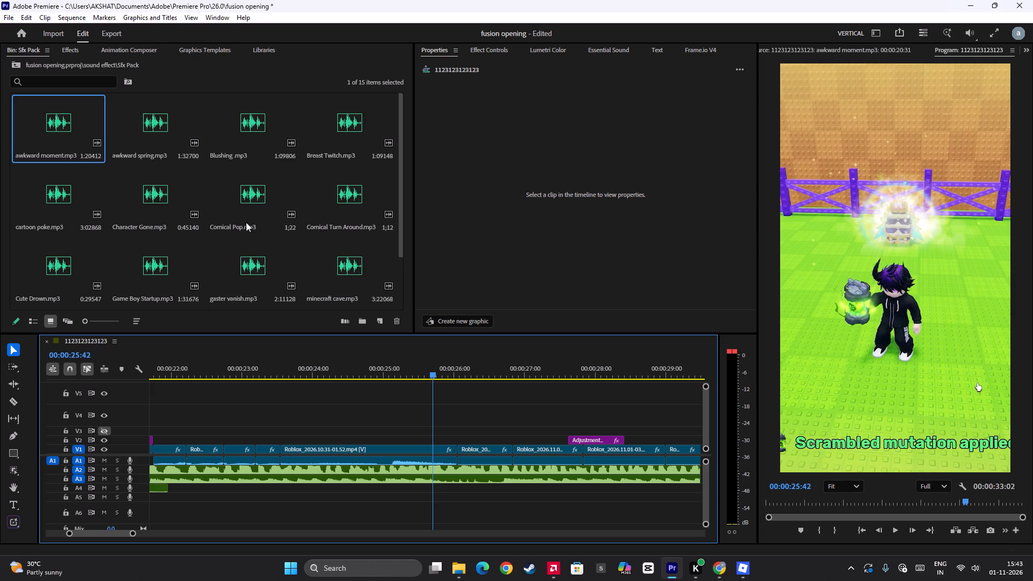
scroll(246, 222, up, 2)
click(14, 60)
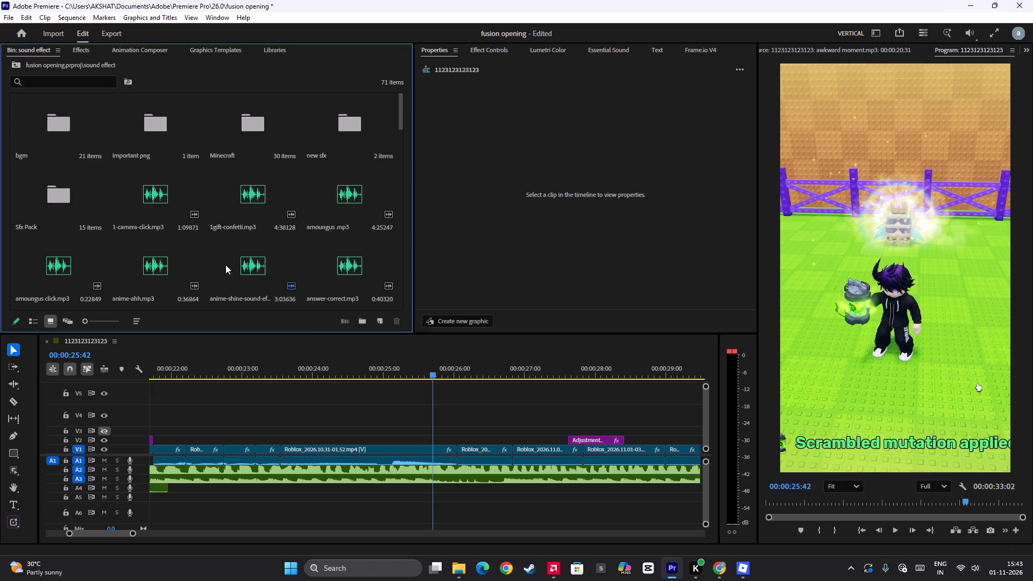
scroll(267, 284, down, 2)
scroll(312, 260, down, 5)
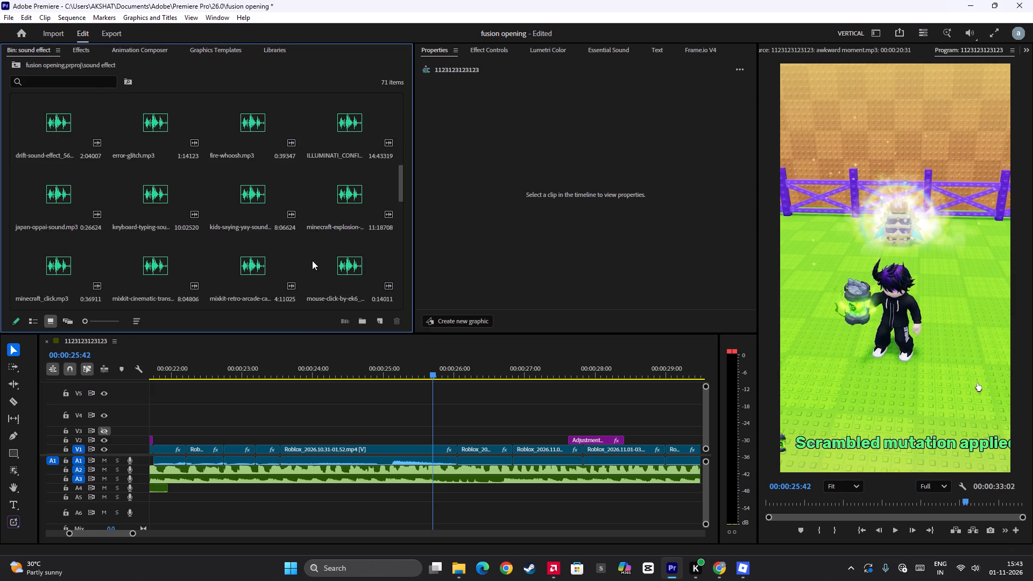
scroll(312, 260, down, 3)
scroll(303, 247, up, 3)
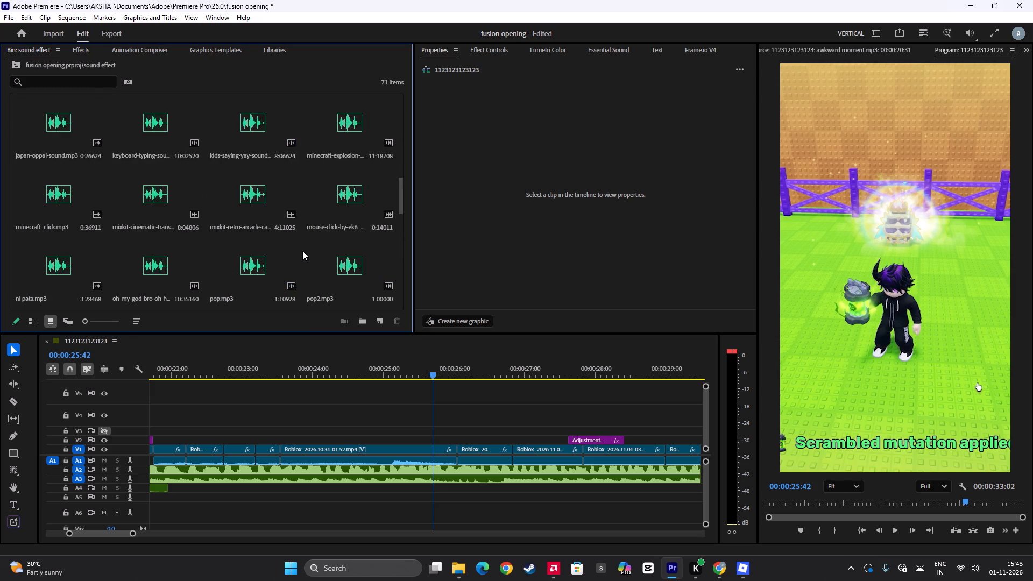
click(111, 274)
click(121, 273)
key(space)
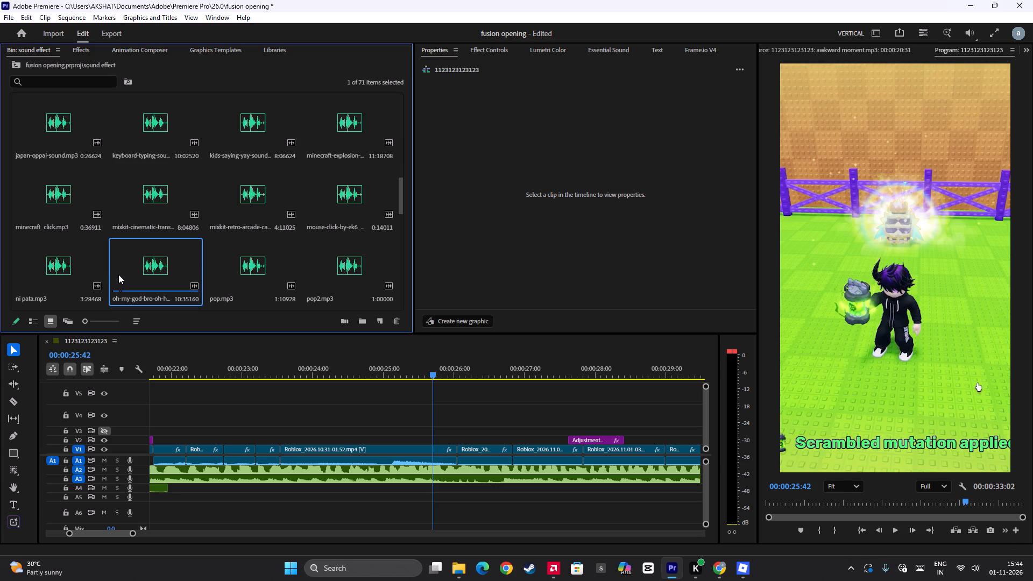
key(space)
Preview cinematicboom.mp3, cash-point.mp3 and cartoonslip.mp3 in the sound effect bin.
scroll(228, 190, up, 2)
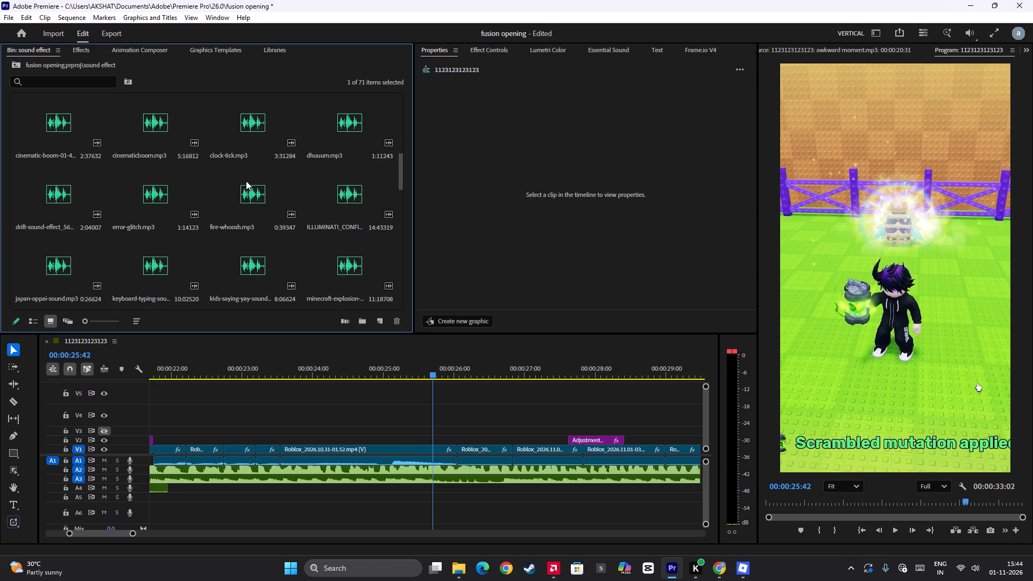
scroll(274, 204, up, 1)
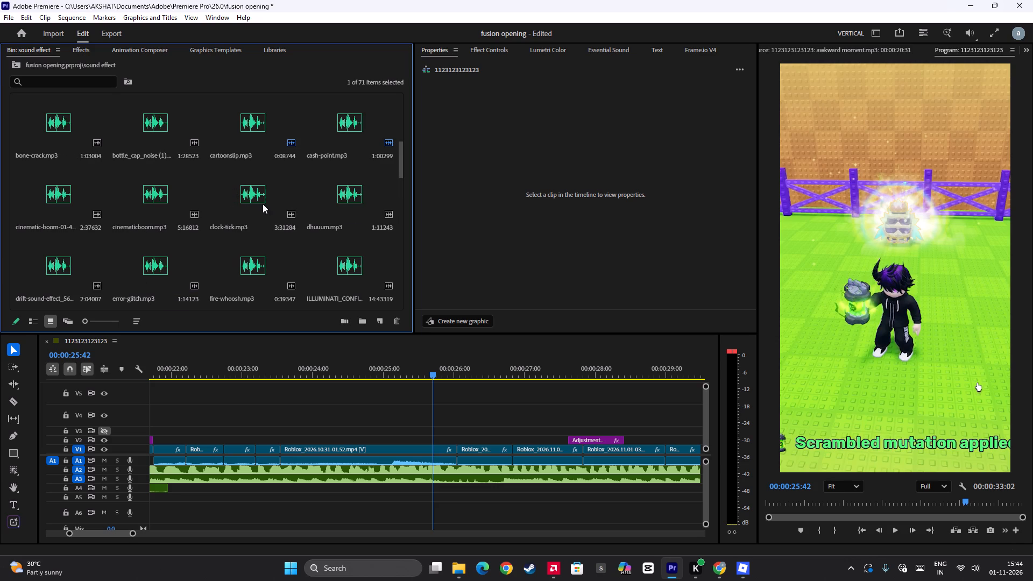
click(137, 196)
key(space)
click(339, 120)
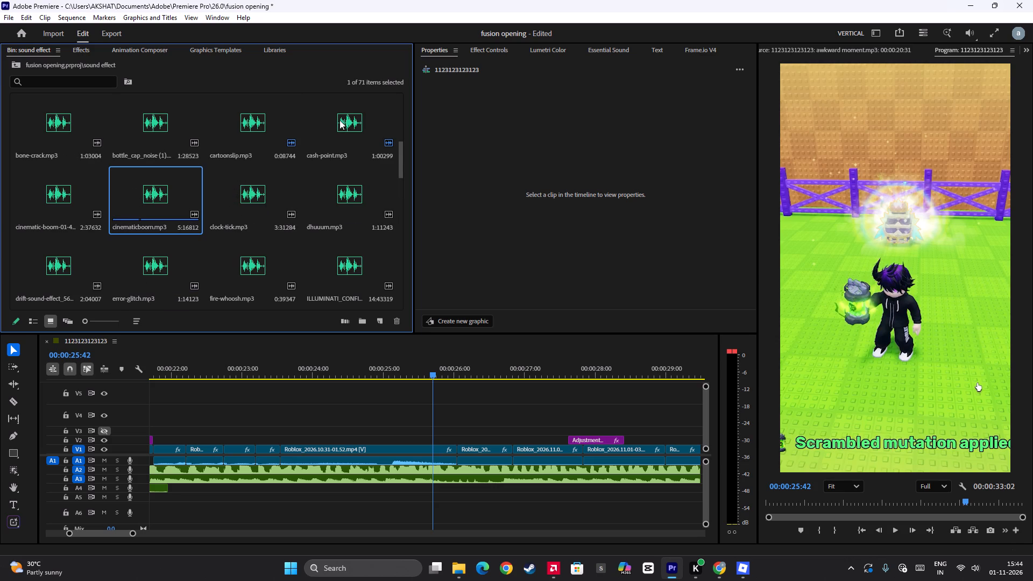
key(space)
click(221, 128)
key(space)
Preview tuco-get-out.mp3 and Whoosh 3.wav in the sound effect bin.
scroll(199, 231, down, 4)
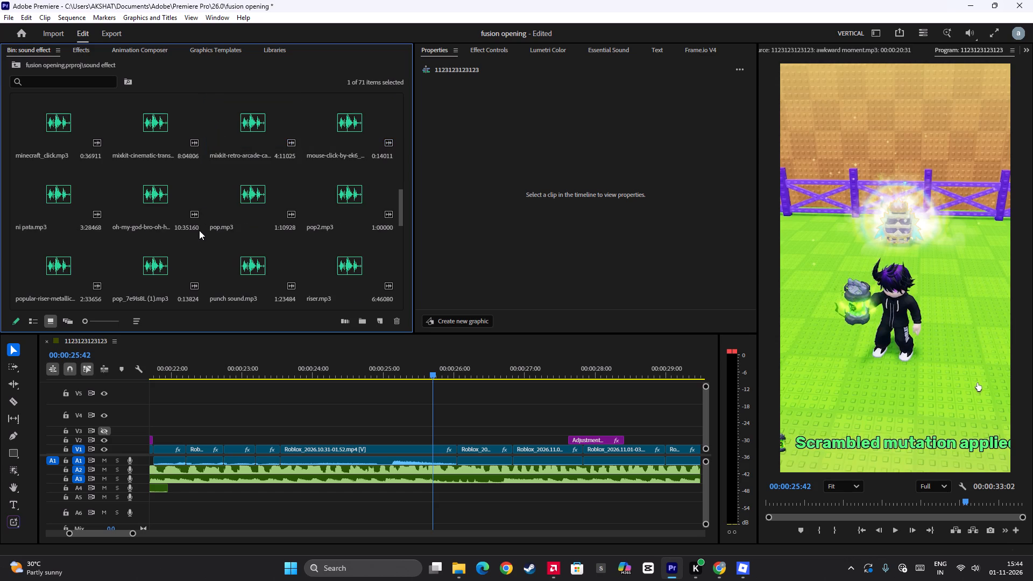
scroll(199, 230, down, 3)
scroll(275, 242, down, 2)
click(232, 188)
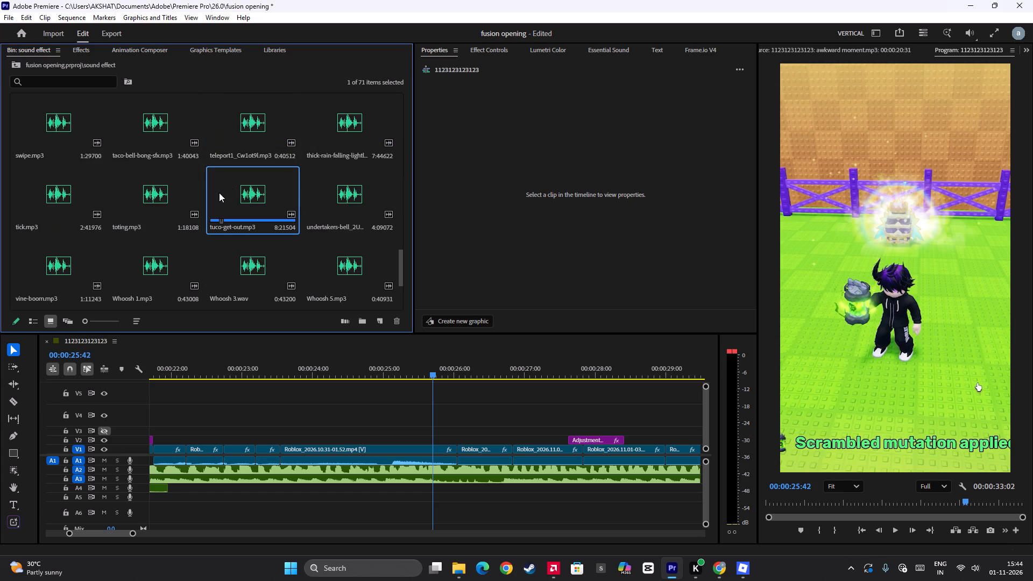
key(space)
click(229, 271)
key(space)
Preview spongebob-fail.mp3, SURPRISE.mp3, SUSPENCE.mp3 and the thick-rain-falling sound as candidates for the mutation clip.
scroll(144, 223, up, 1)
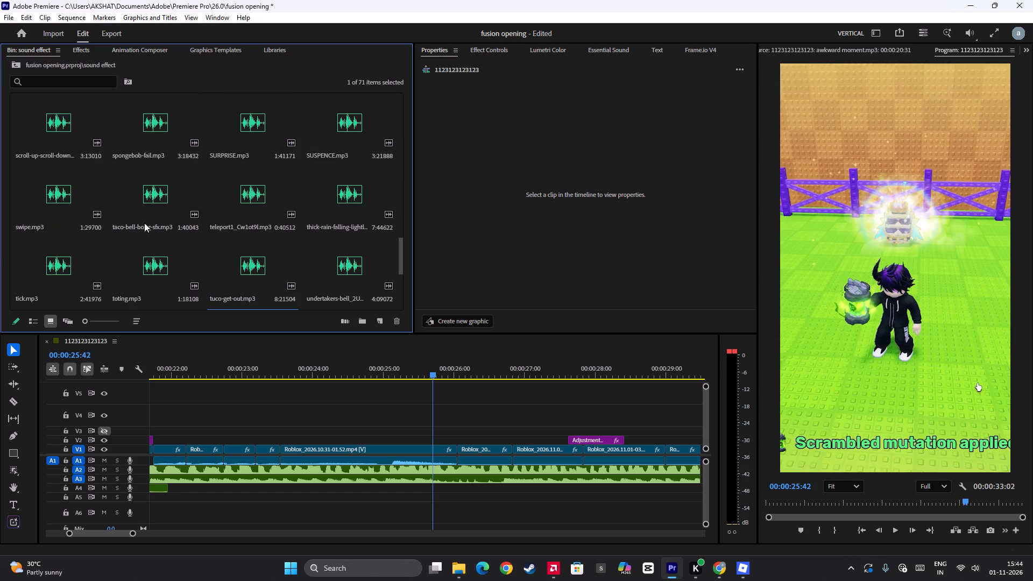
click(142, 140)
key(space)
click(241, 135)
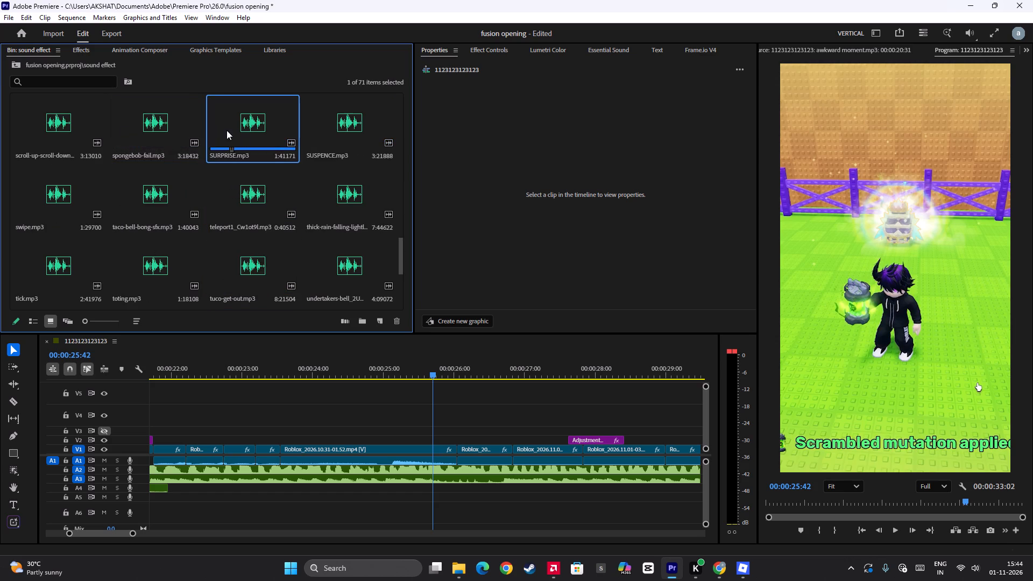
key(space)
click(337, 130)
key(space)
click(324, 206)
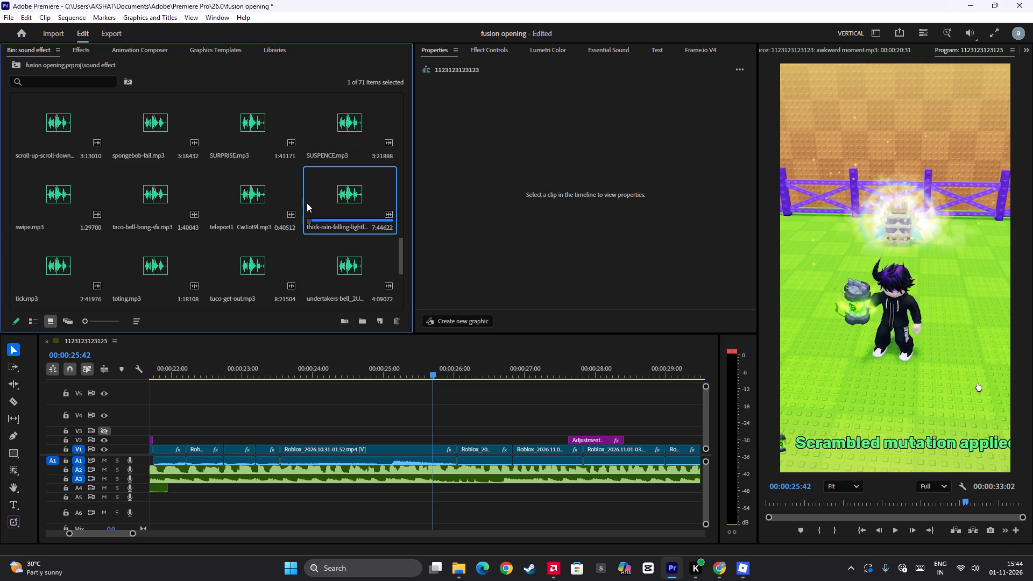
key(space)
Preview the run-vine, romance, rizz and popular-riser-metallic sound effects.
scroll(214, 214, up, 2)
click(230, 200)
key(space)
click(129, 207)
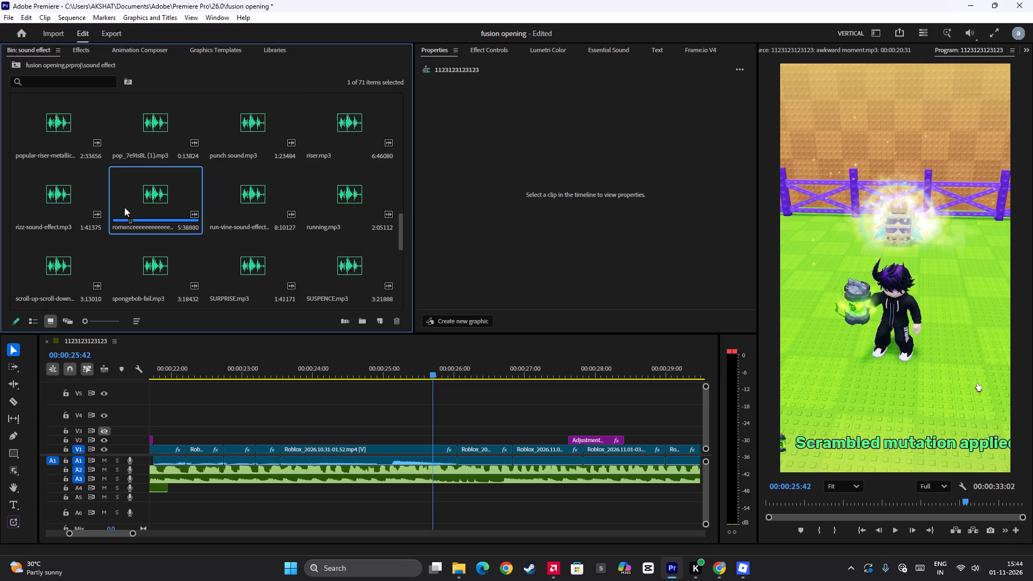
key(space)
click(33, 217)
key(space)
click(68, 125)
key(space)
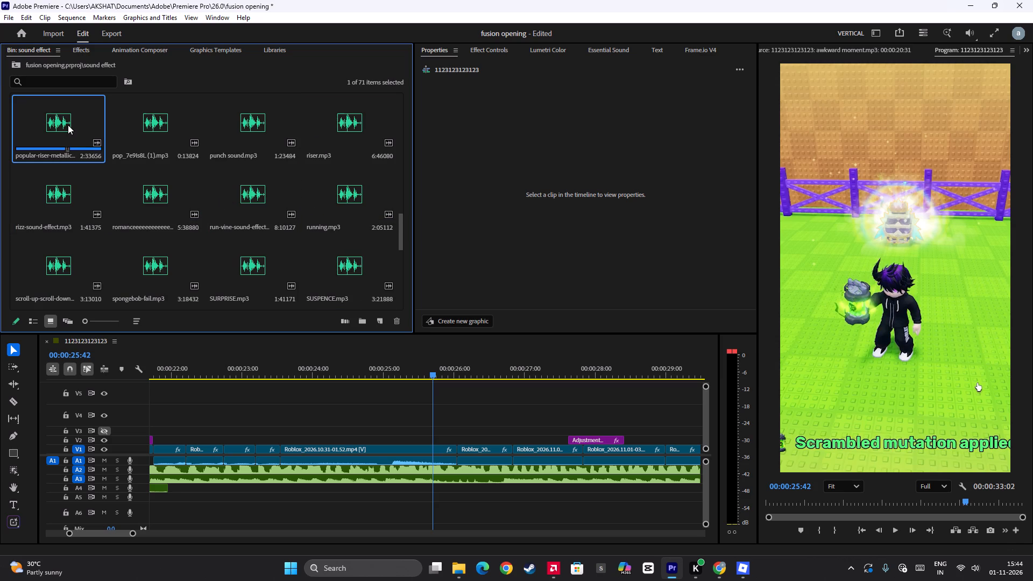
Preview the oh-my-god-bro, mixkit retro arcade, mixkit cinematic transition and mouse-click sounds.
scroll(211, 203, up, 2)
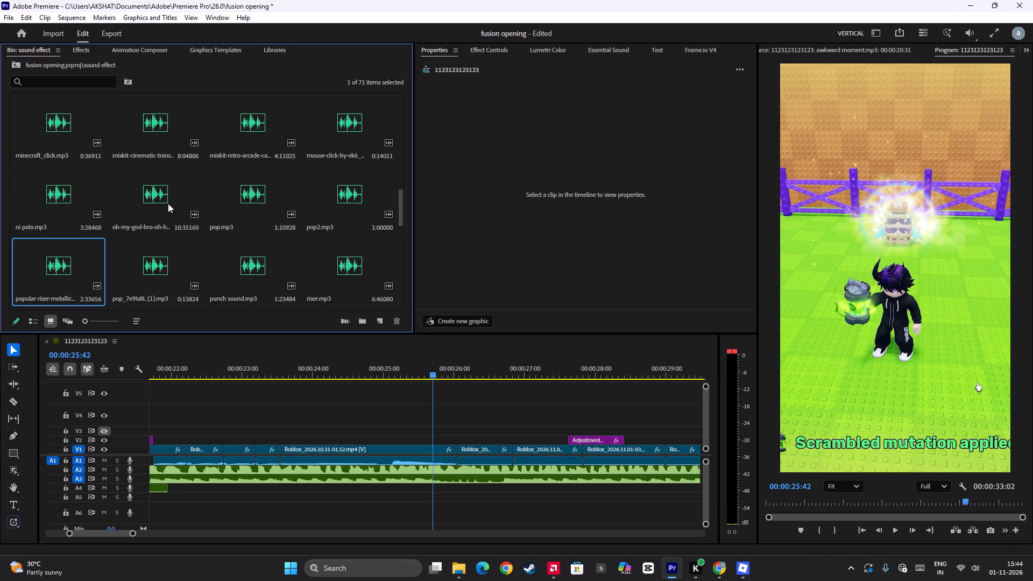
click(132, 193)
key(space)
click(217, 130)
key(space)
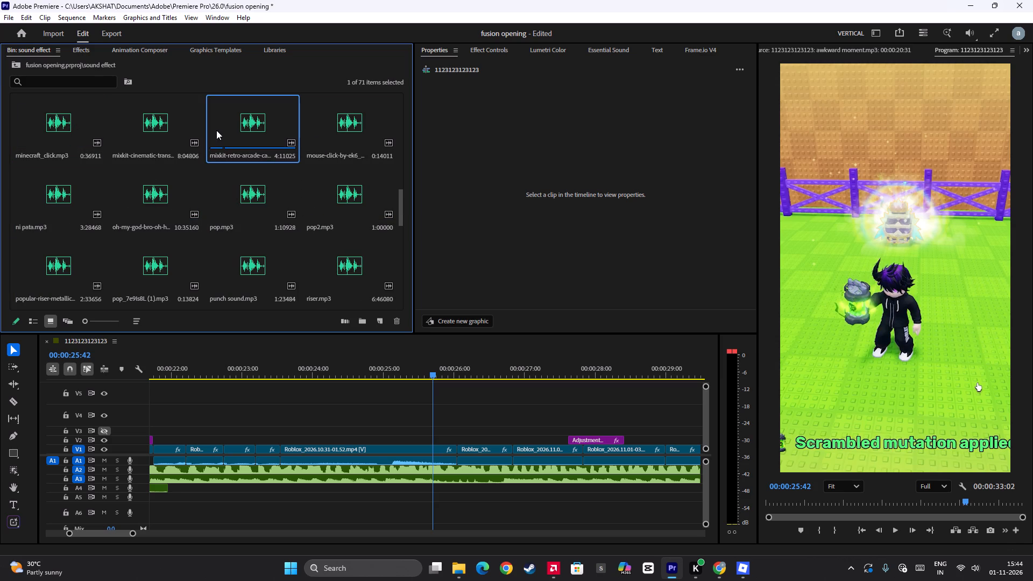
click(129, 138)
key(space)
click(336, 129)
key(space)
Place the kids-saying-yay sound effect on A4 at 00:00:25:42.
scroll(286, 229, up, 1)
drag(236, 136, 431, 491)
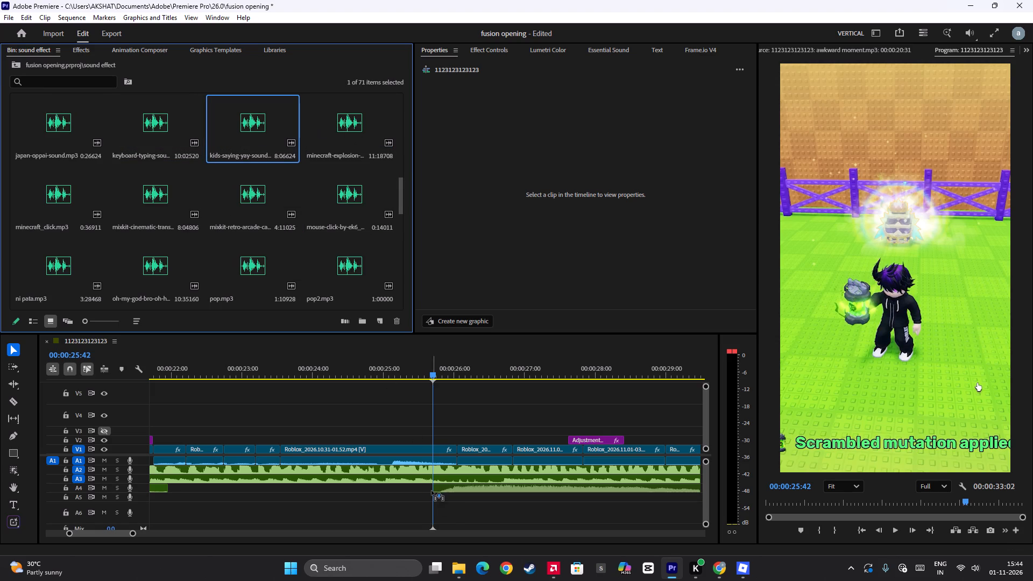
drag(431, 491, 430, 490)
Play back the mutation moment and shift the kids-saying-yay clip on A4 earlier so it starts at about 00:00:25:06.
click(345, 366)
key(space)
alt+scroll(419, 427, up, 5)
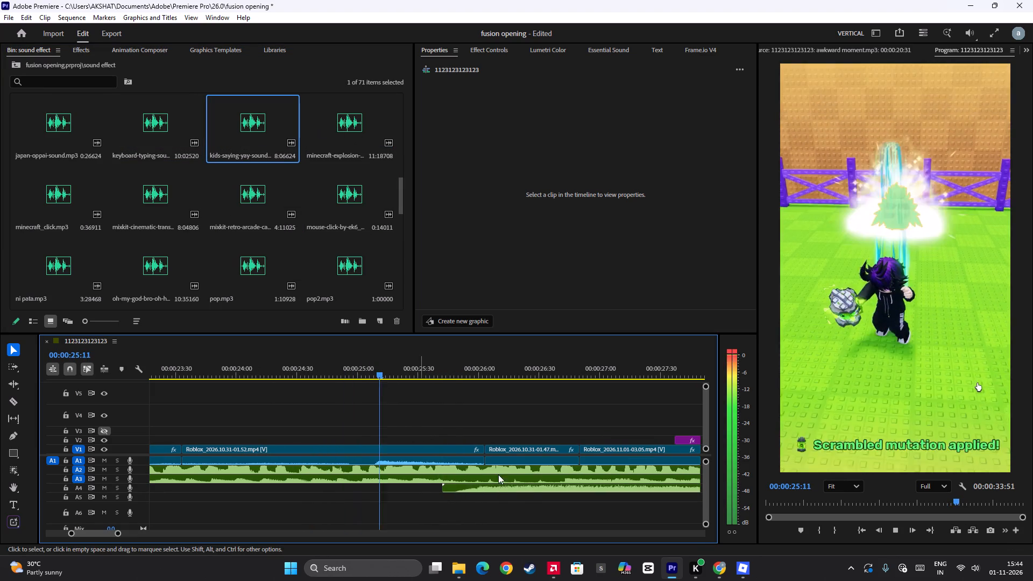
key(space)
drag(494, 487, 421, 490)
Split the kids-saying-yay clip on A4 at 00:00:26:03, where the V1 clip ends, and delete the part after the cut.
click(353, 371)
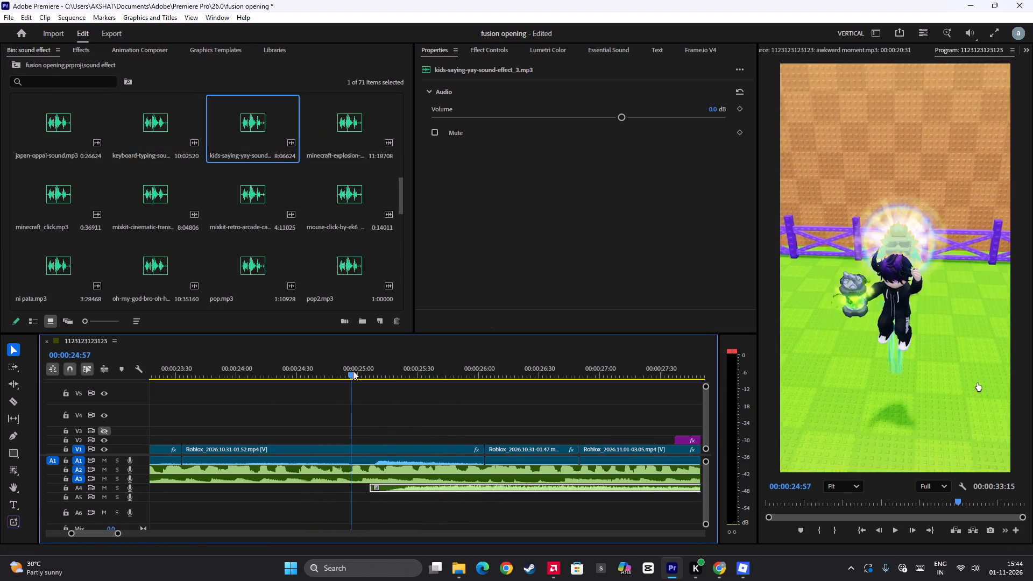
key(space)
scroll(381, 423, down, 5)
key(space)
drag(410, 419, 401, 429)
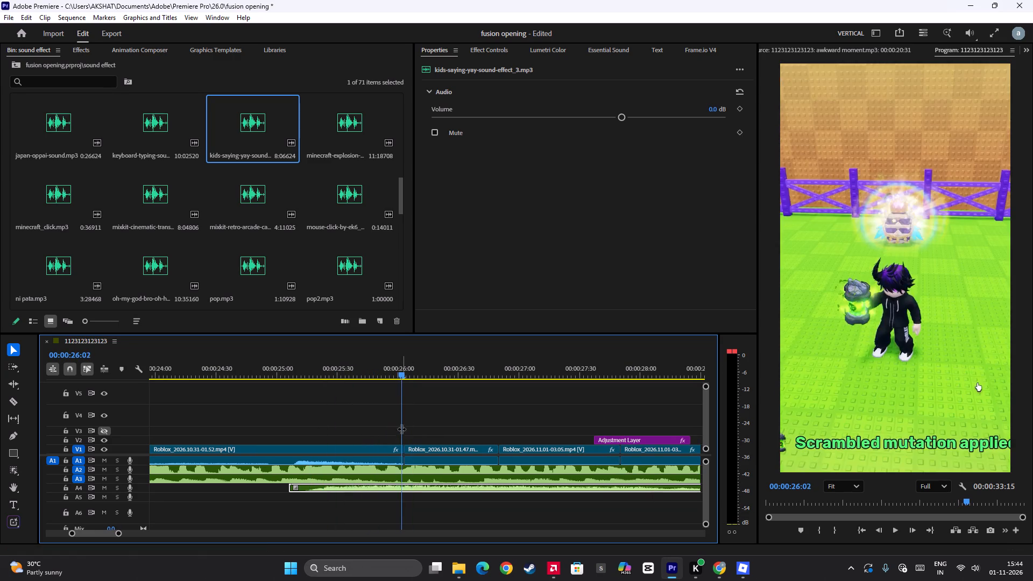
drag(401, 429, 404, 436)
key(ctrl+b)
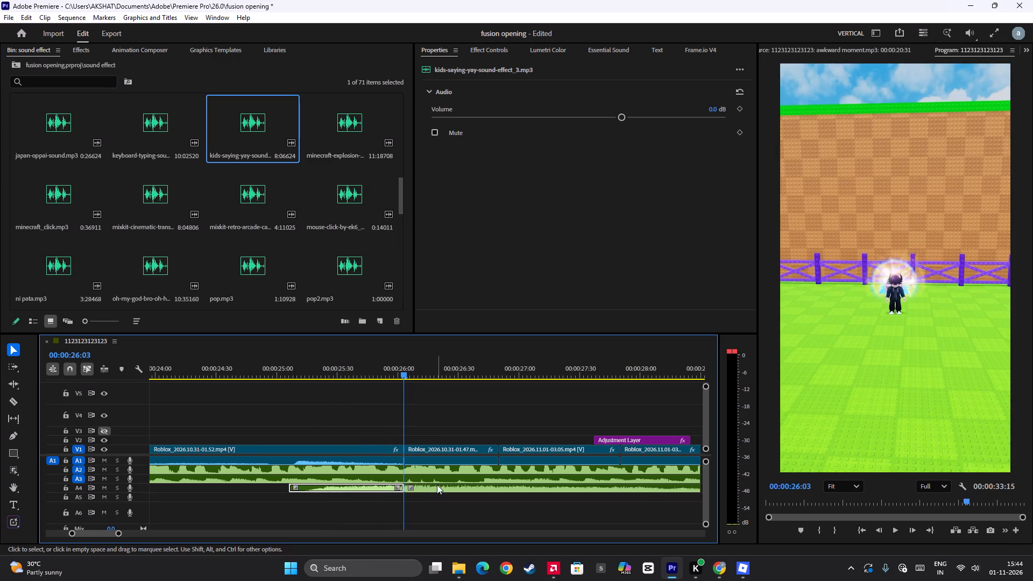
click(437, 484)
key(BackSpace)
Play back the trimmed kids-saying-yay clip and set its volume to 1.2 dB.
click(270, 377)
key(space)
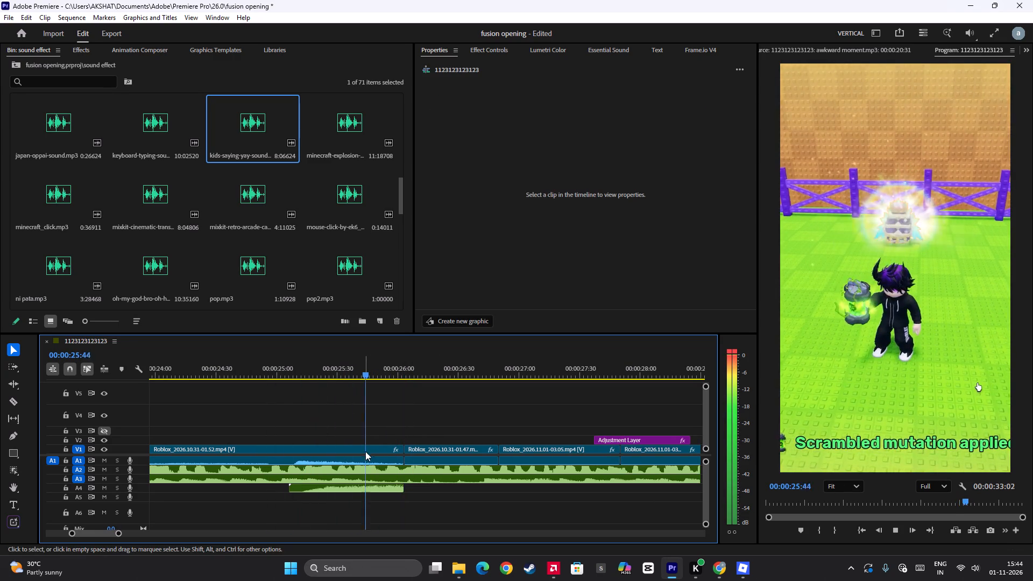
key(space)
click(382, 486)
click(637, 115)
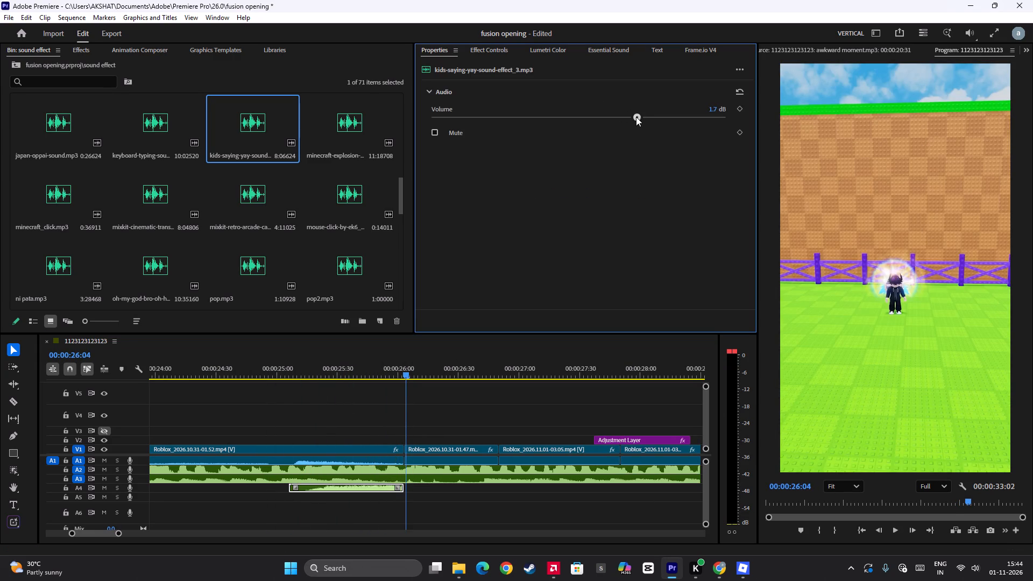
drag(634, 118, 630, 127)
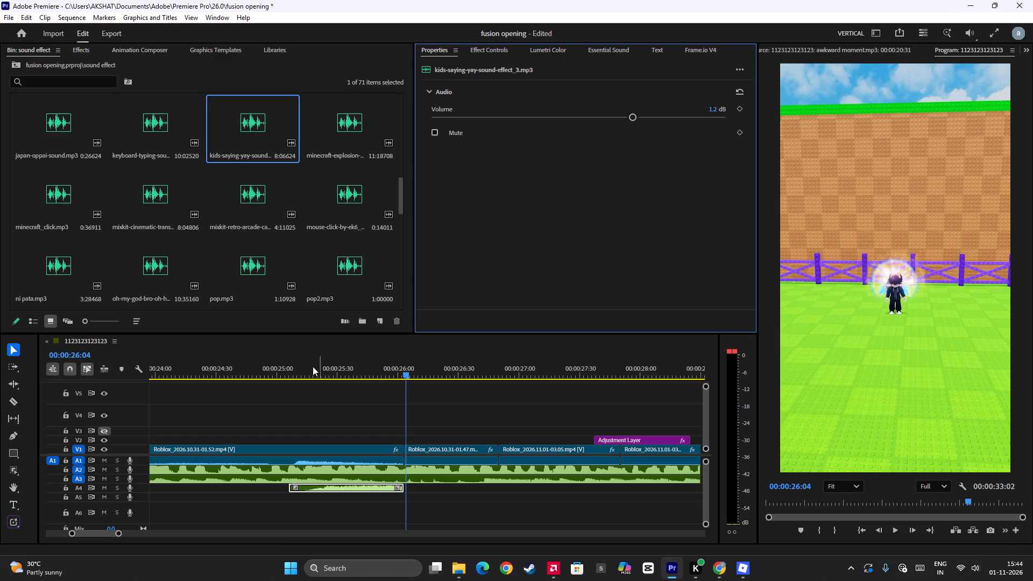
Play back the sequence from the mutation moment into the red-sky clip up to 00:00:27:21 to check the sound.
click(308, 368)
key(space)
scroll(379, 427, down, 8)
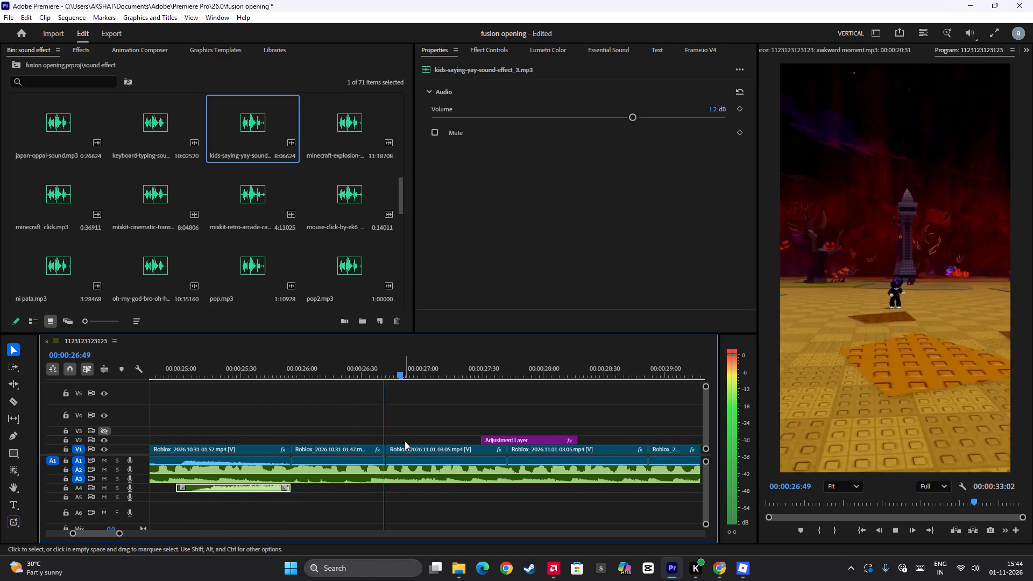
scroll(405, 441, down, 3)
key(space)
click(218, 368)
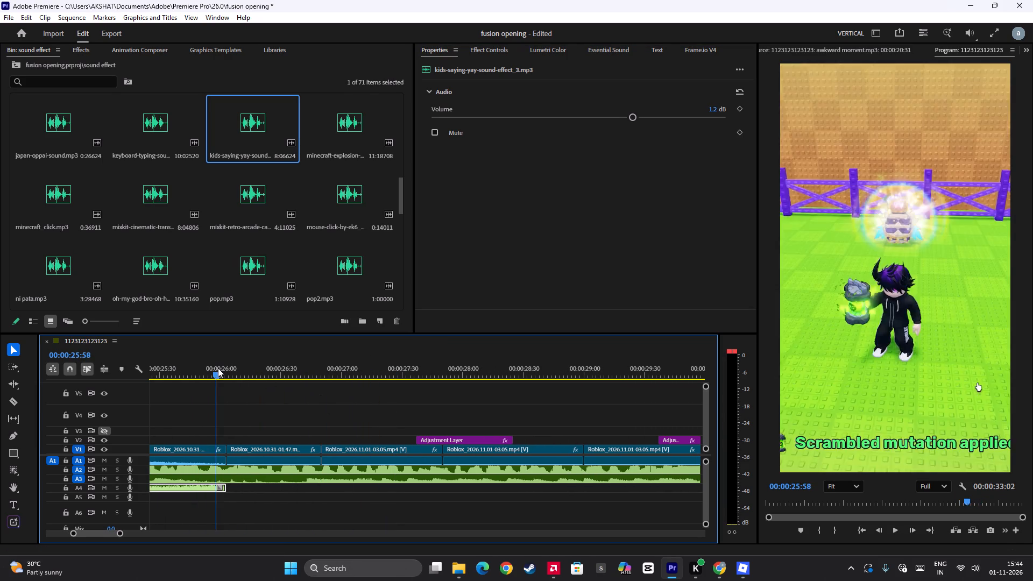
key(space)
key(space)
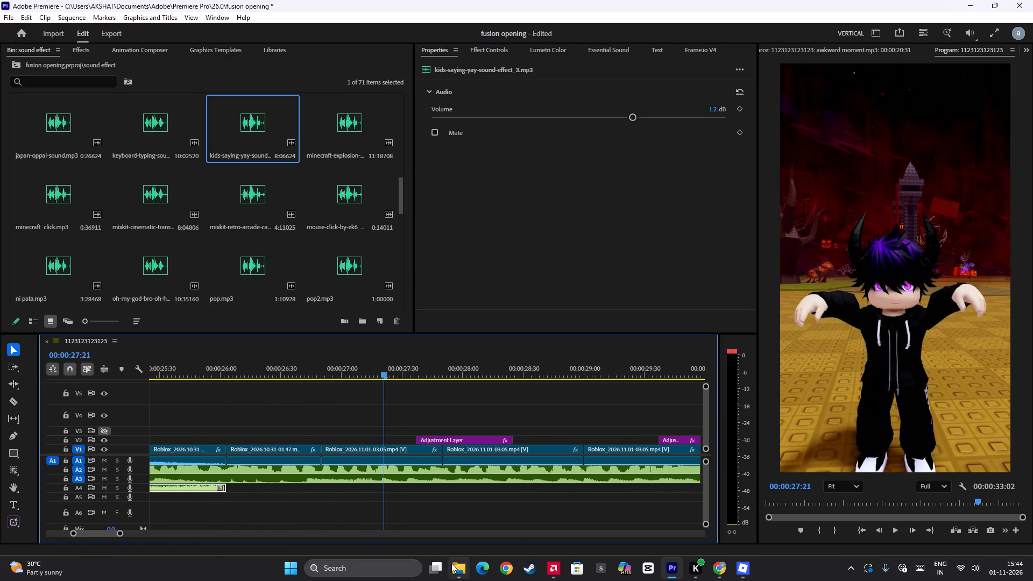
Save the project.
click(458, 570)
click(204, 0)
key(ctrl+s)
Switch to File Explorer, open the Downloads folder and search it for "chat".
click(467, 572)
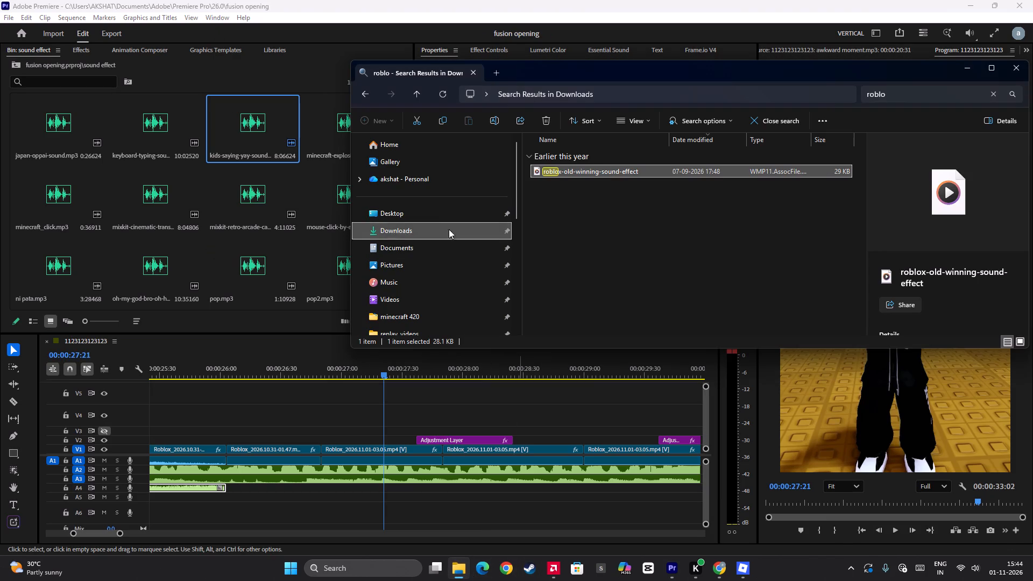
click(430, 224)
scroll(640, 225, down, 5)
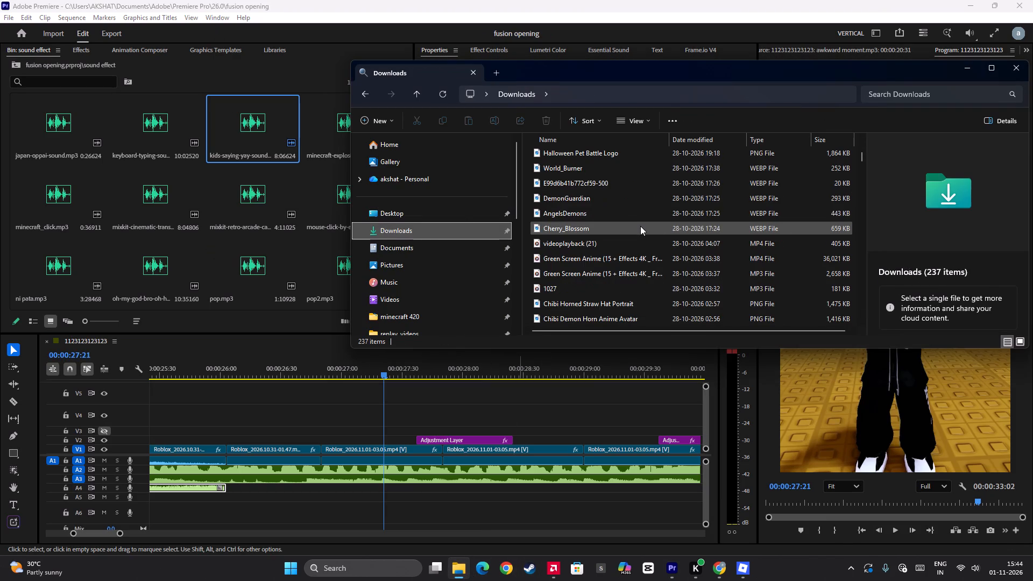
scroll(643, 214, down, 2)
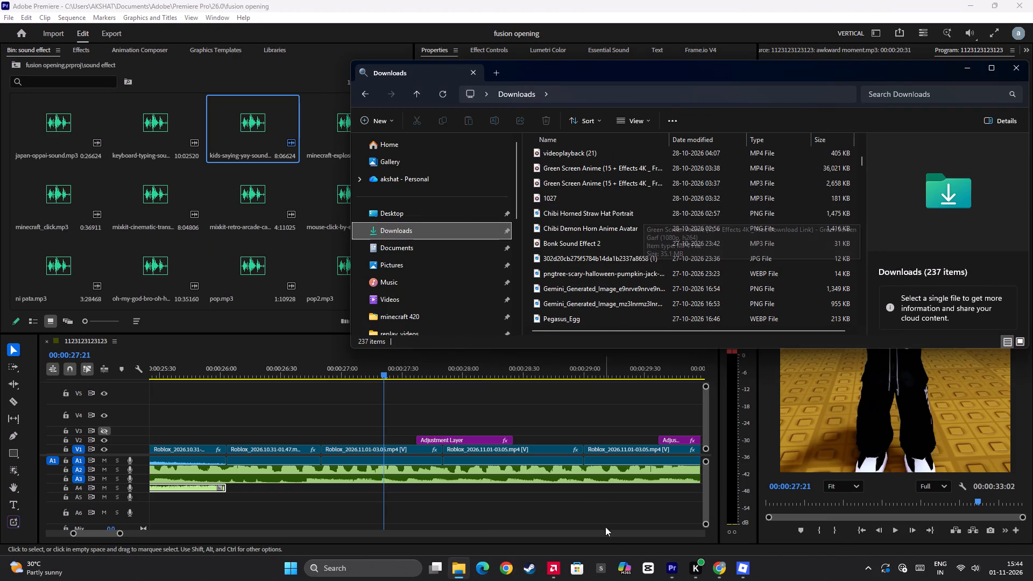
click(898, 97)
text(chat)
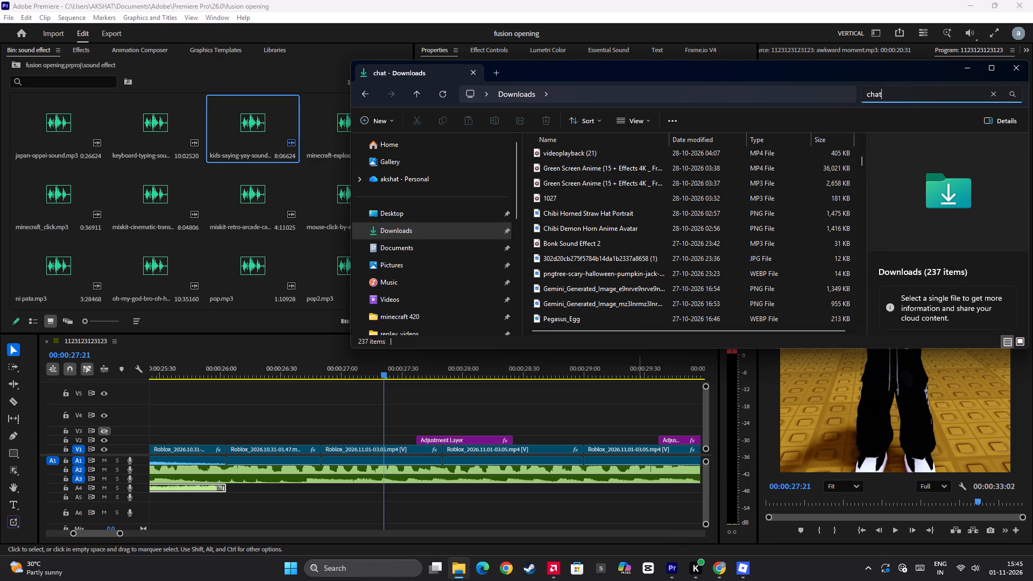
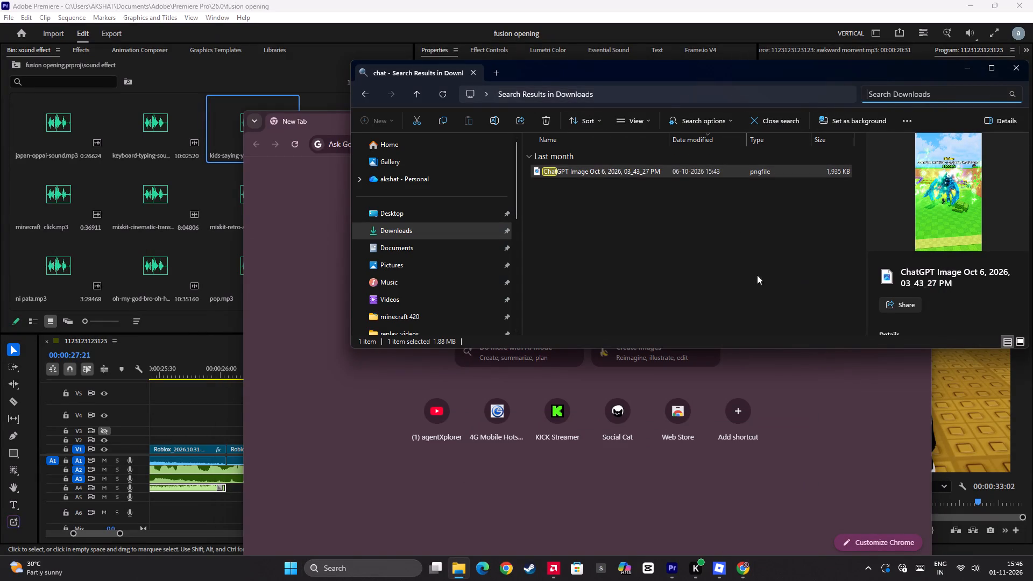
Browse the full Downloads folder and preview the early-October images and videos, from unnamed_2 down to Enchanted_Netherite_Pickaxe.
scroll(781, 238, down, 9)
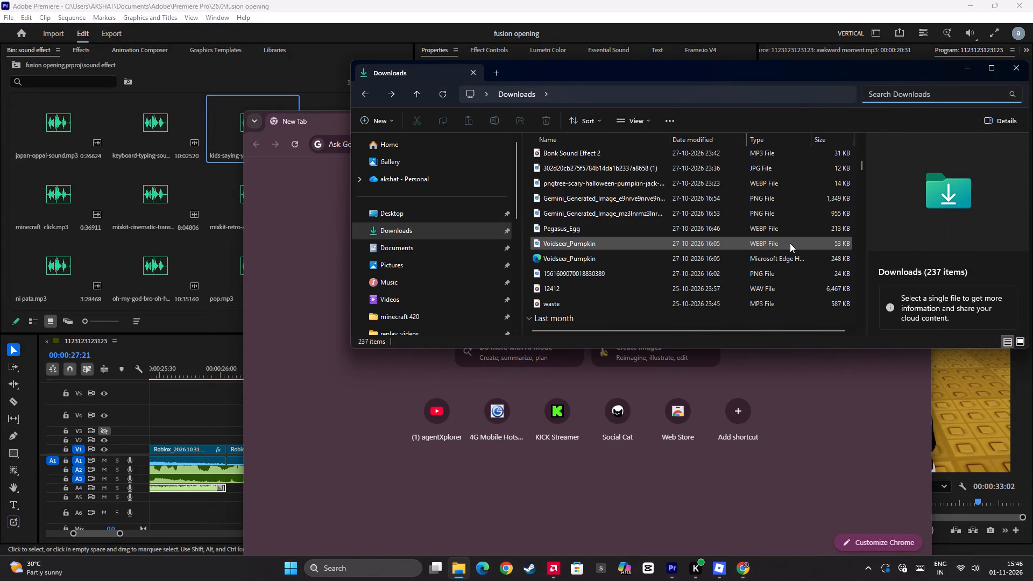
scroll(792, 250, down, 10)
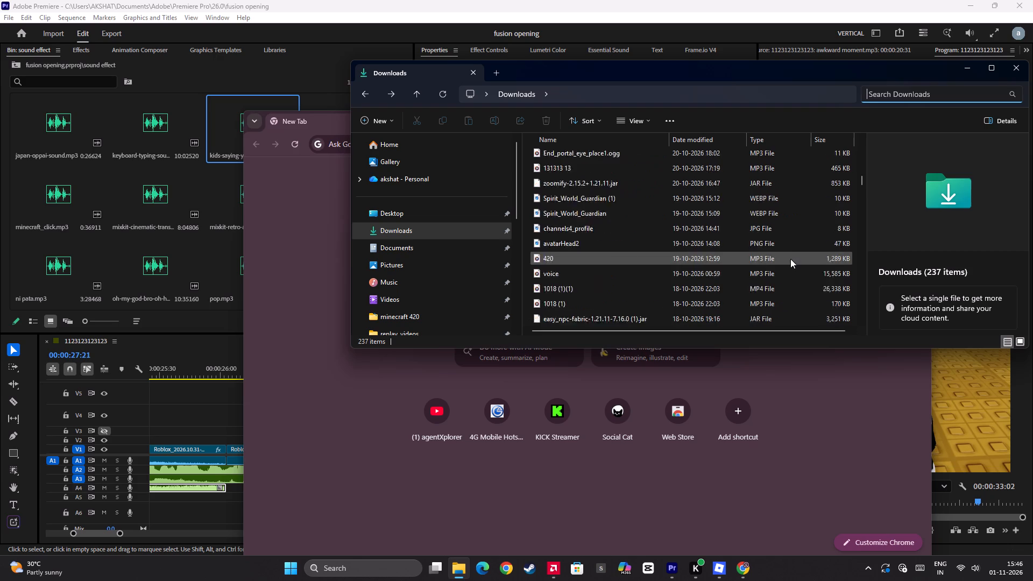
scroll(790, 259, down, 19)
scroll(787, 265, up, 4)
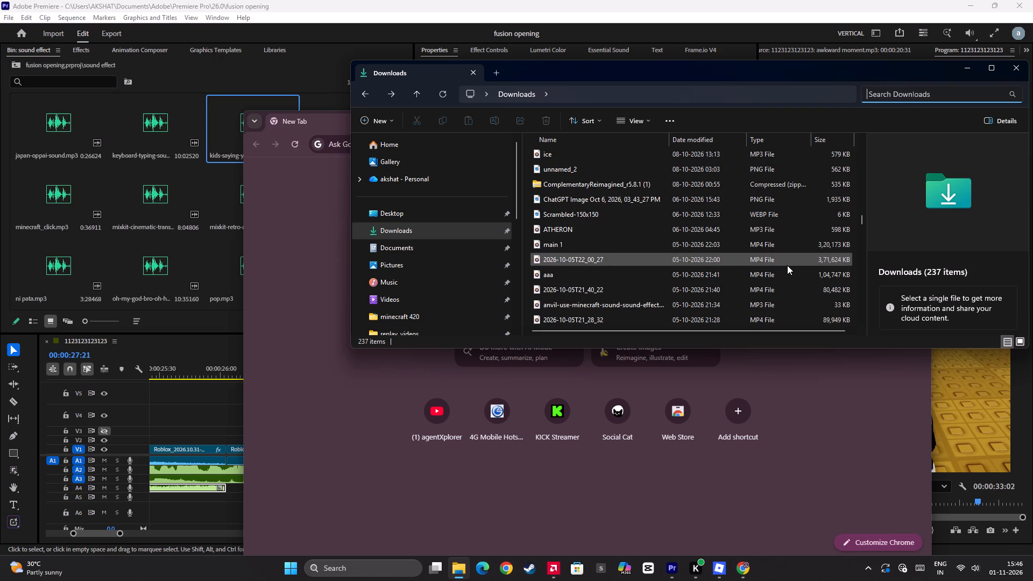
click(735, 211)
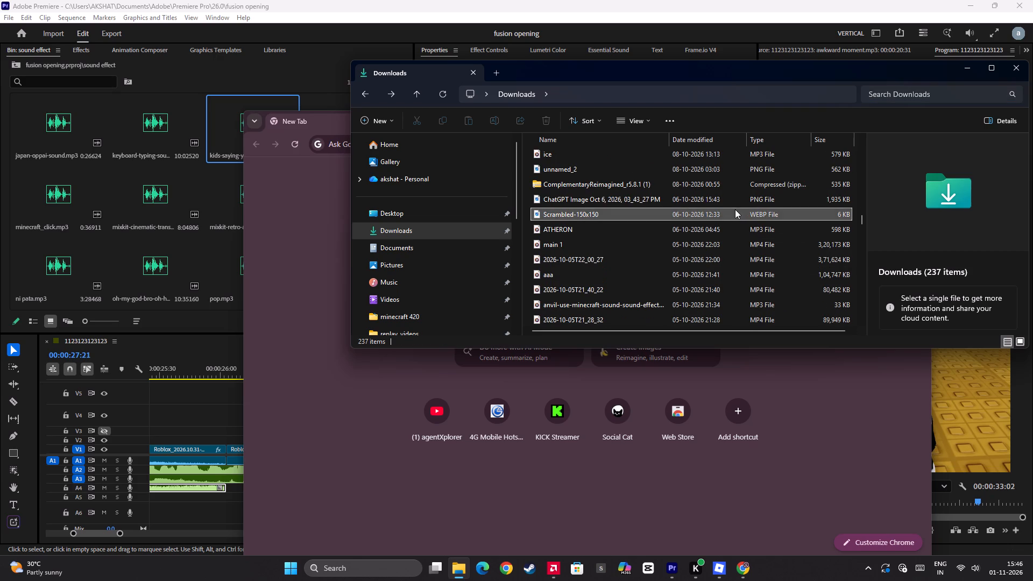
click(723, 200)
click(717, 207)
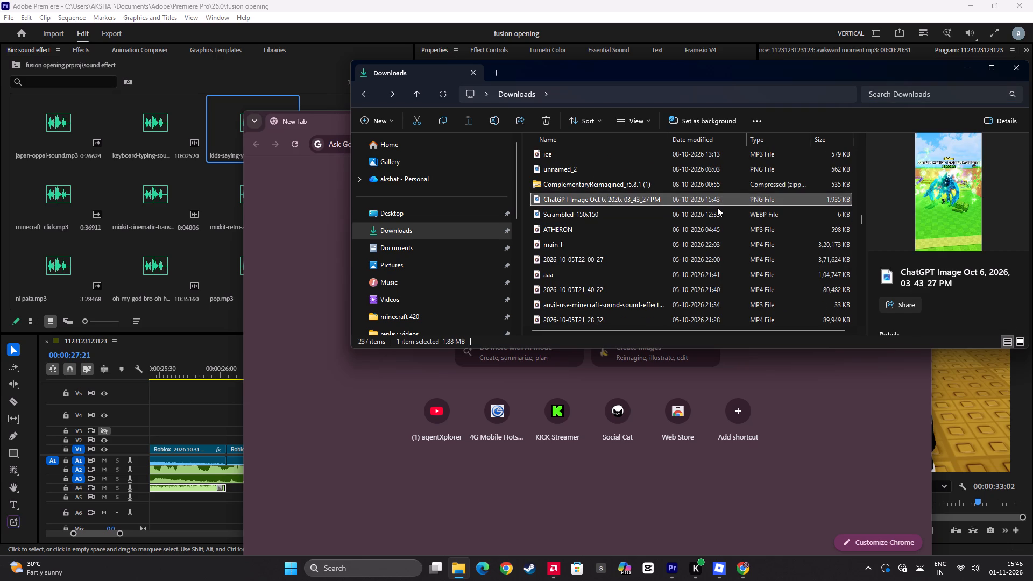
click(706, 212)
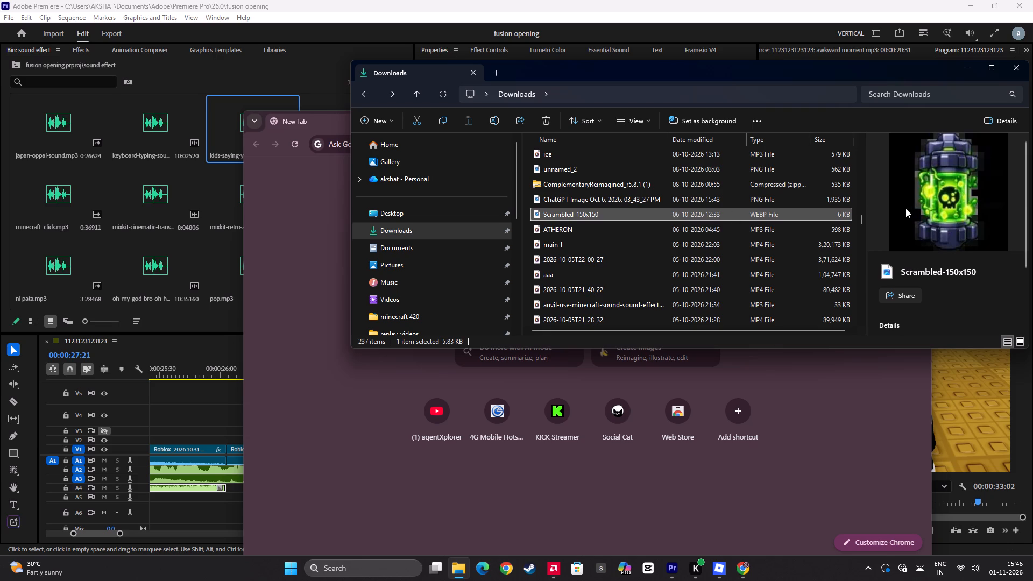
click(712, 203)
click(711, 211)
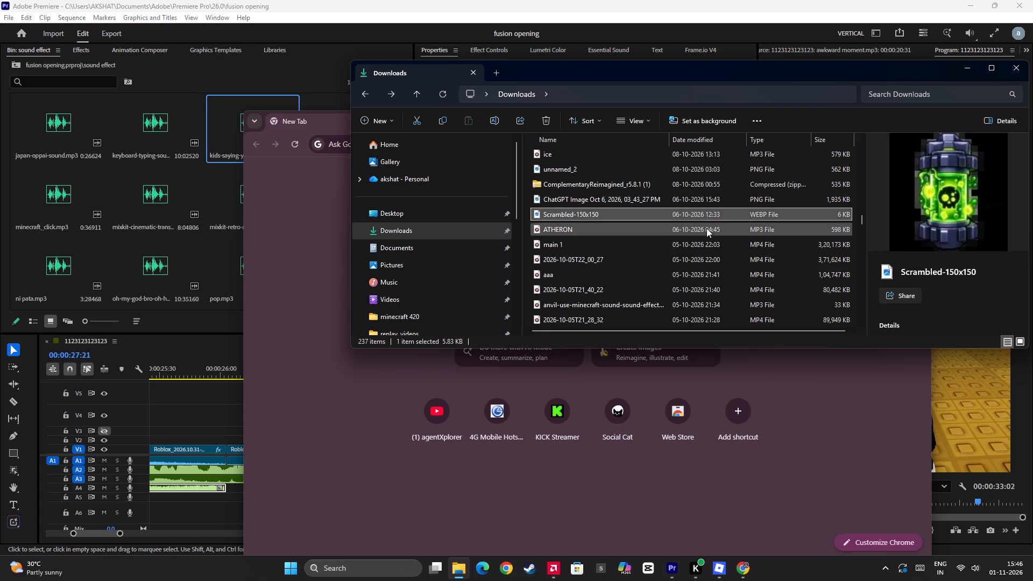
click(705, 230)
click(698, 231)
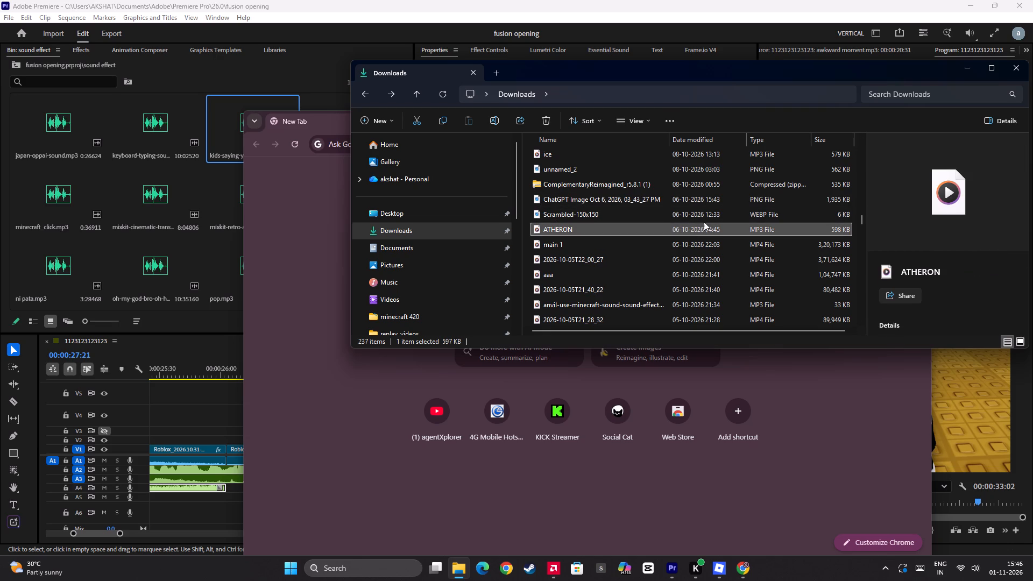
click(705, 217)
click(706, 205)
click(705, 215)
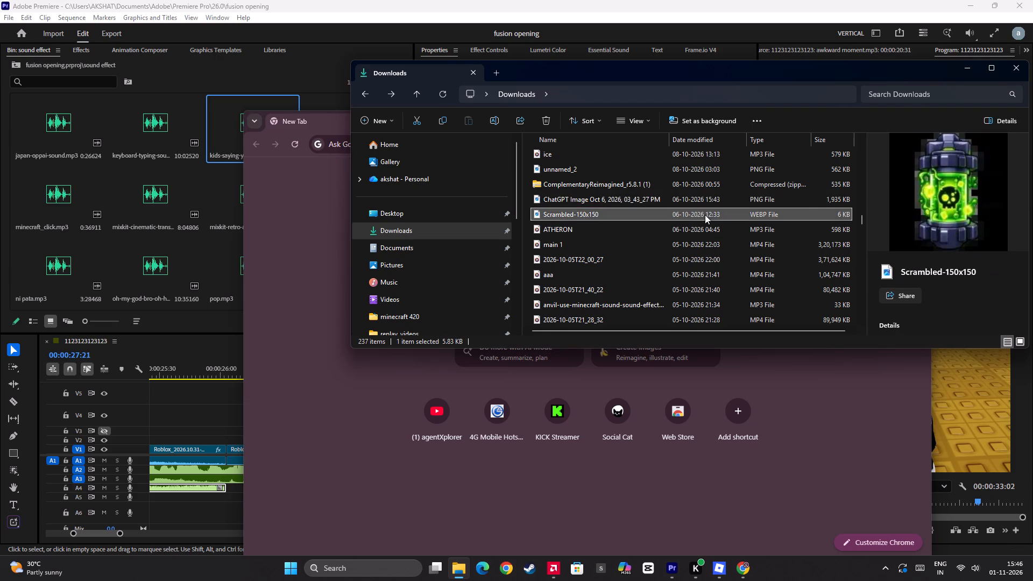
click(705, 202)
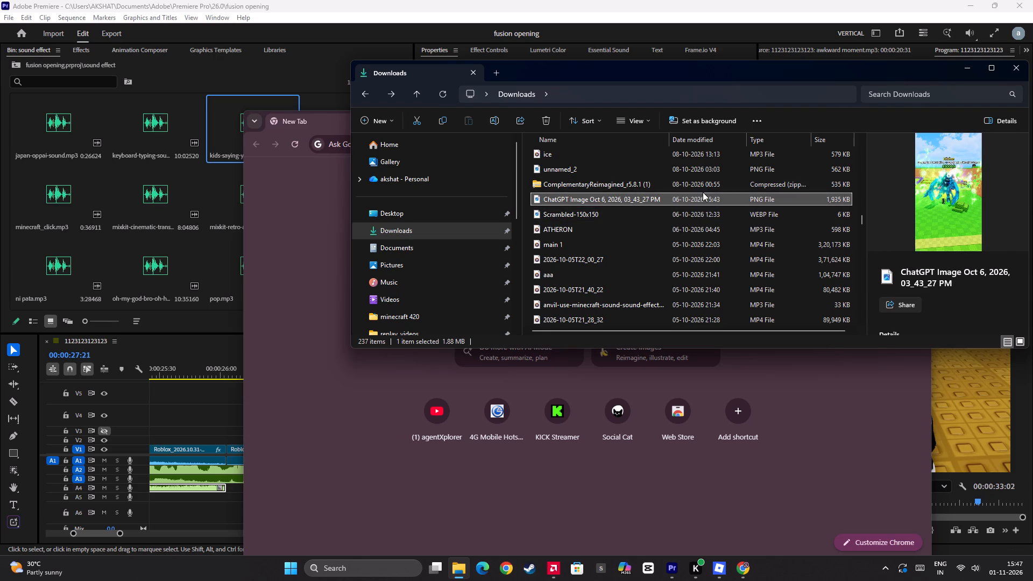
click(704, 171)
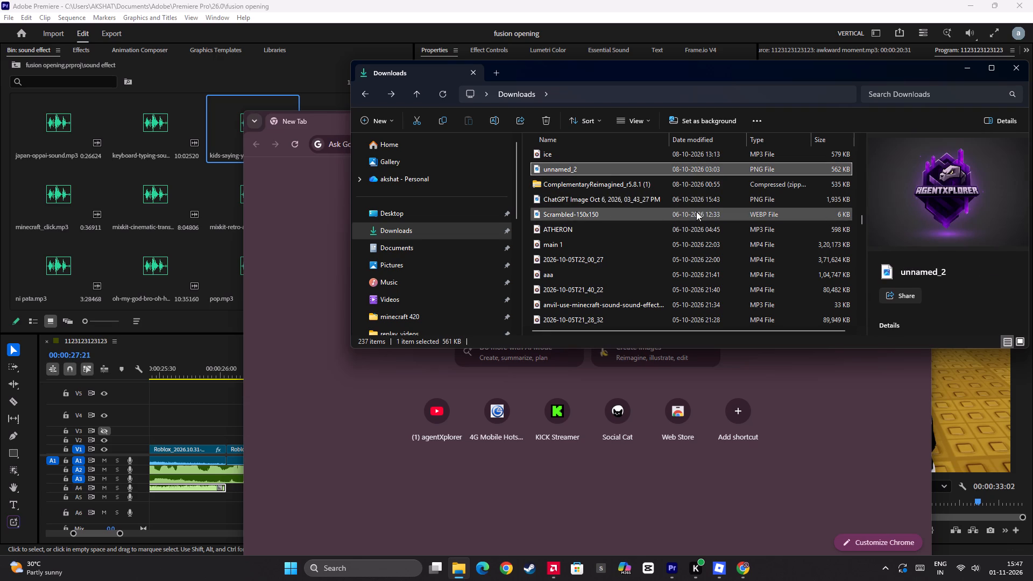
click(701, 239)
click(695, 263)
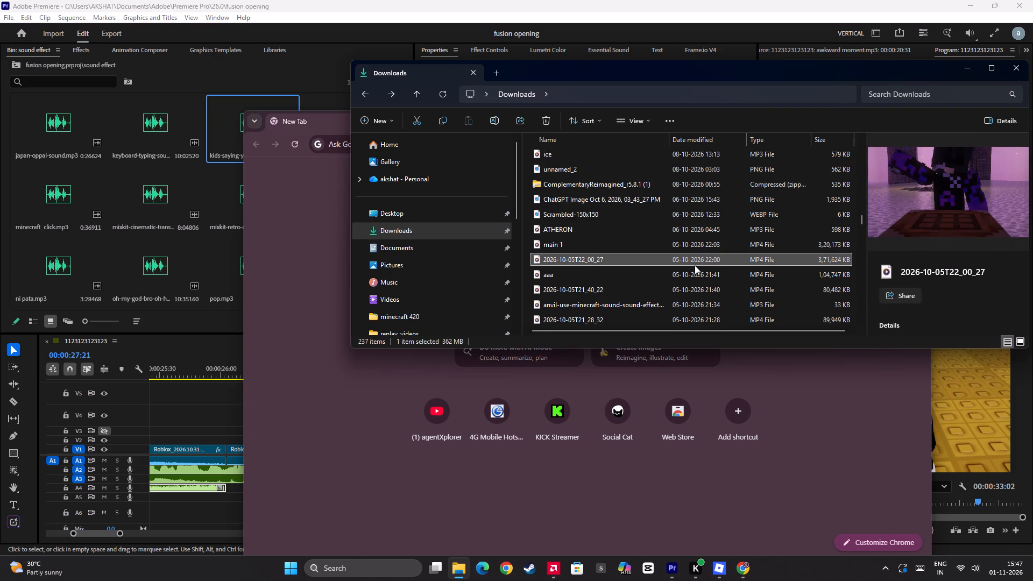
click(690, 274)
scroll(689, 273, down, 1)
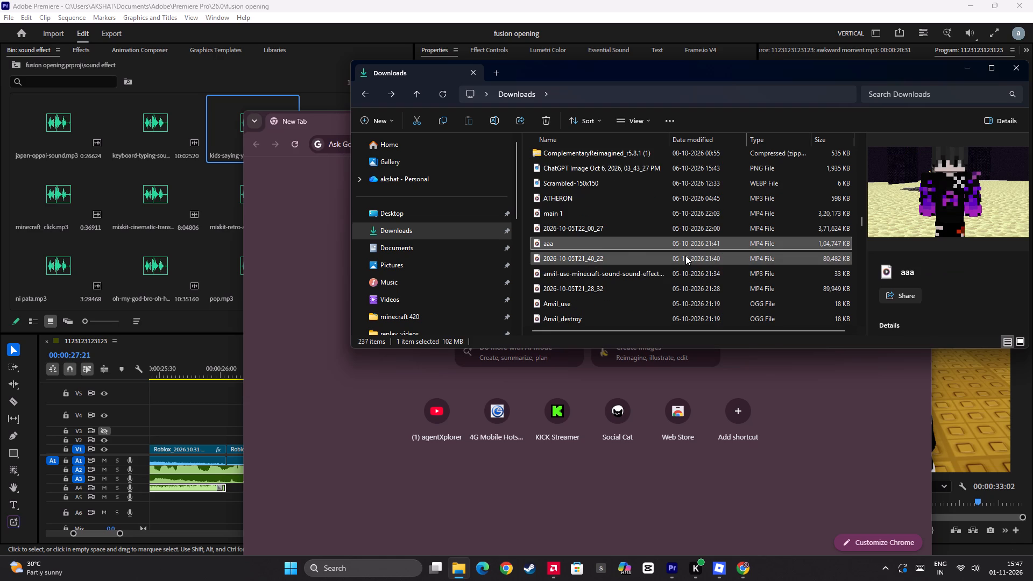
scroll(685, 279, down, 1)
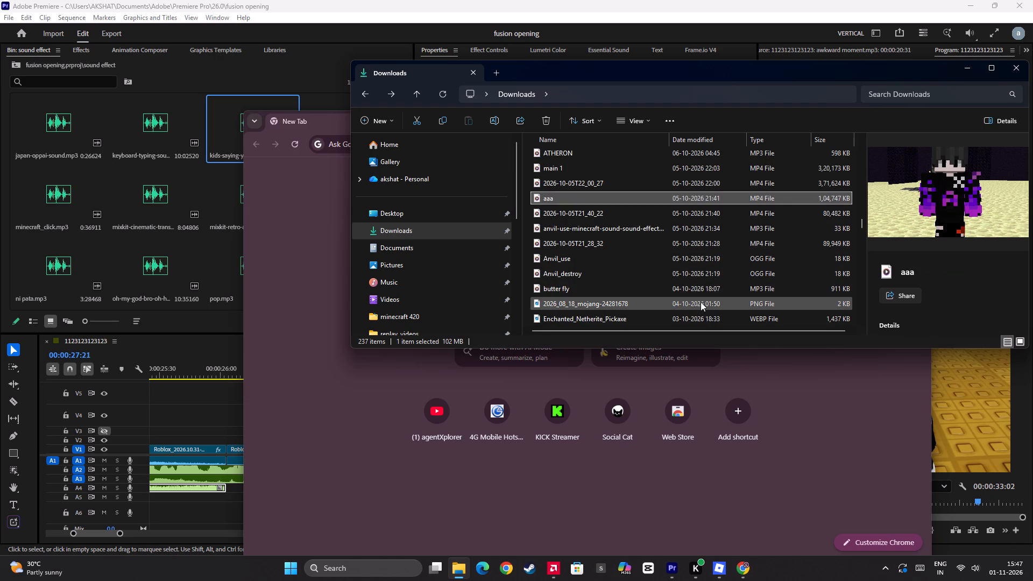
click(701, 302)
scroll(701, 299, down, 1)
click(693, 279)
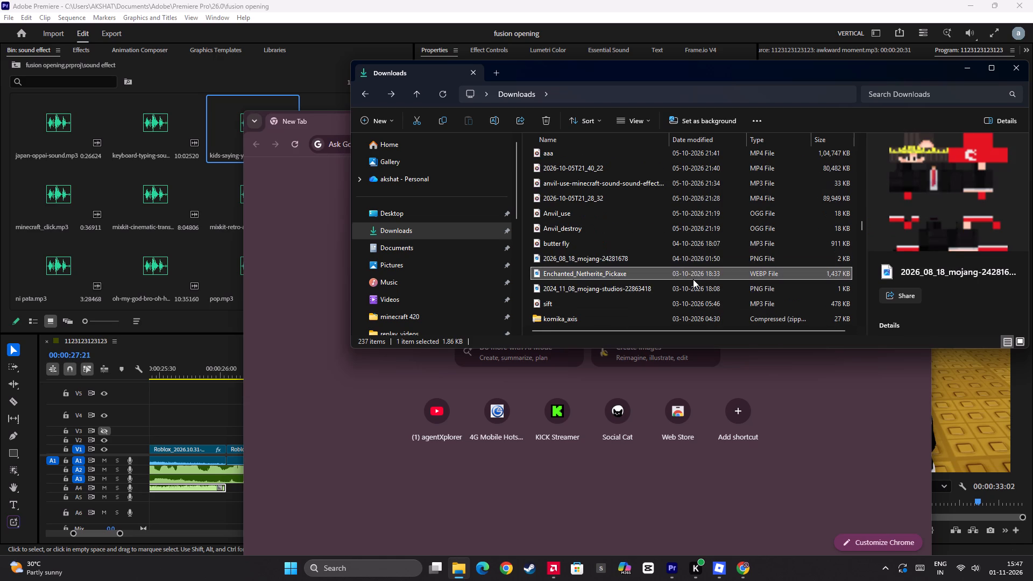
Switch to Chrome and search Google Images for "robux png".
click(265, 273)
click(493, 307)
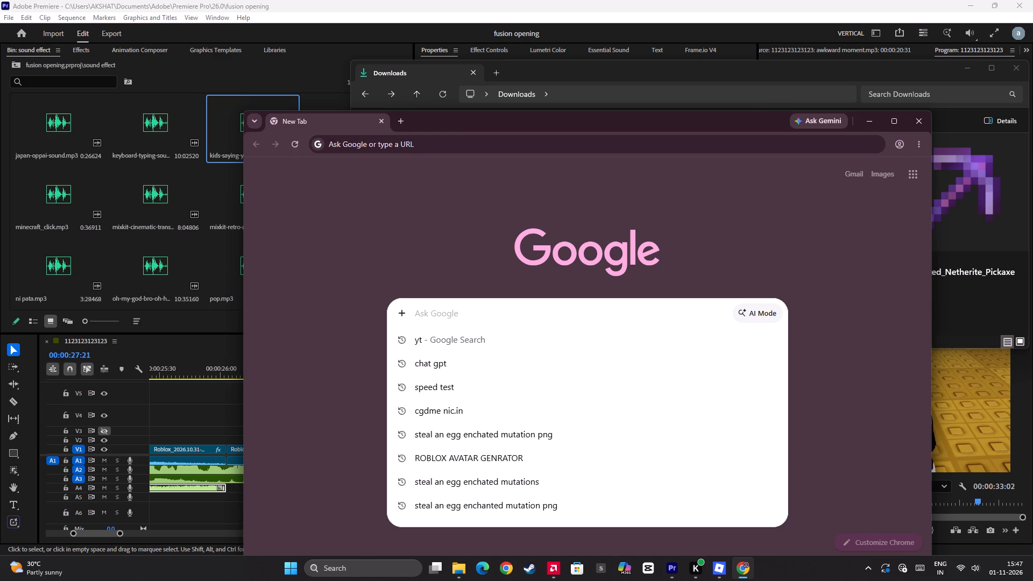
text(robu)
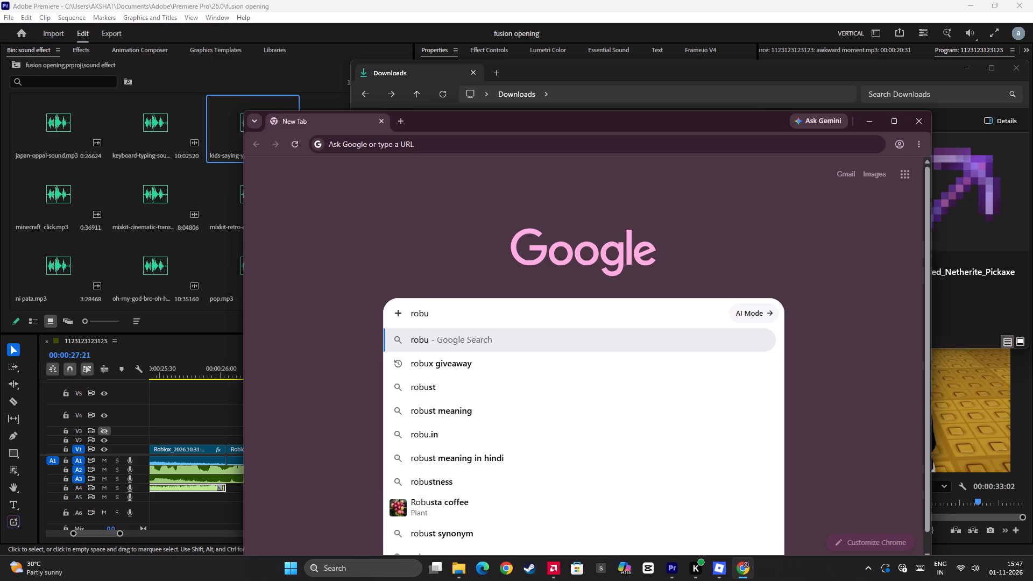
text(x png)
key(Return)
click(367, 213)
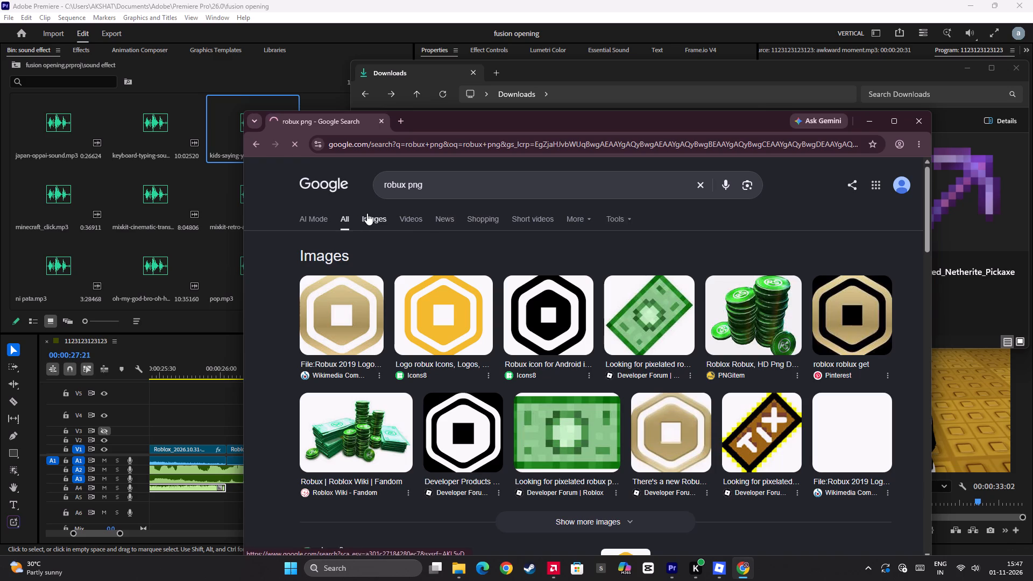
Examine the gold Robux icon results and their related images for a usable PNG, and return to the main search results.
scroll(510, 308, down, 3)
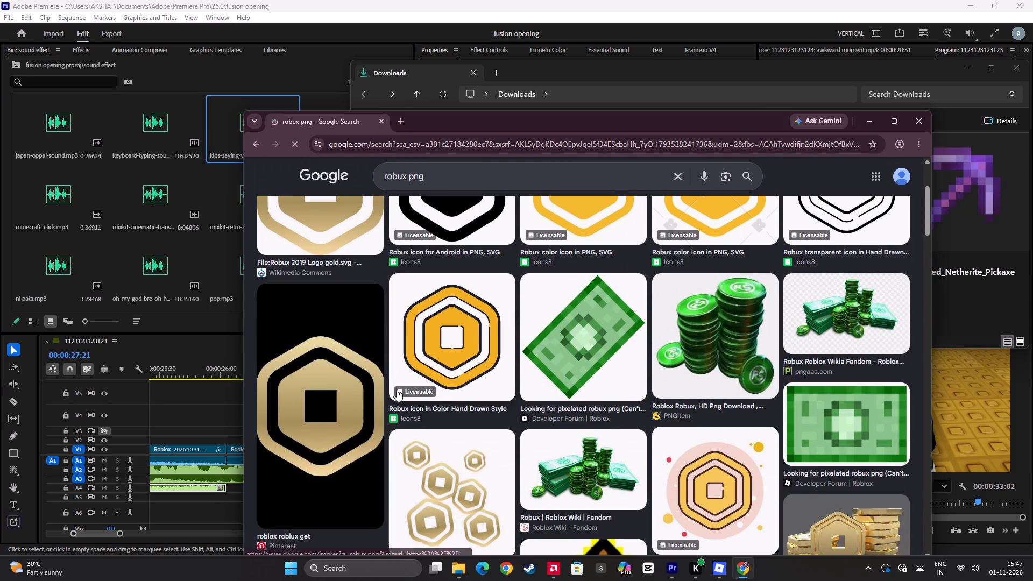
scroll(605, 371, down, 6)
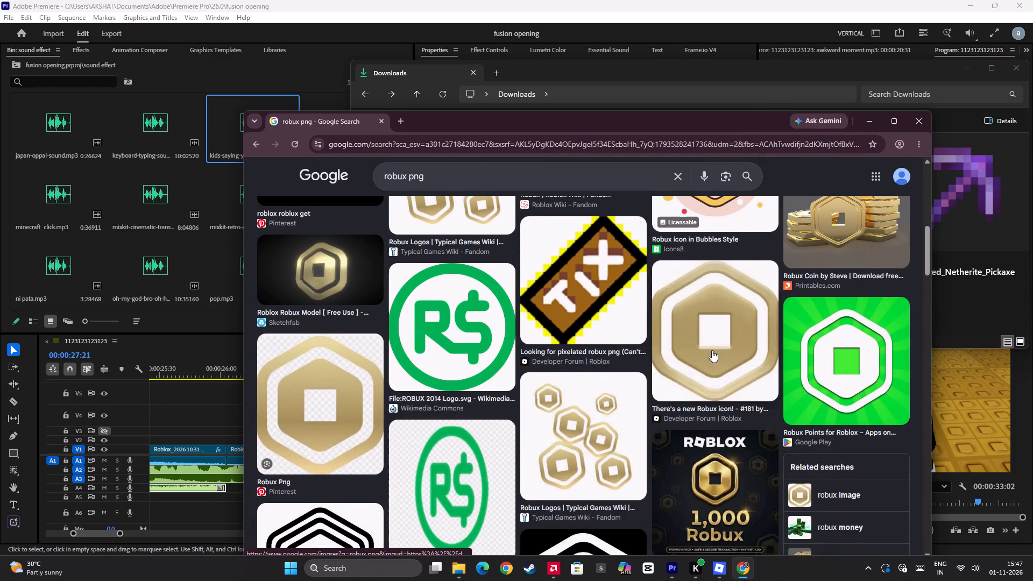
click(712, 350)
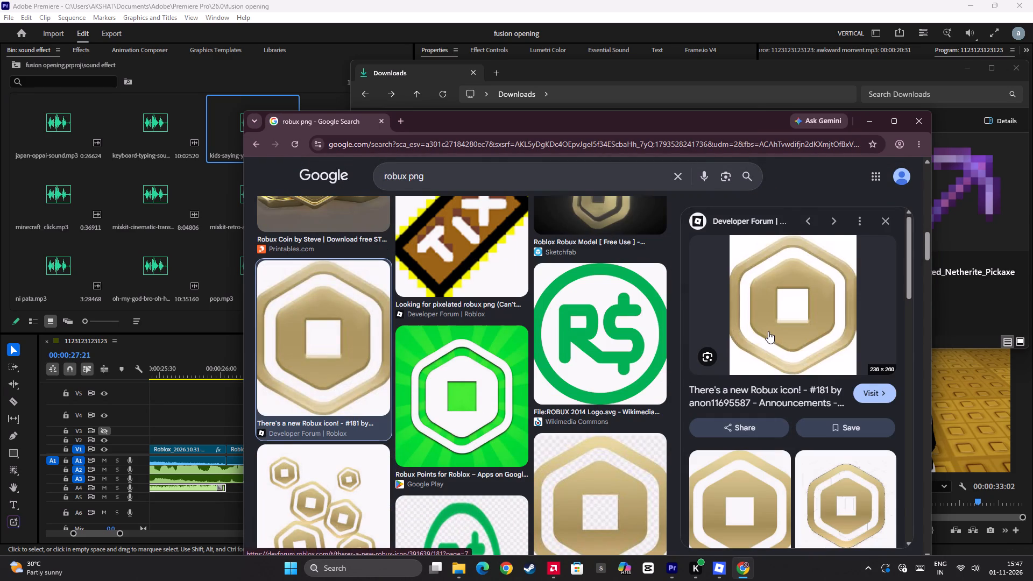
scroll(768, 342, down, 1)
click(757, 426)
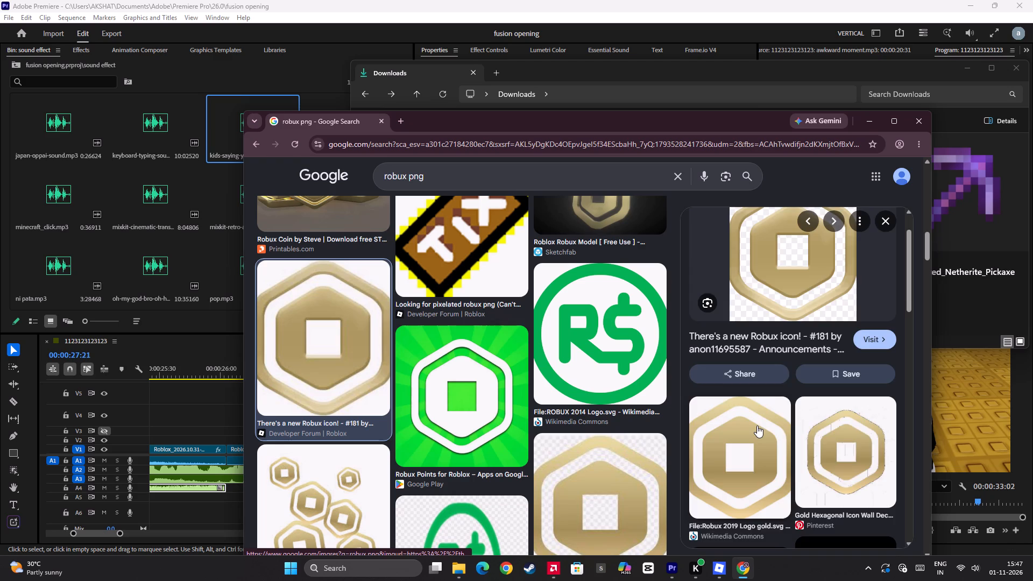
scroll(755, 411, down, 5)
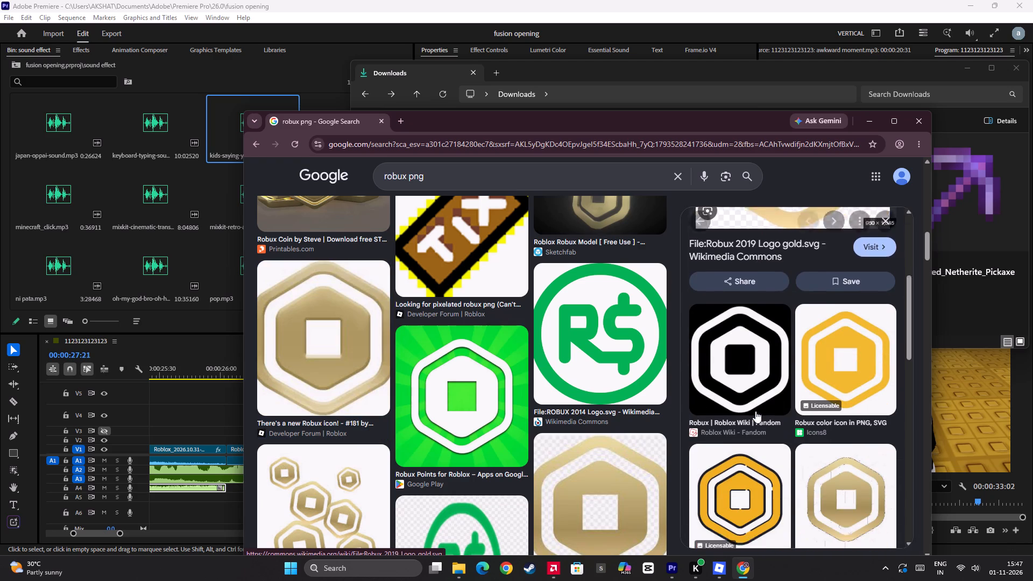
scroll(804, 438, down, 3)
scroll(647, 436, down, 3)
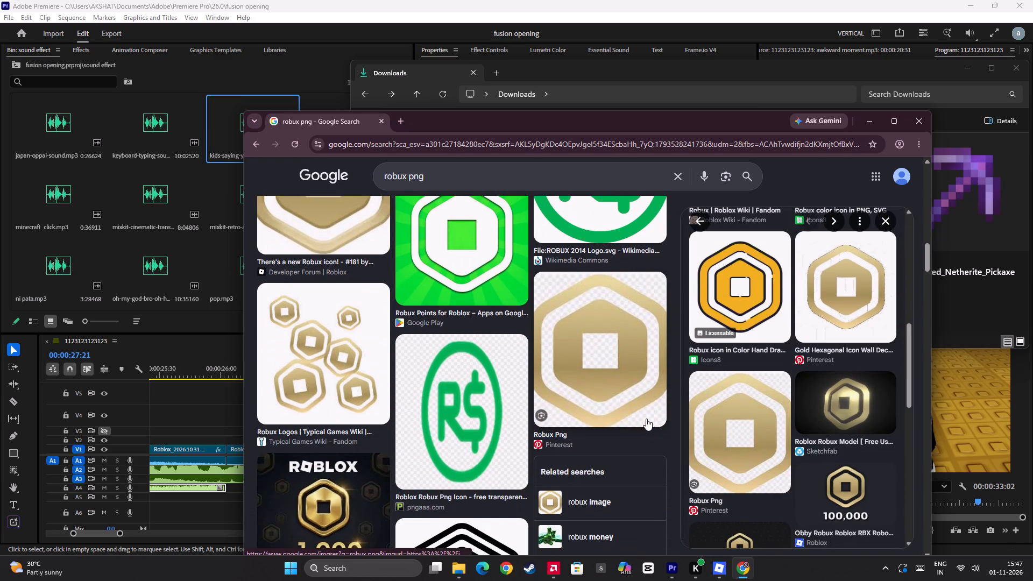
drag(546, 364, 555, 357)
drag(498, 302, 501, 296)
click(476, 238)
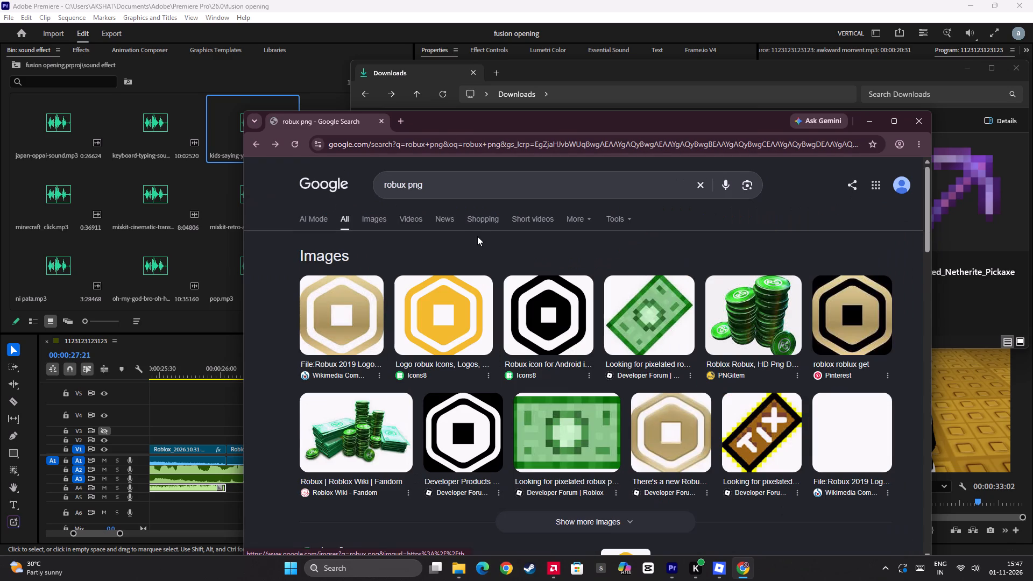
drag(457, 182, 336, 182)
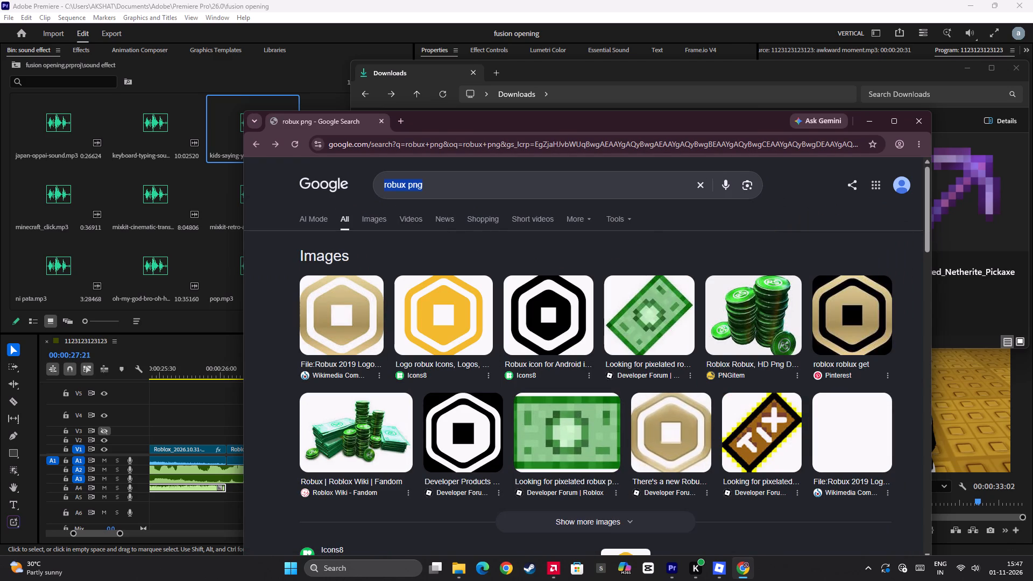
drag(336, 182, 322, 182)
key(space)
text(hat)
key(BackSpace)
key(BackSpace)
key(BackSpace)
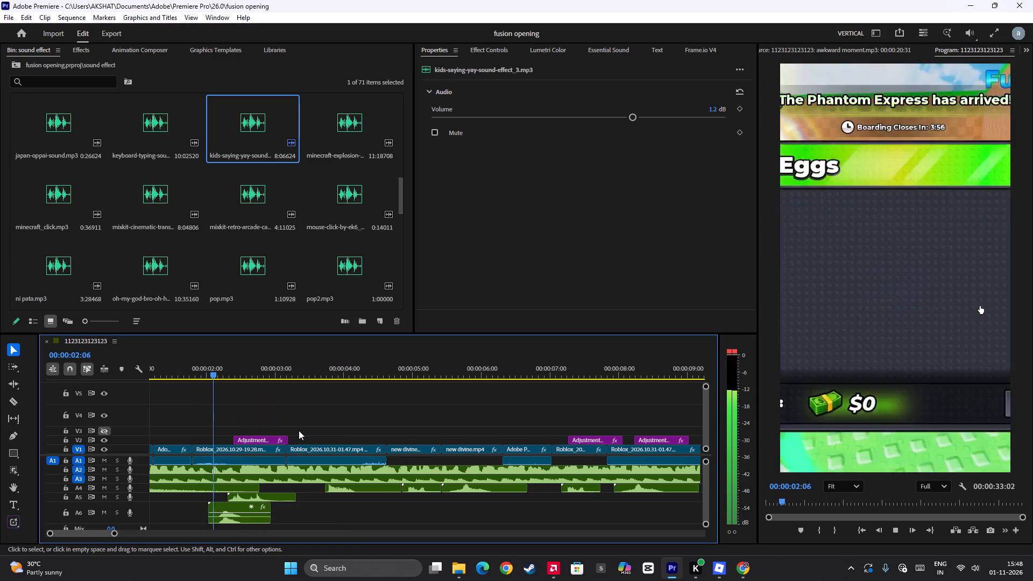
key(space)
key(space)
scroll(299, 430, down, 5)
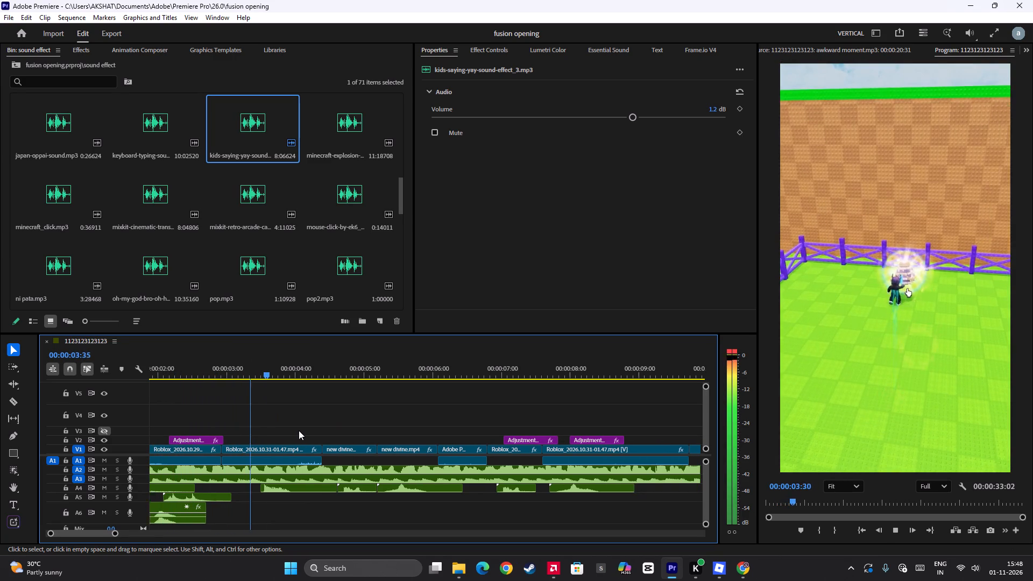
scroll(301, 426, down, 6)
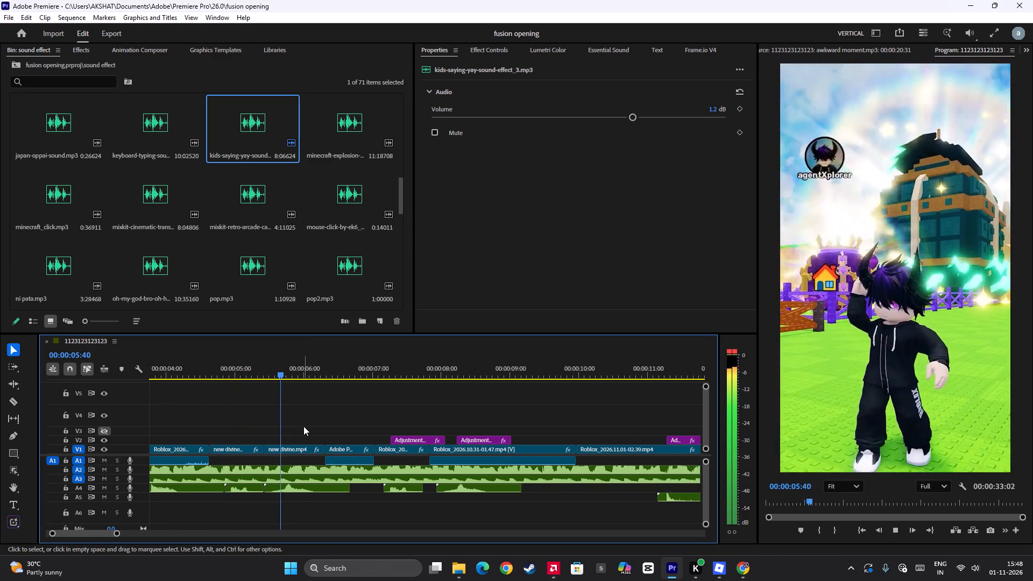
scroll(303, 426, down, 5)
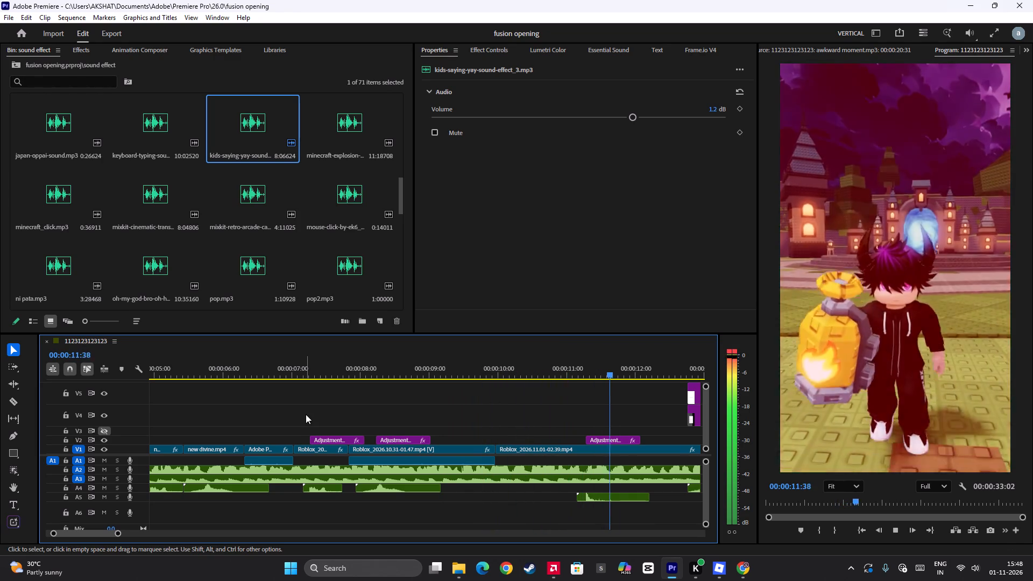
scroll(313, 405, down, 11)
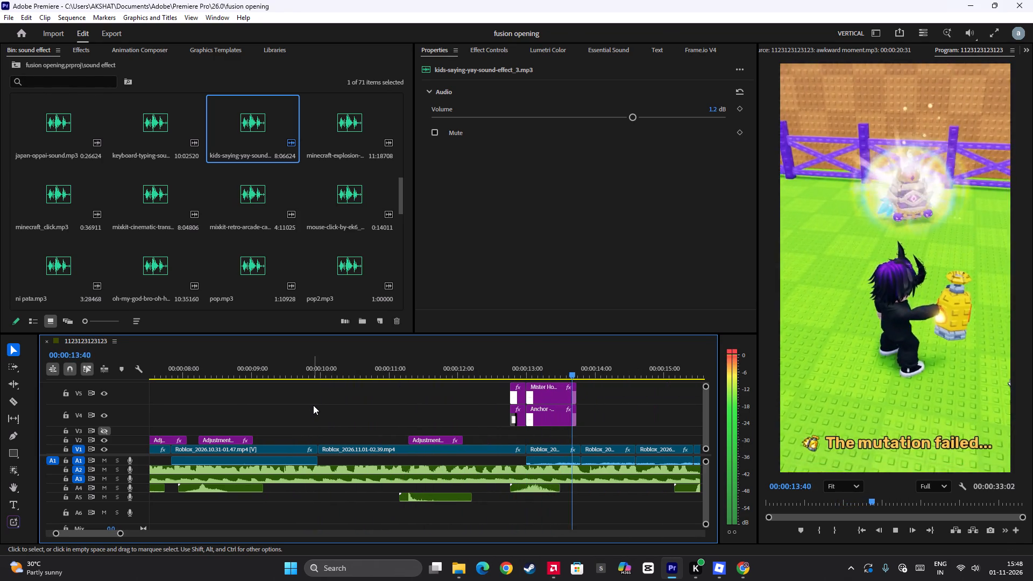
scroll(313, 405, down, 17)
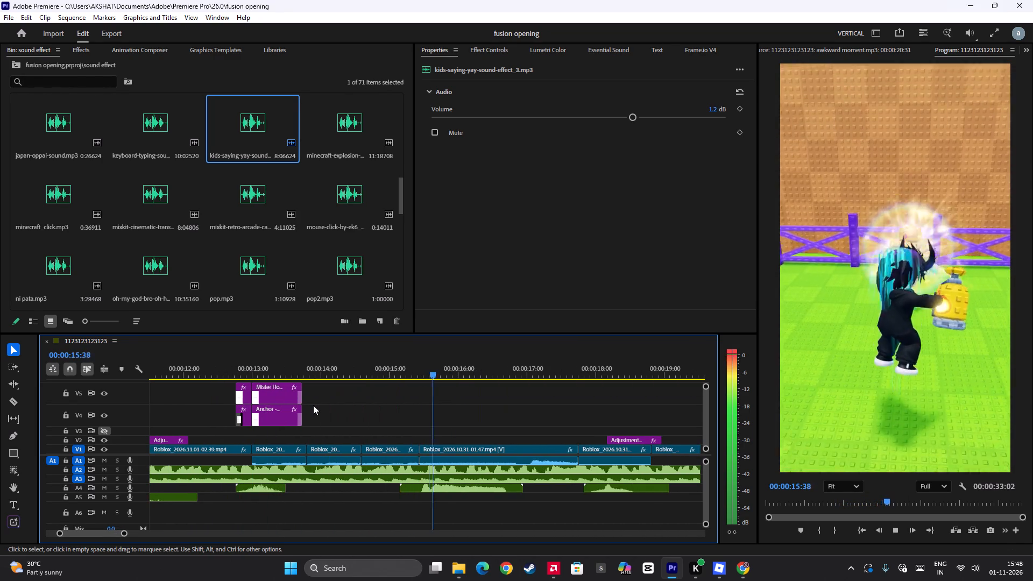
scroll(314, 406, down, 6)
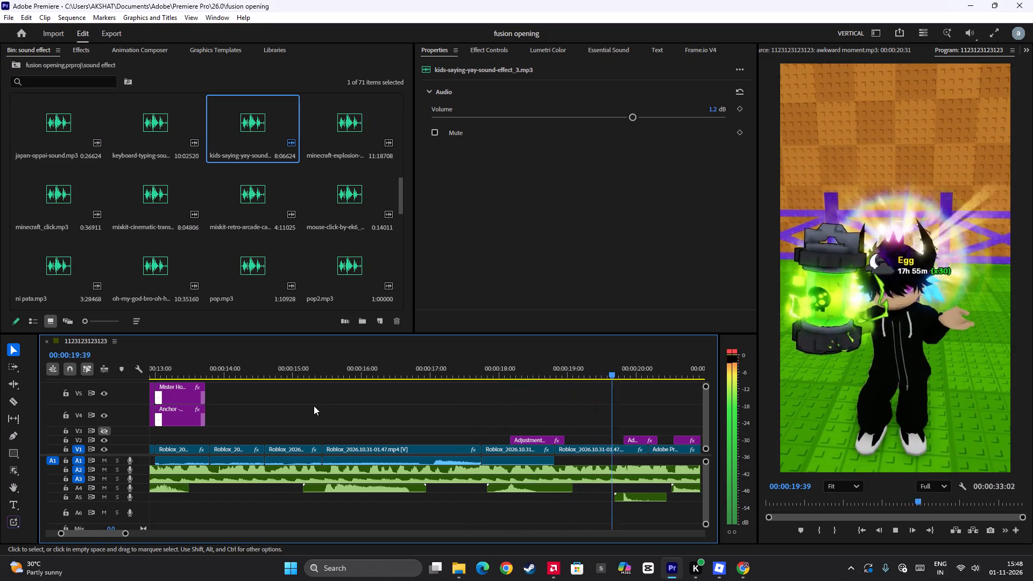
scroll(314, 406, down, 10)
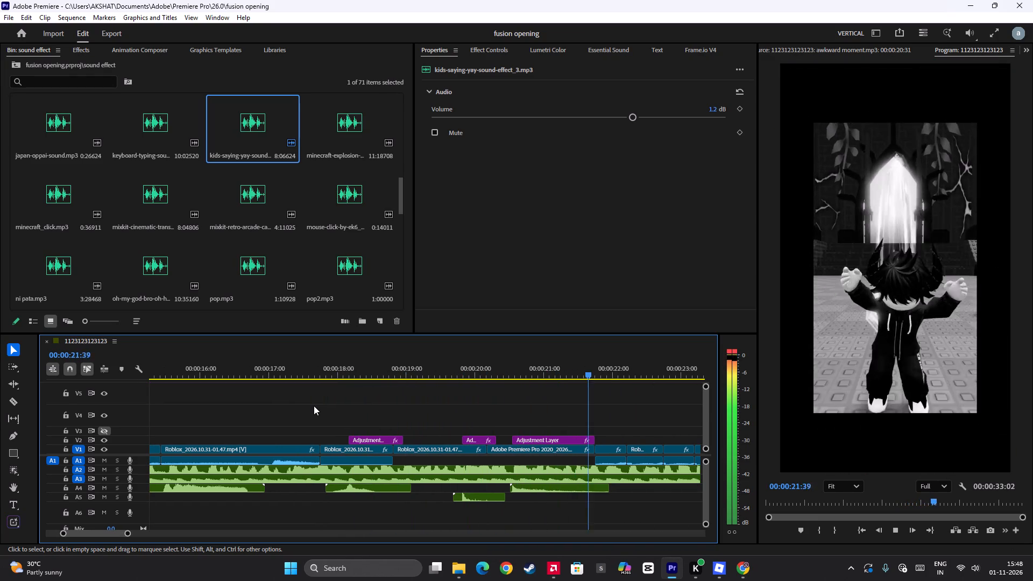
scroll(314, 406, down, 12)
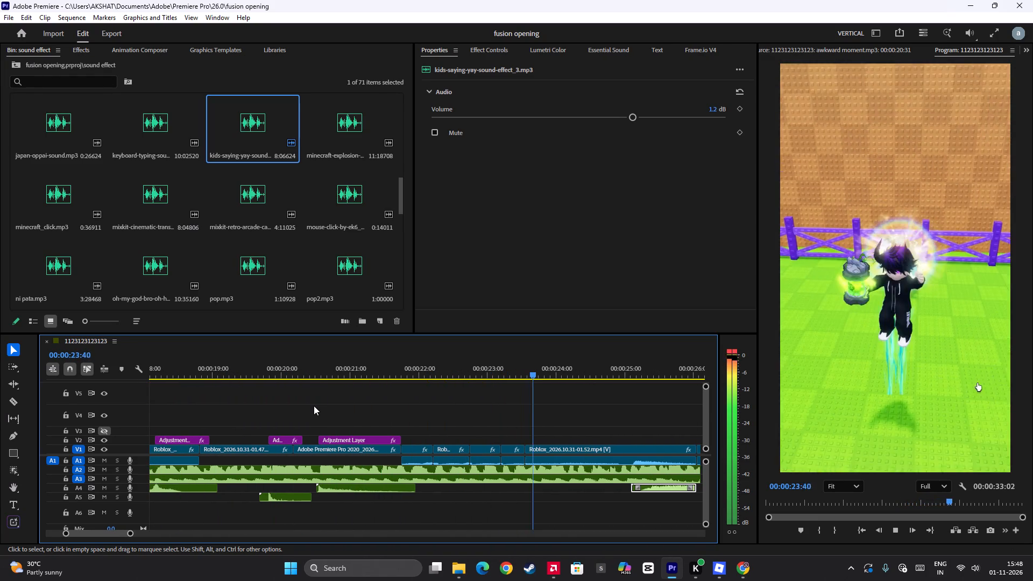
scroll(314, 406, down, 11)
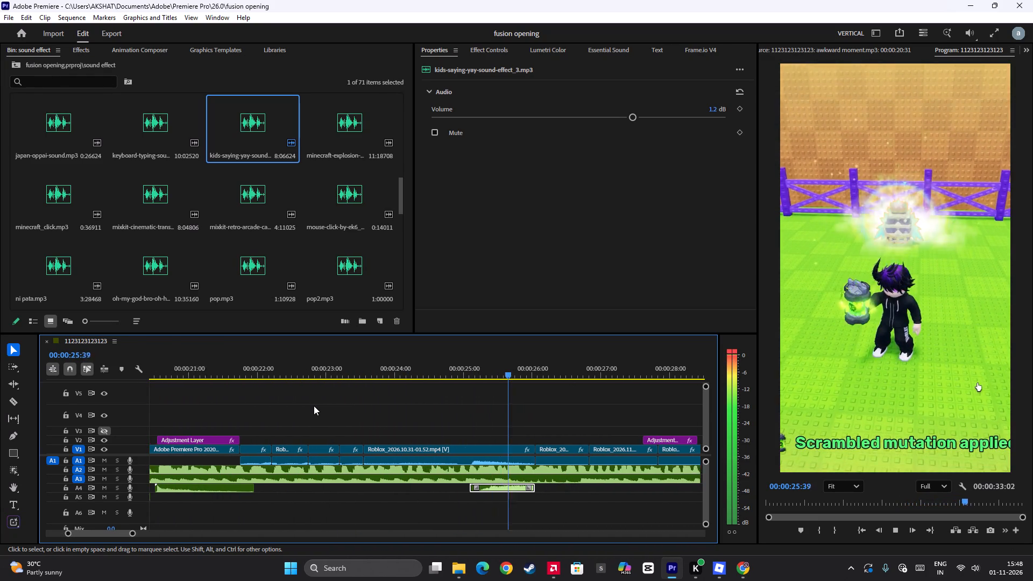
scroll(314, 406, down, 13)
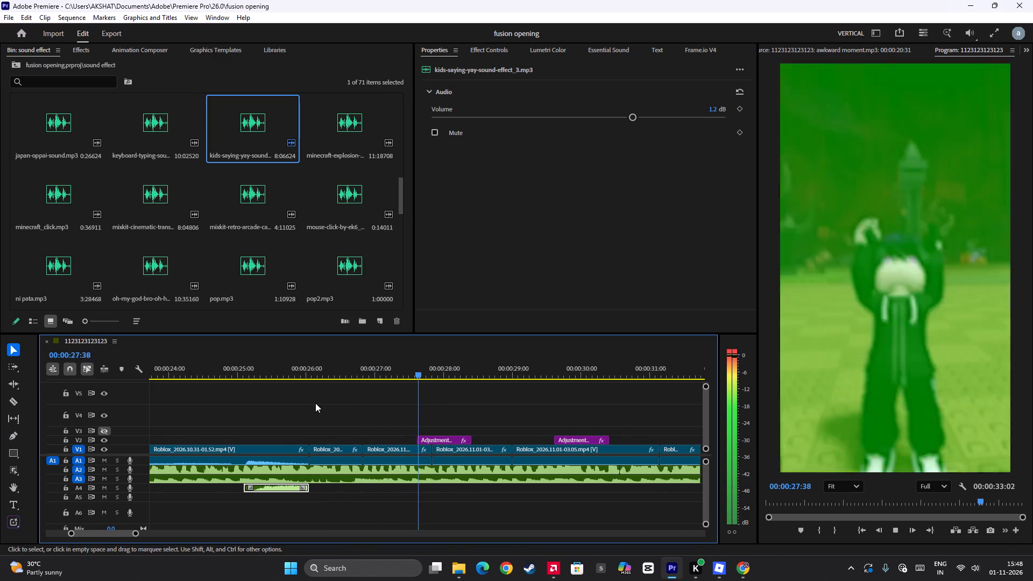
scroll(315, 402, down, 3)
key(space)
key(space)
scroll(455, 398, down, 5)
key(space)
Place the tick.mp3 sound effect on track A4, starting just before the adjustment layer at 00:00:29:36.
drag(448, 426, 425, 441)
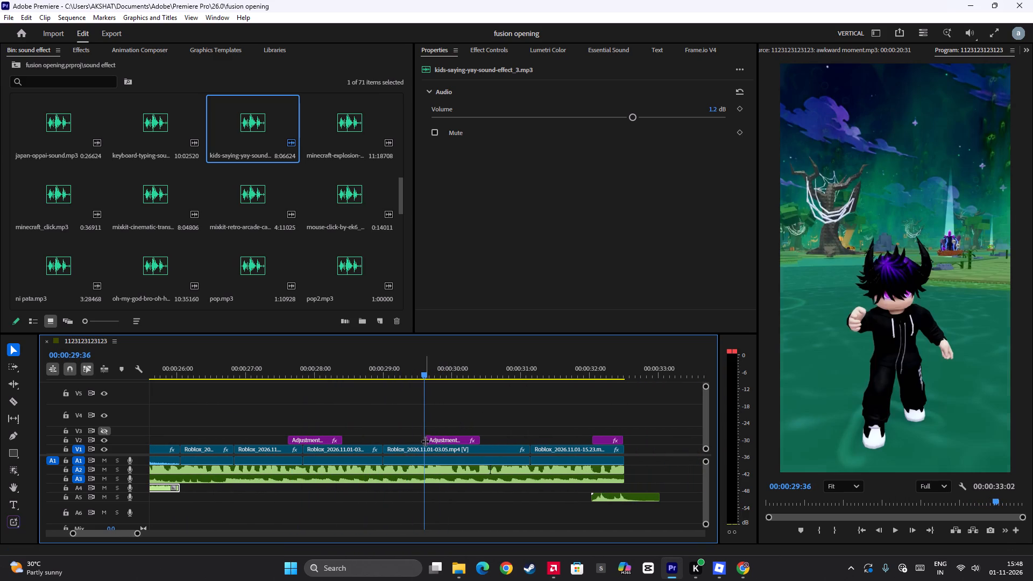
drag(425, 441, 424, 442)
scroll(236, 217, up, 5)
scroll(247, 223, down, 4)
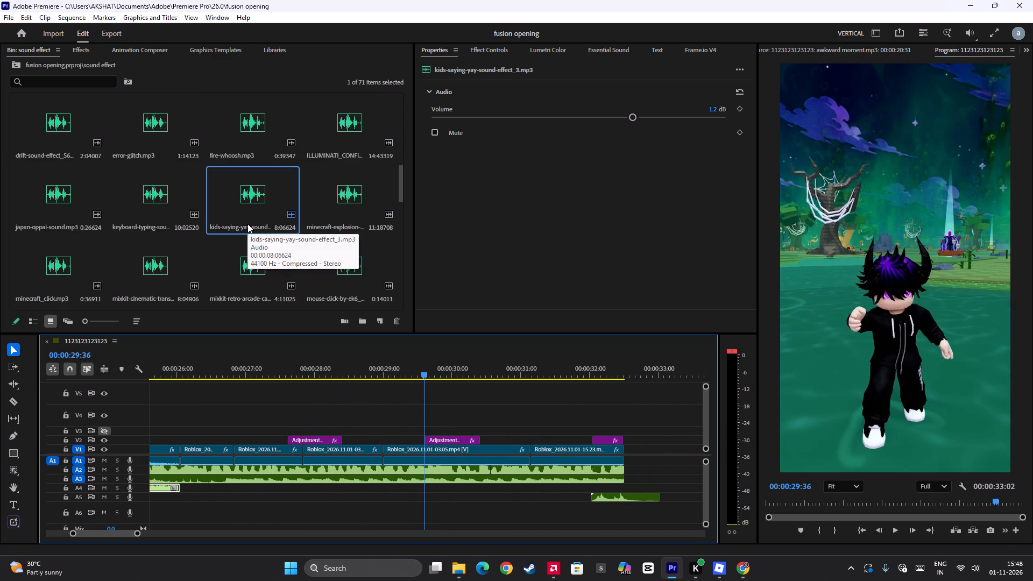
scroll(250, 224, down, 5)
scroll(256, 229, up, 4)
scroll(250, 229, down, 16)
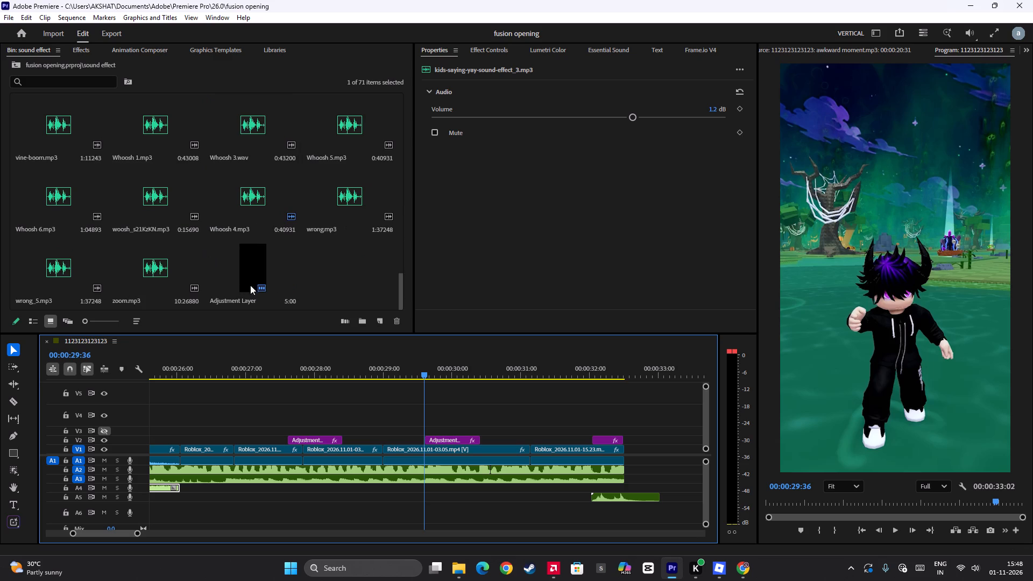
scroll(281, 278, up, 2)
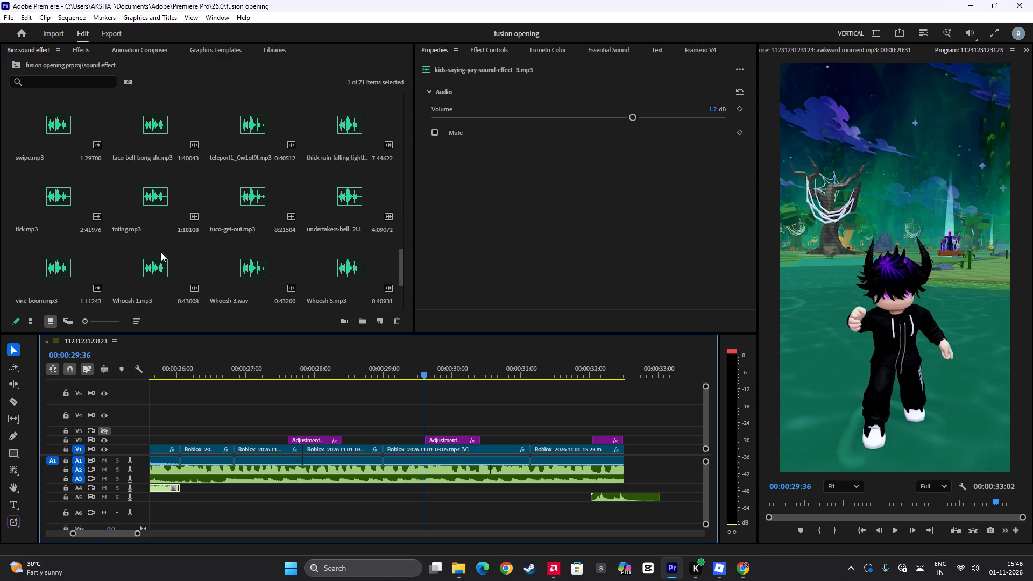
drag(54, 209, 415, 486)
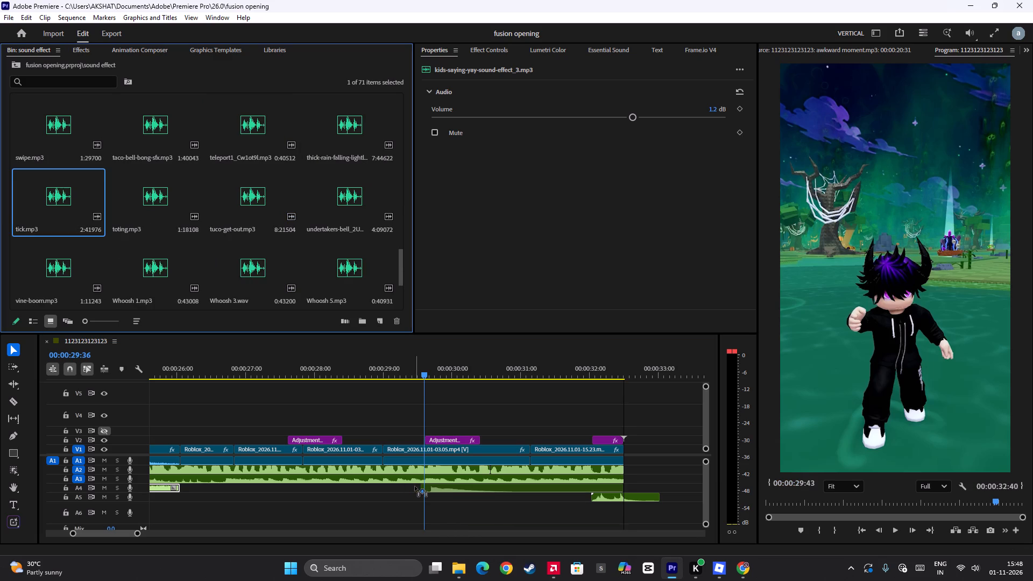
drag(415, 486, 414, 486)
Replay and scrub the section around 00:00:29:25 to check how the tick sound syncs with the flash.
click(407, 372)
key(space)
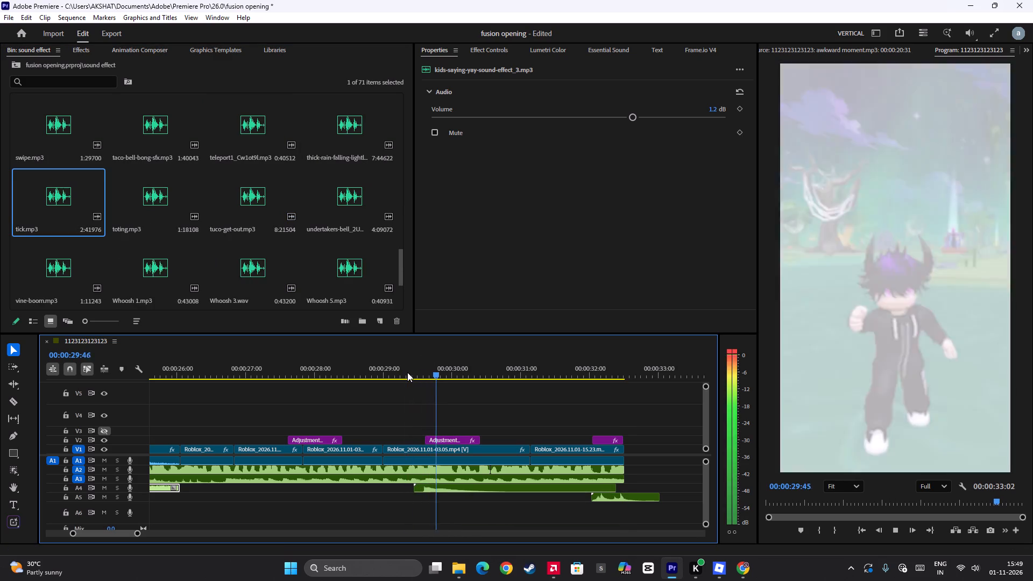
key(space)
click(407, 372)
key(space)
key(space)
key(space)
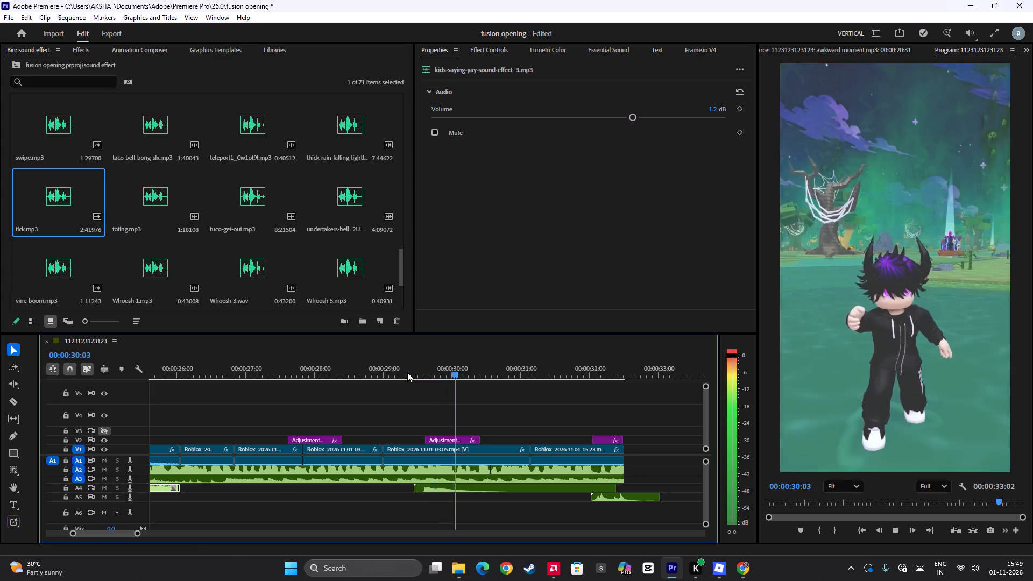
key(space)
click(414, 374)
drag(415, 400, 412, 404)
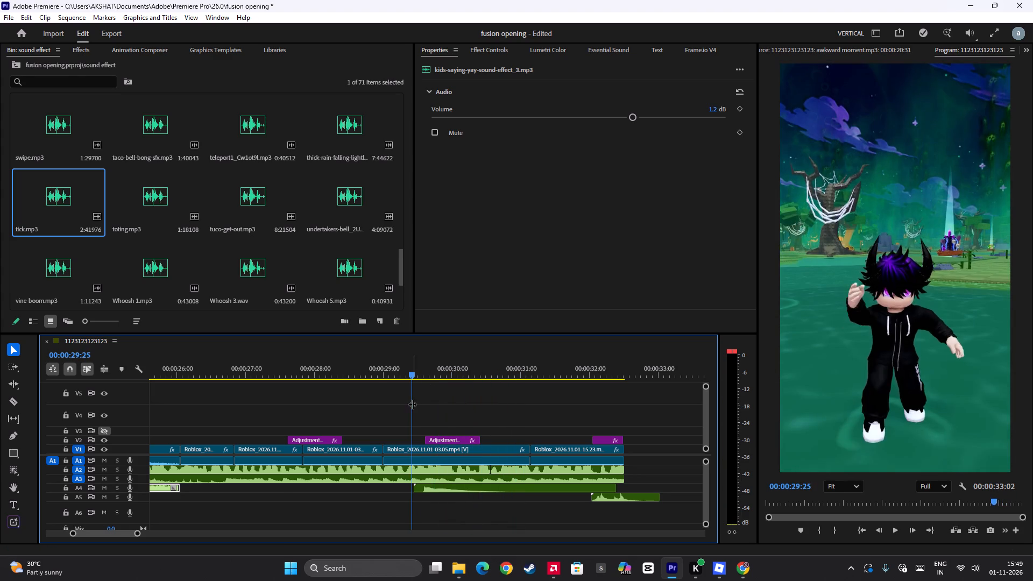
drag(412, 404, 384, 427)
Search the Animation Composer presets for "sub".
click(127, 52)
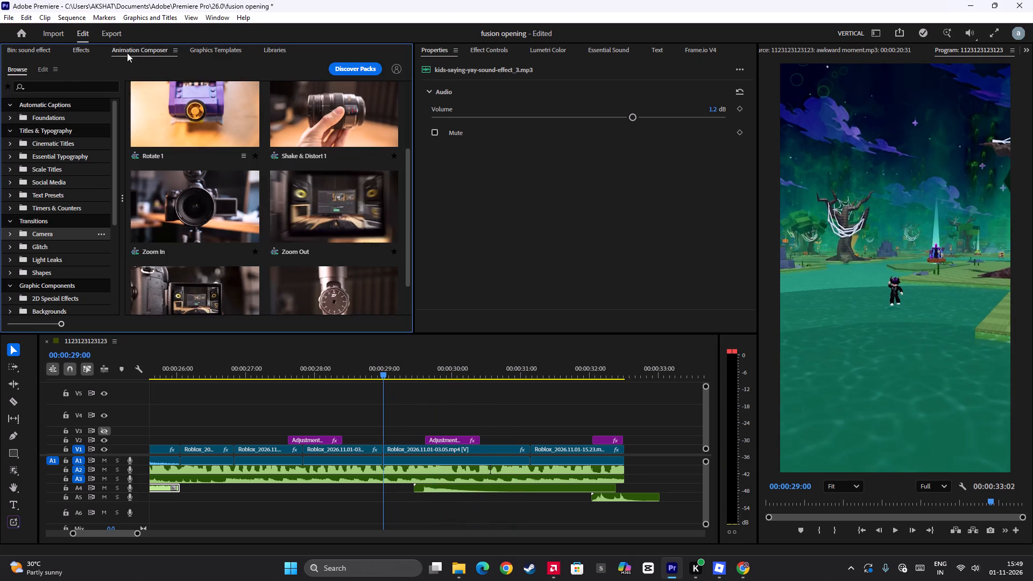
scroll(200, 220, up, 14)
scroll(48, 173, up, 4)
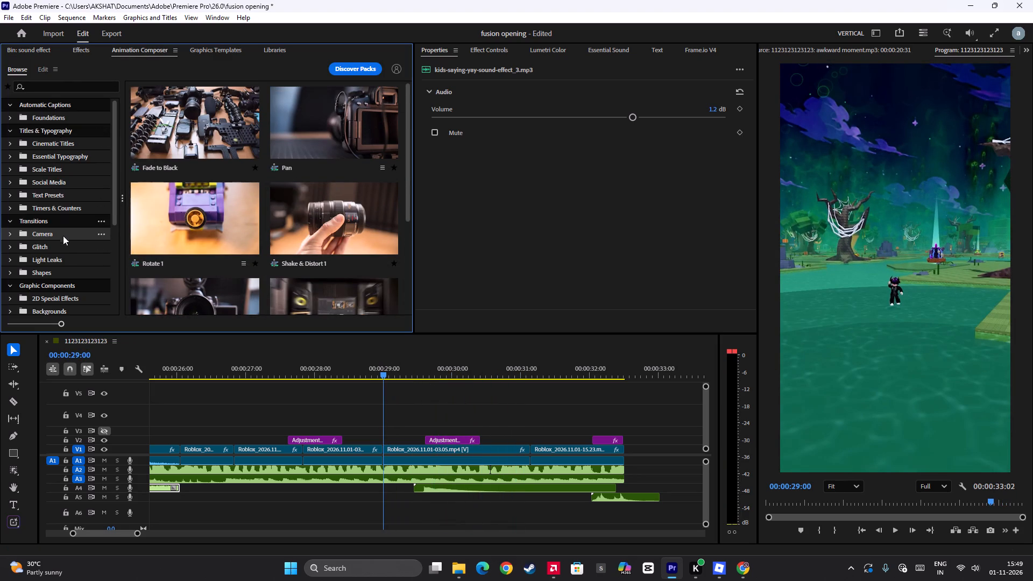
click(63, 87)
text(sub)
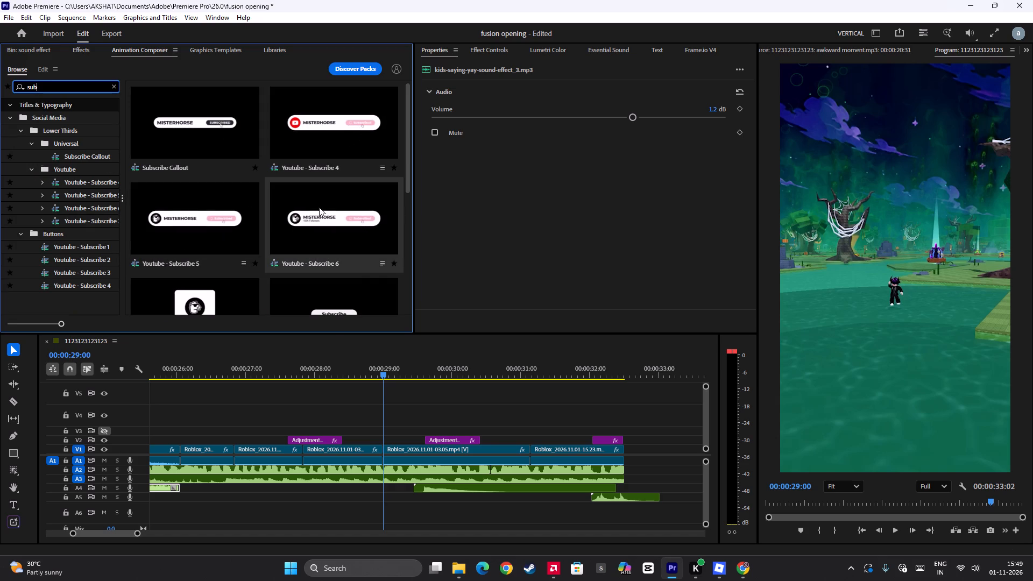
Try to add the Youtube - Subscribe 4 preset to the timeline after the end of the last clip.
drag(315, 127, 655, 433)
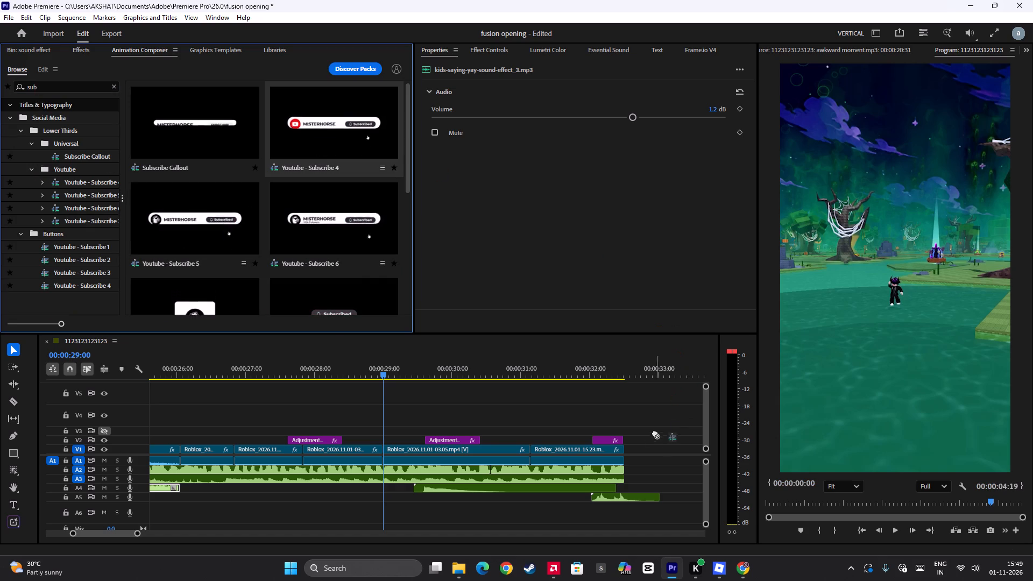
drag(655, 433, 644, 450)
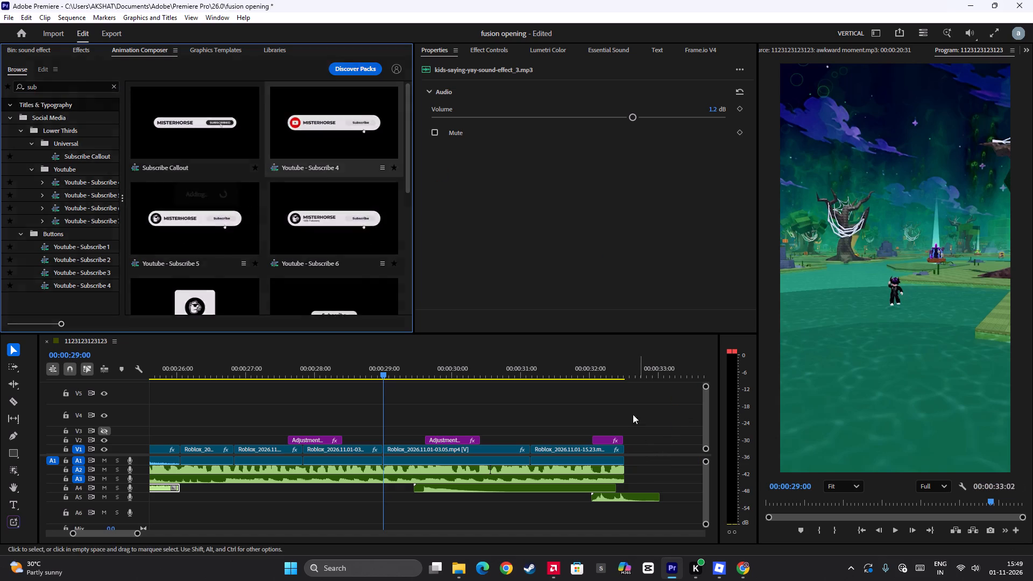
Add the Notify version of the Youtube - Subscribe 6 preset, with sound, at the end of the last clip, 00:00:32:30.
click(625, 378)
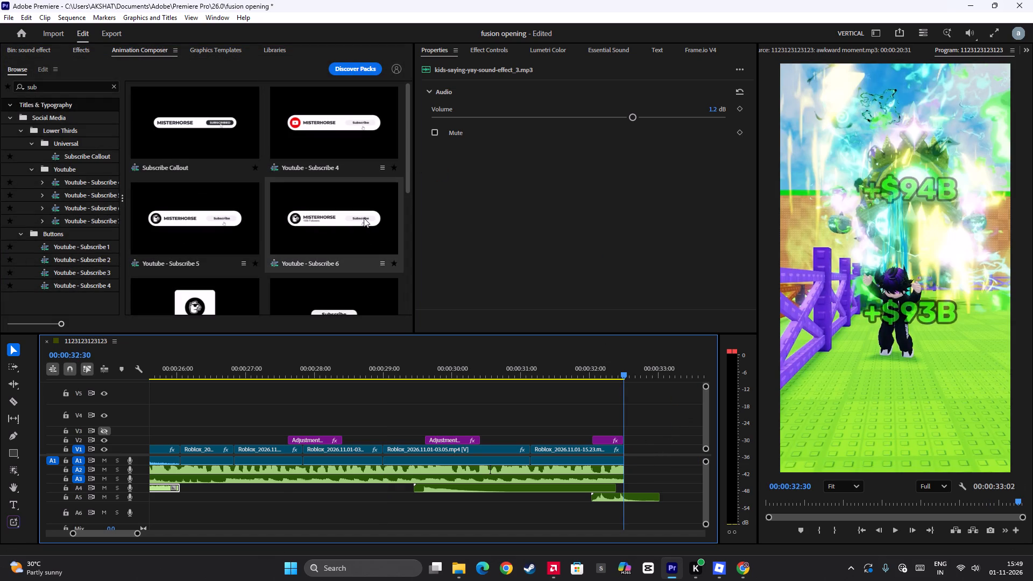
click(364, 218)
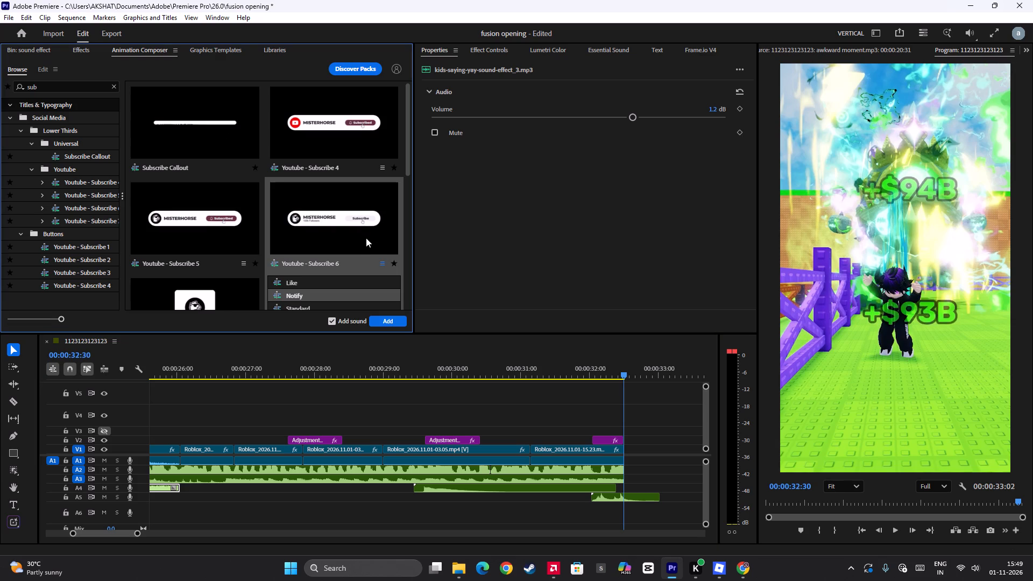
click(389, 320)
Trim 8 frames off the end of the Youtube - Subscribe 6 graphic on track V4.
scroll(579, 435, down, 6)
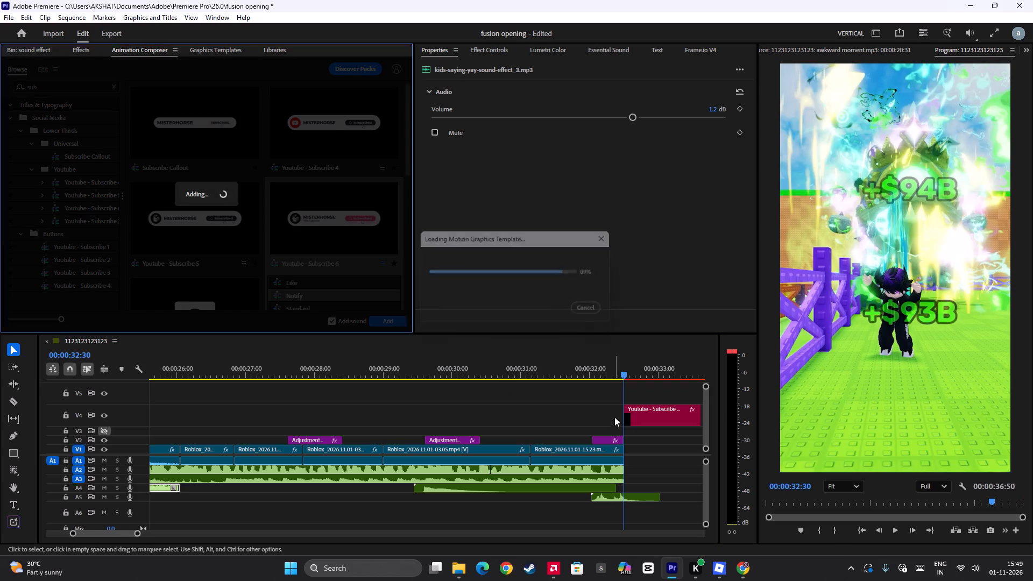
click(645, 417)
click(648, 413)
scroll(540, 167, down, 1)
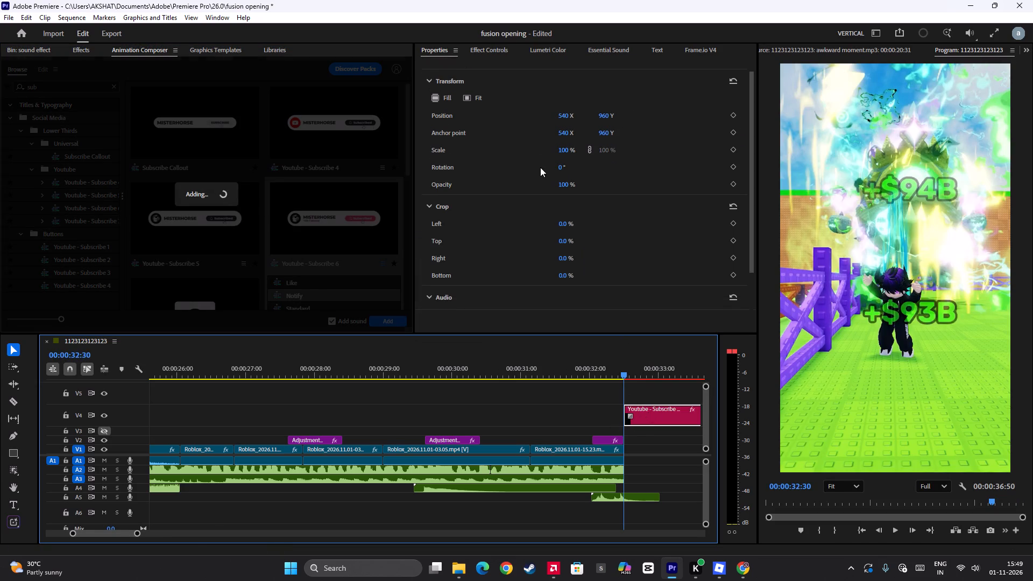
scroll(540, 167, down, 2)
scroll(614, 402, down, 11)
scroll(511, 374, down, 5)
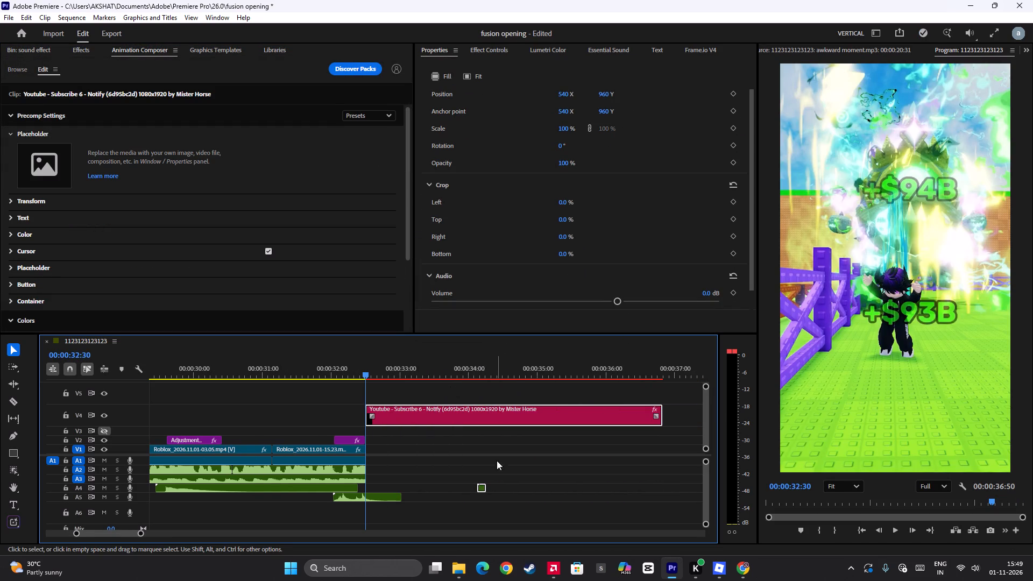
drag(661, 412, 650, 415)
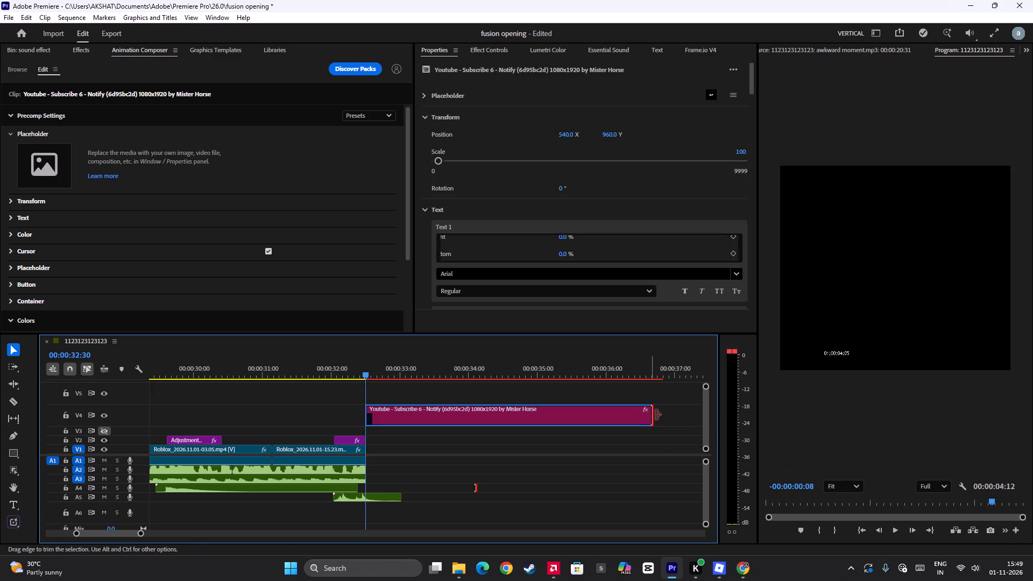
Set the subscribe graphic's Text 1 to agentXrobo and Text 2 to 18k SUBSCRIBER, and check it in the preview.
drag(508, 244, 409, 243)
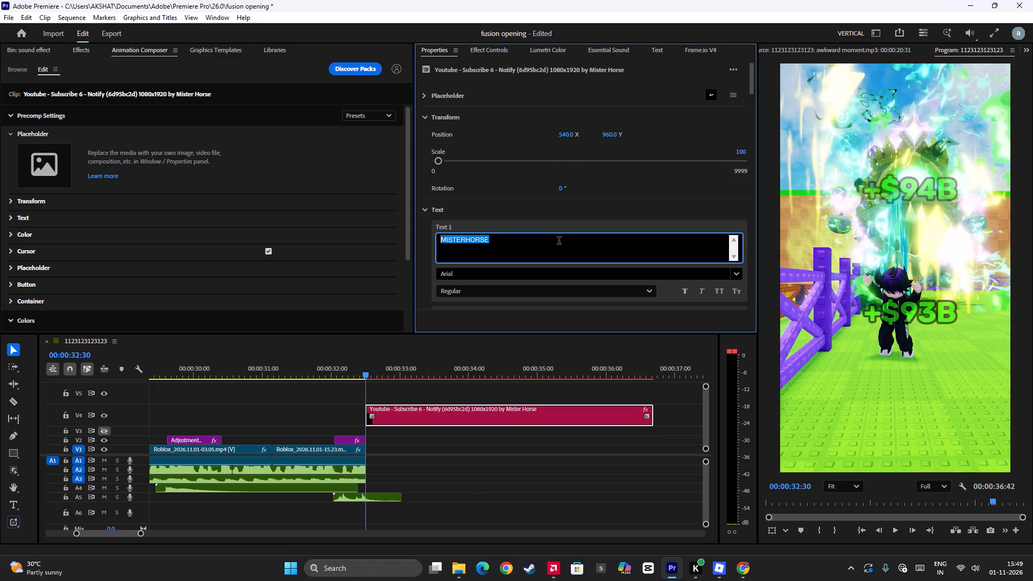
text(agentXrobo)
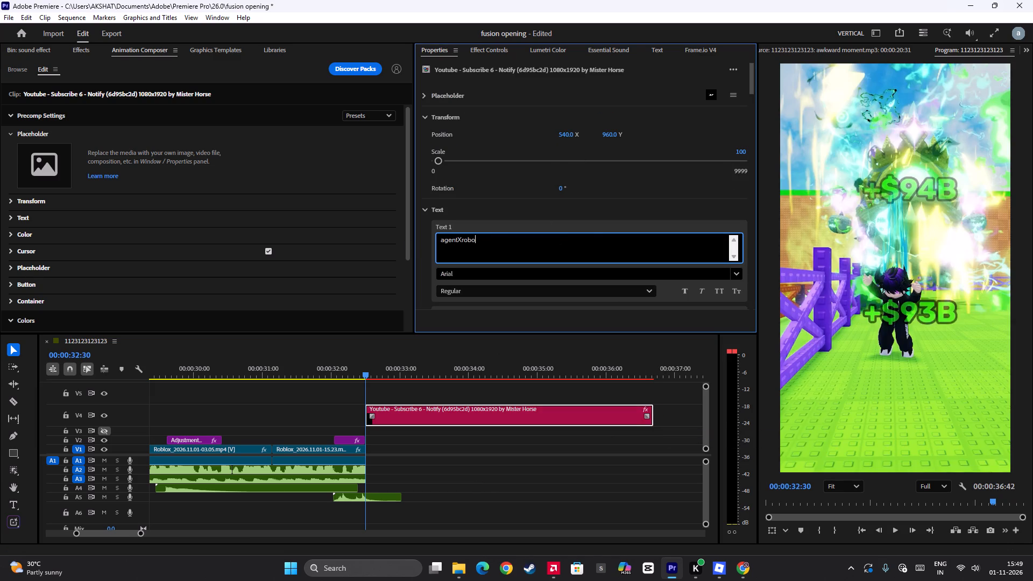
scroll(723, 205, down, 4)
scroll(527, 292, down, 4)
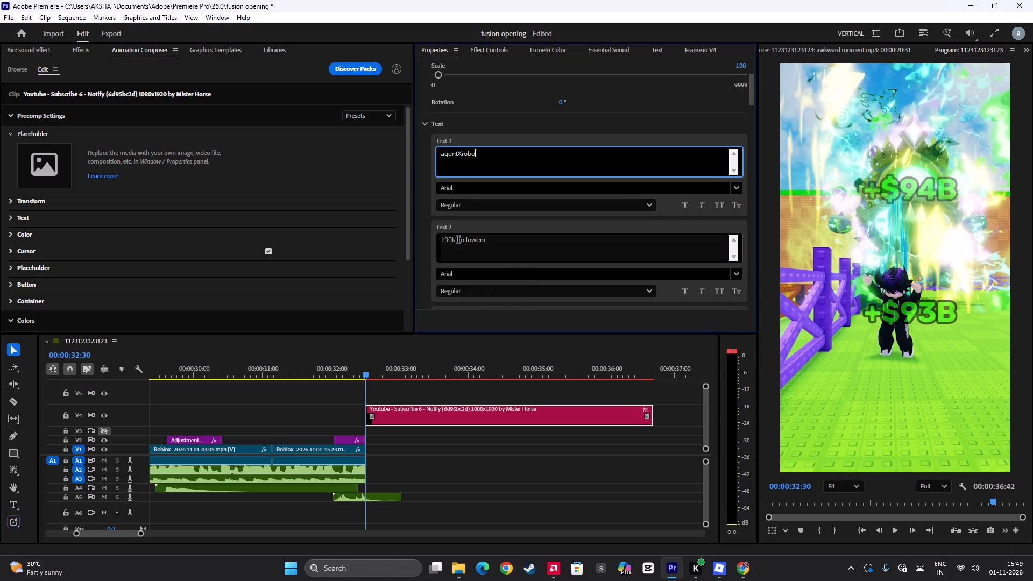
click(458, 240)
click(451, 240)
key(BackSpace)
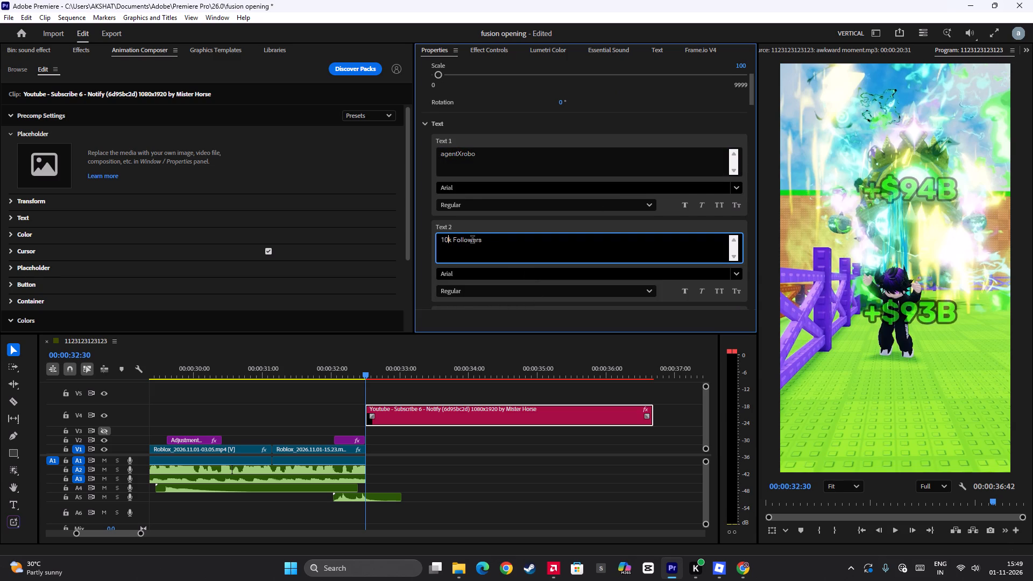
key(BackSpace)
key(BackSpace)
text(18)
drag(493, 240, 454, 238)
text(SUBSCRIBER)
click(403, 372)
drag(402, 396, 425, 400)
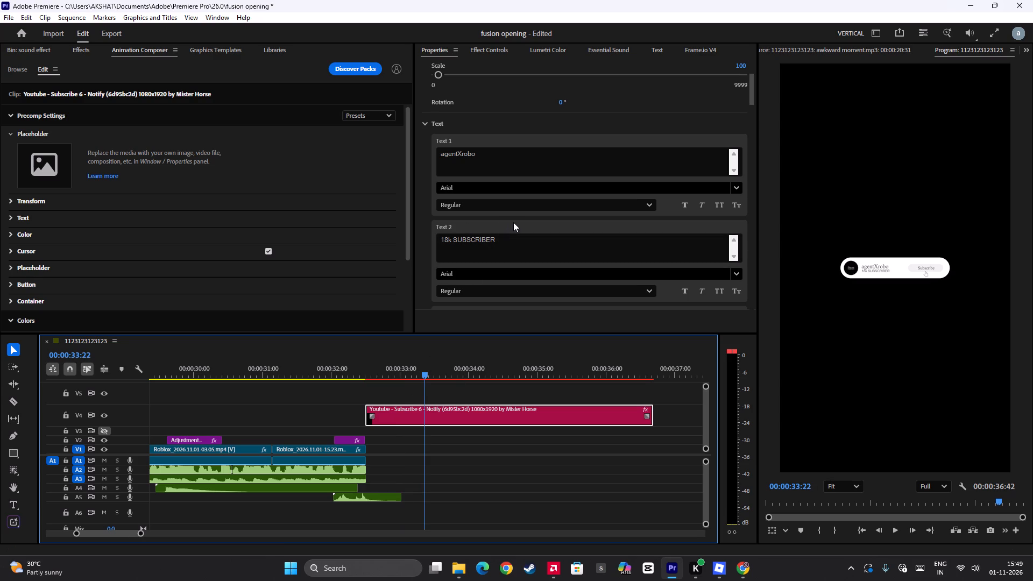
Replace the subscribe graphic's media placeholder with the channels4_profile (1) image from the Downloads folder.
scroll(522, 245, down, 5)
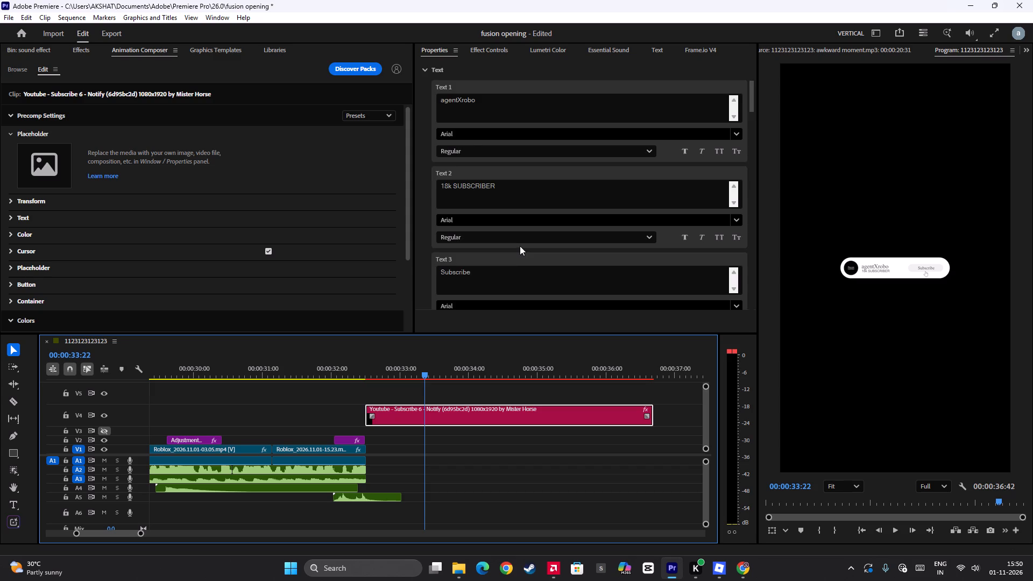
scroll(520, 246, down, 9)
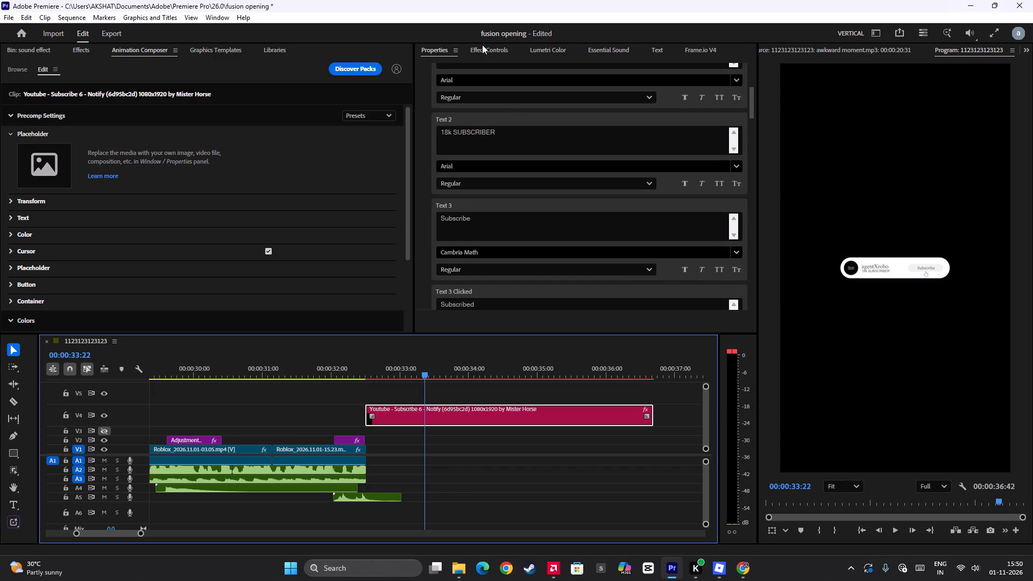
scroll(470, 126, up, 3)
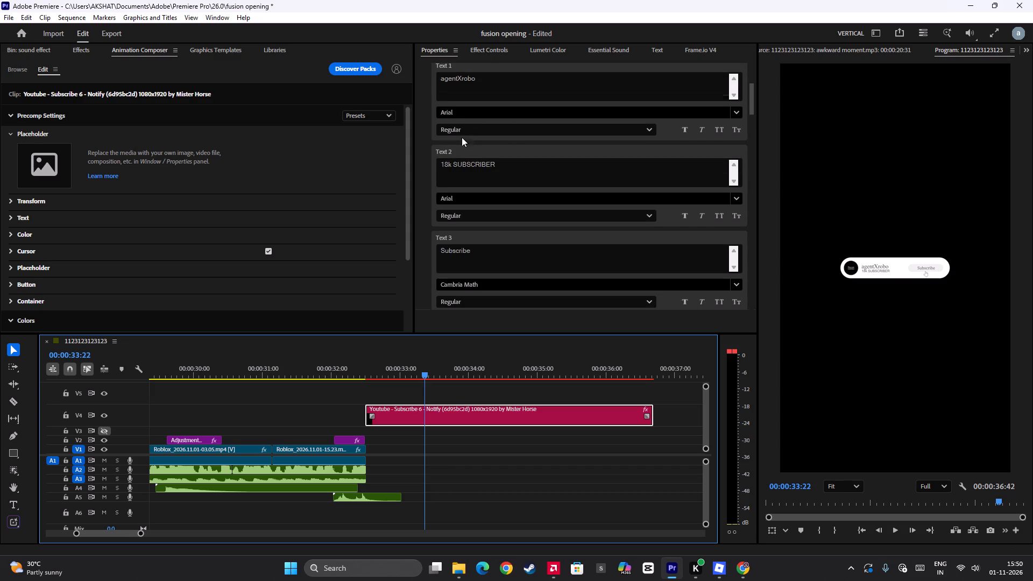
scroll(462, 137, up, 19)
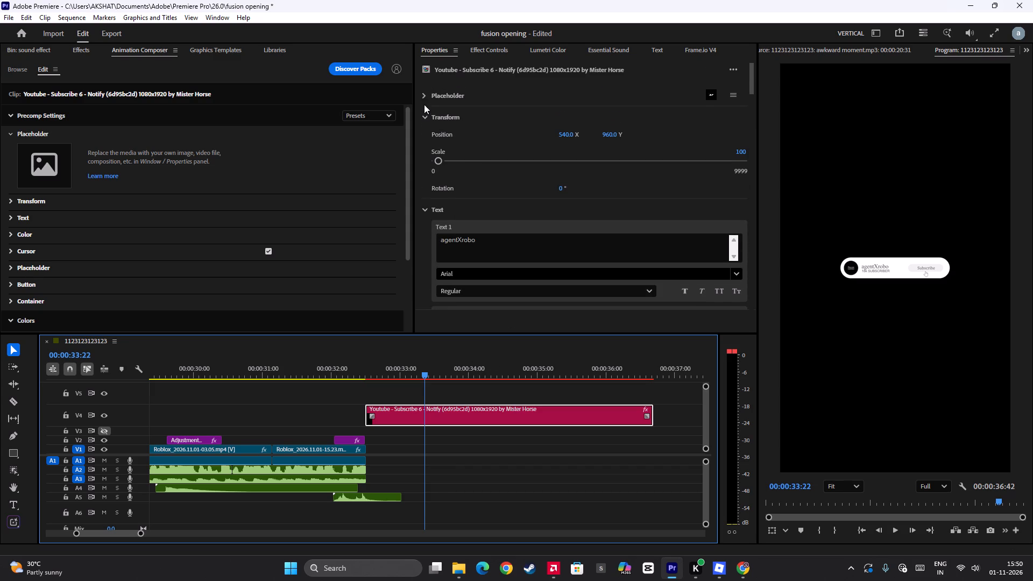
click(420, 94)
click(424, 97)
click(475, 168)
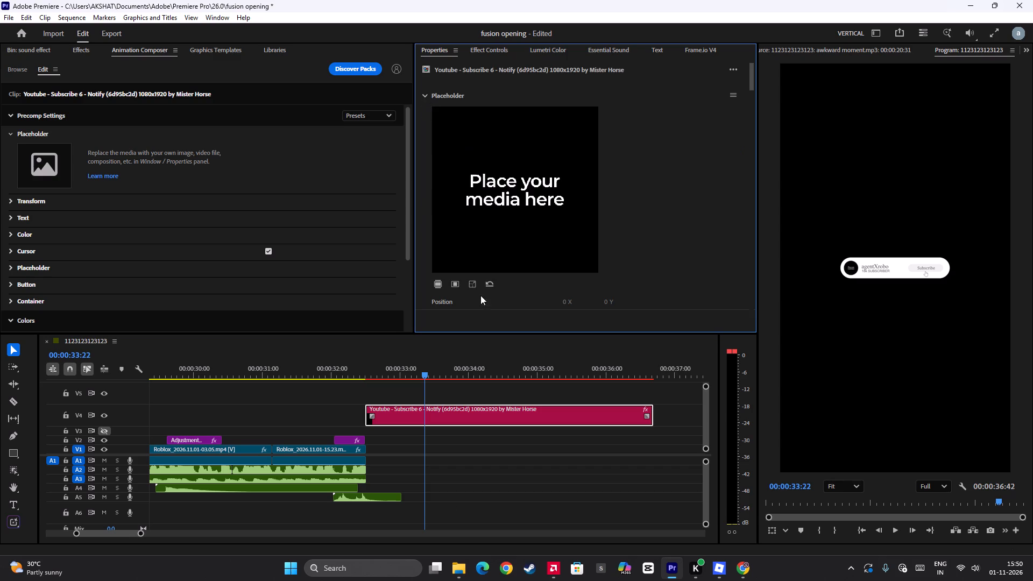
click(458, 569)
scroll(530, 207, up, 13)
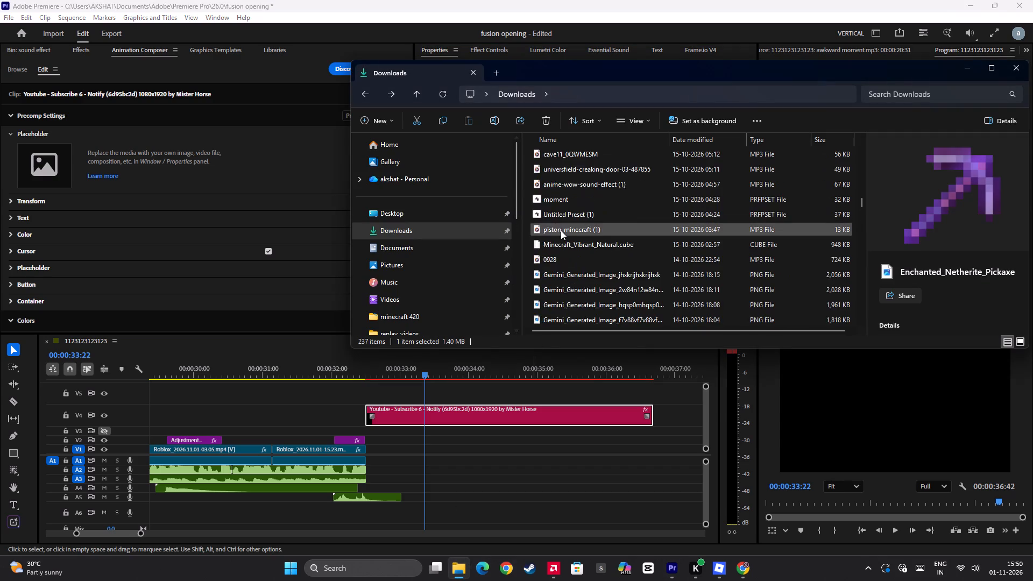
scroll(561, 230, up, 20)
scroll(561, 230, up, 10)
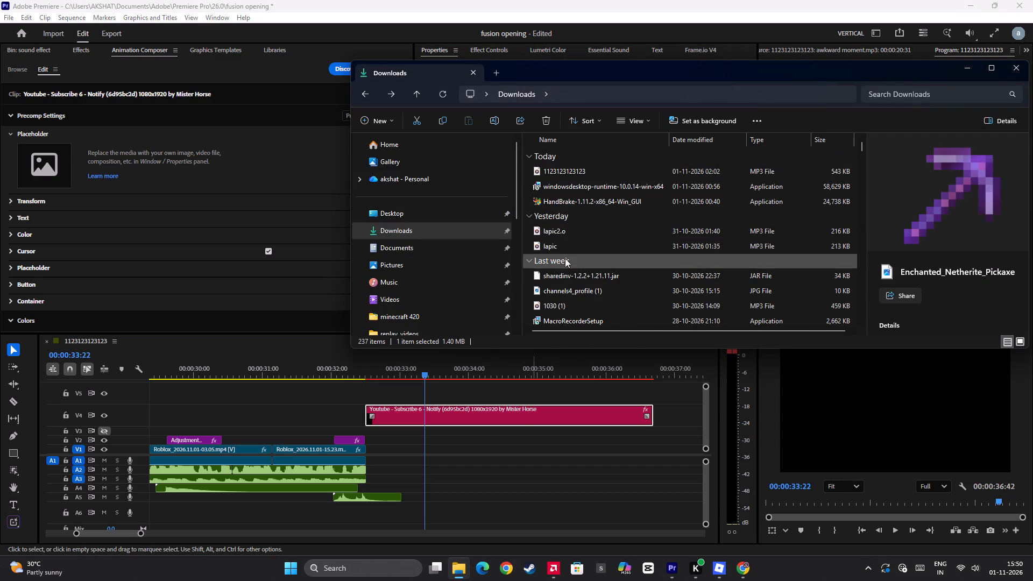
click(562, 290)
drag(592, 74, 703, 274)
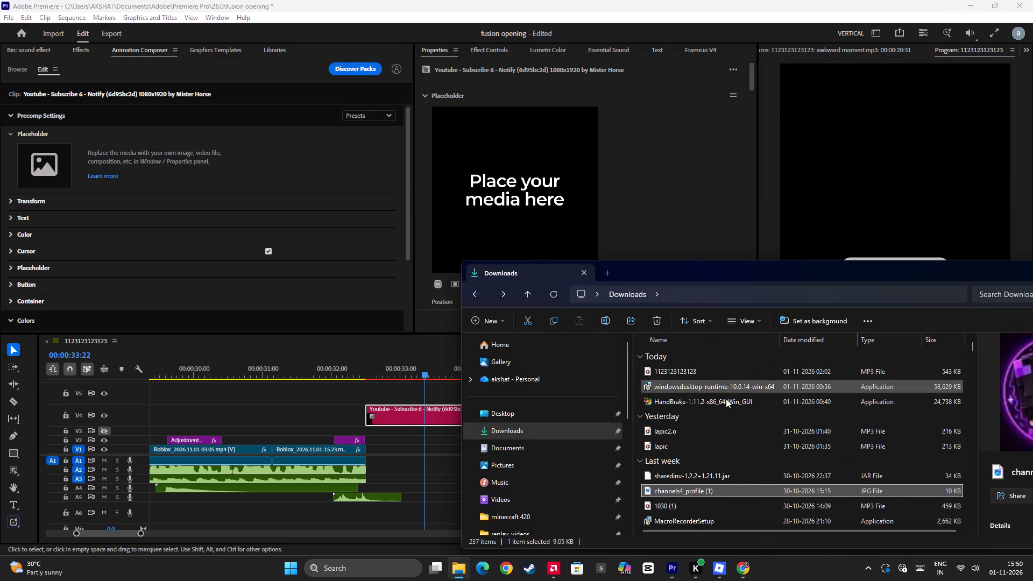
drag(668, 490, 511, 179)
click(667, 170)
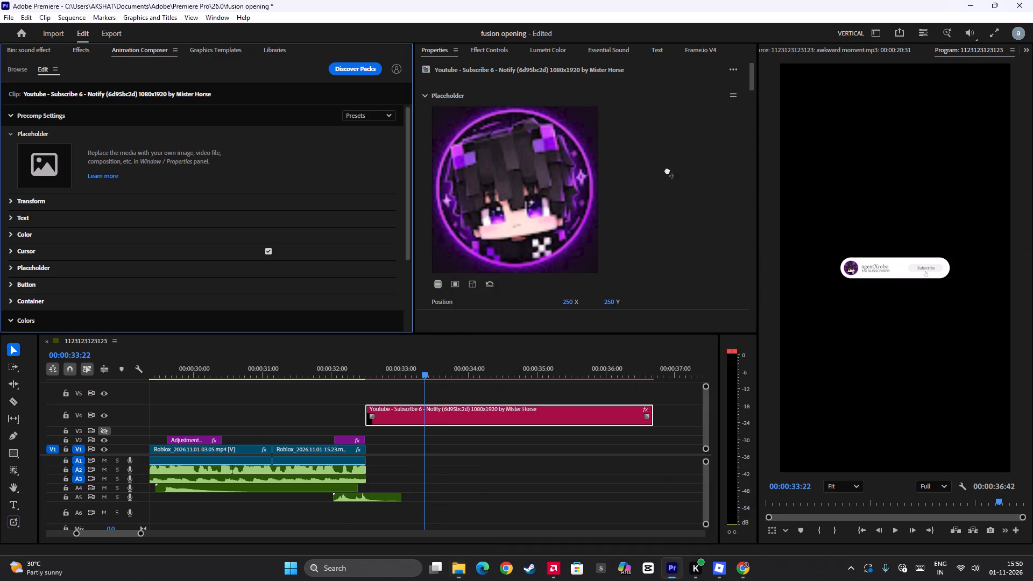
Nest the subscribe graphic clip on track V4, keeping the suggested sequence name.
right_click(452, 416)
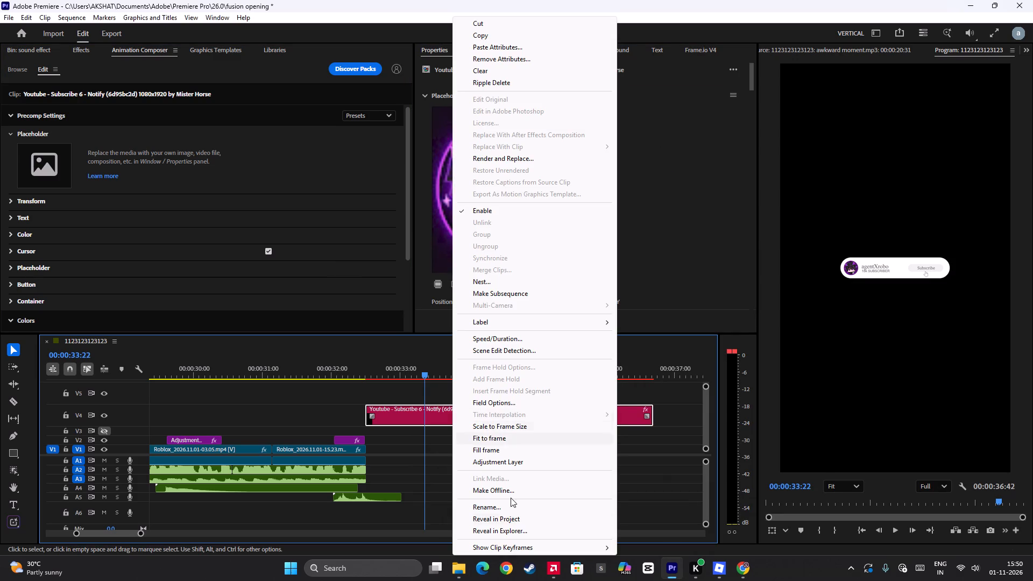
click(506, 285)
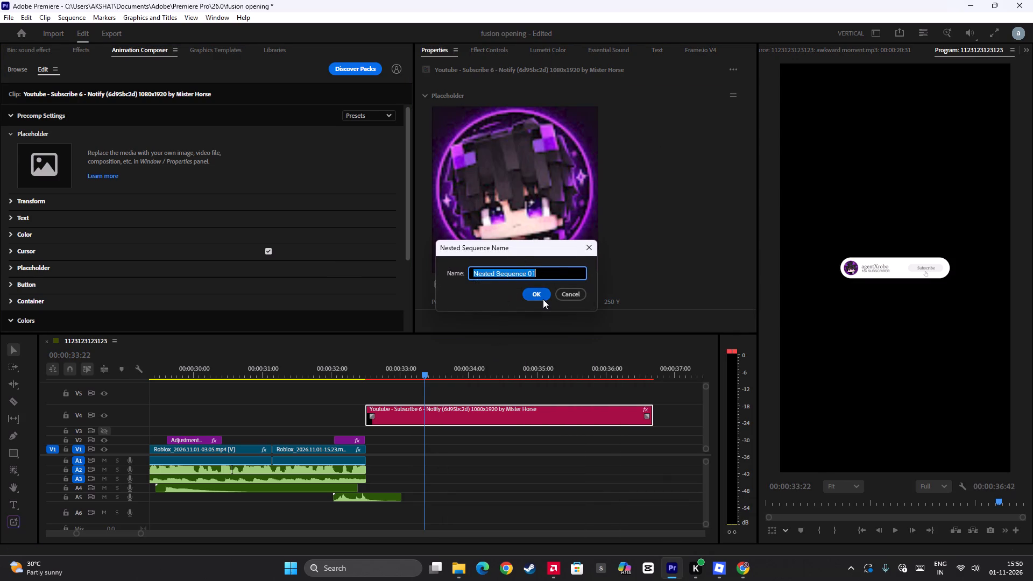
click(541, 298)
Set the playback speed of the nested subscribe sequence to 200%.
click(473, 414)
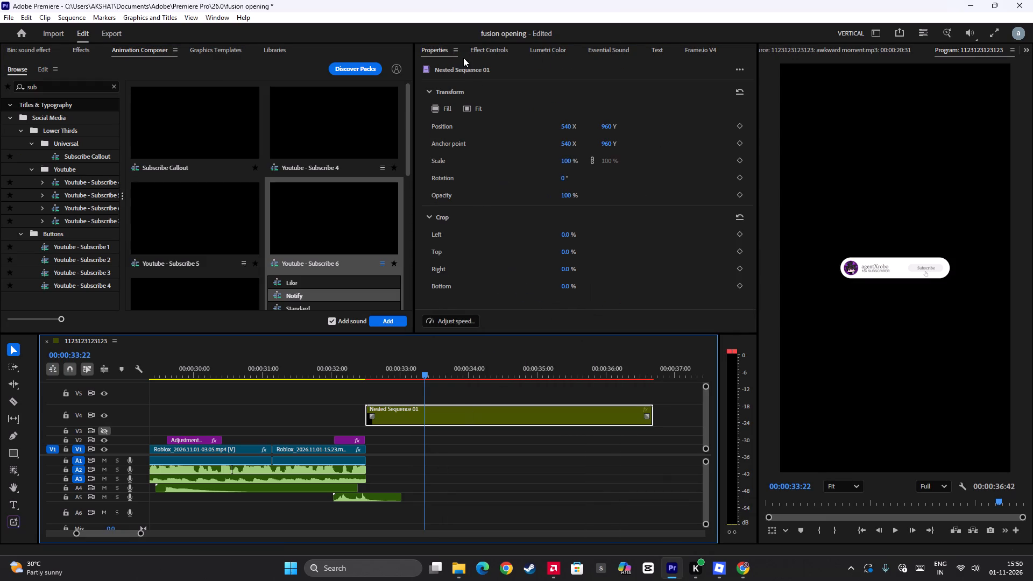
scroll(479, 249, up, 1)
scroll(485, 292, down, 3)
click(452, 316)
click(455, 318)
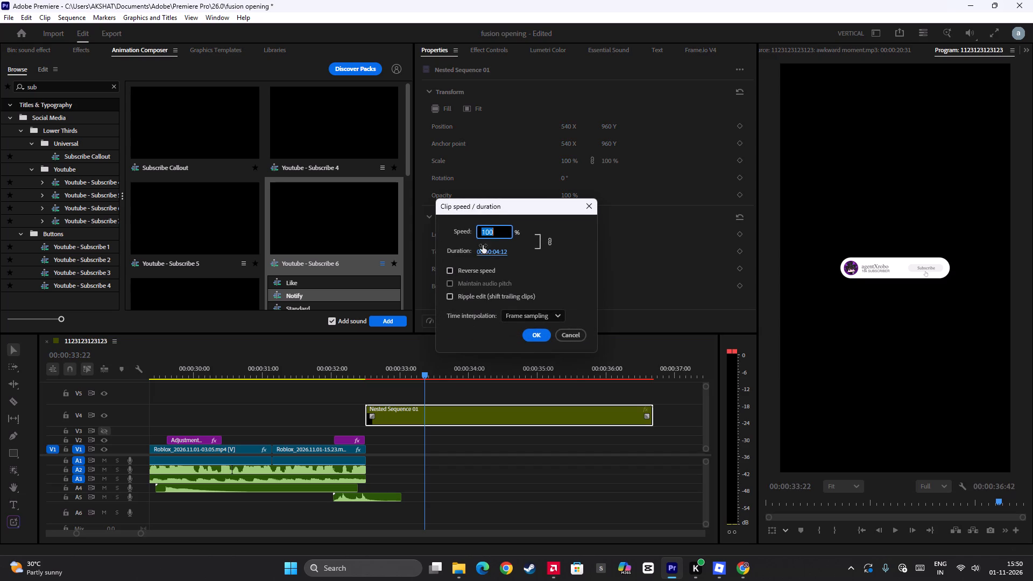
click(486, 235)
key(BackSpace)
key(2)
drag(498, 234, 435, 229)
text(200)
click(537, 332)
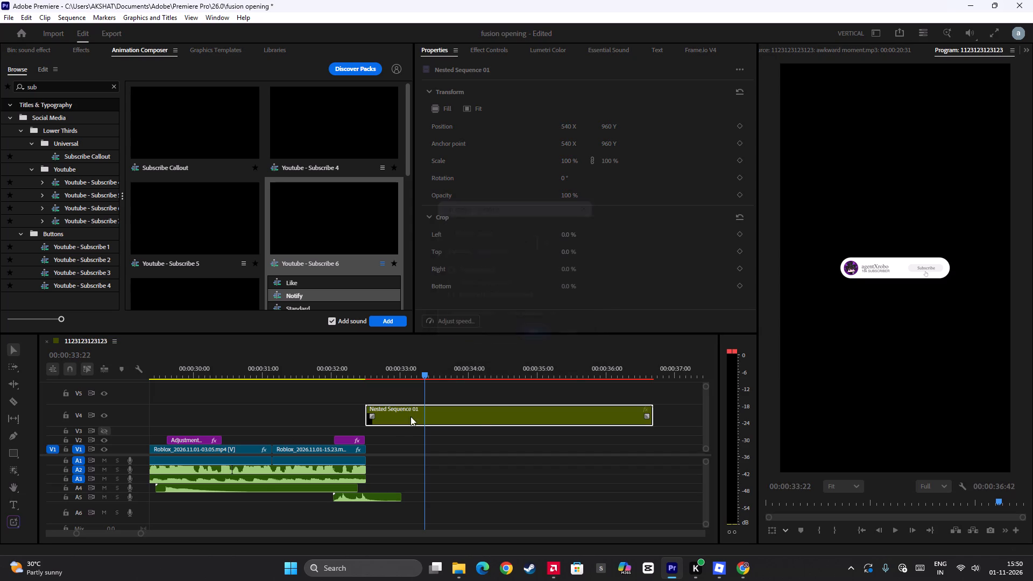
Move the nested subscribe sequence on V4 to start with the tick sound effect before 00:00:30:00, and play it back.
scroll(399, 426, up, 13)
click(349, 374)
key(space)
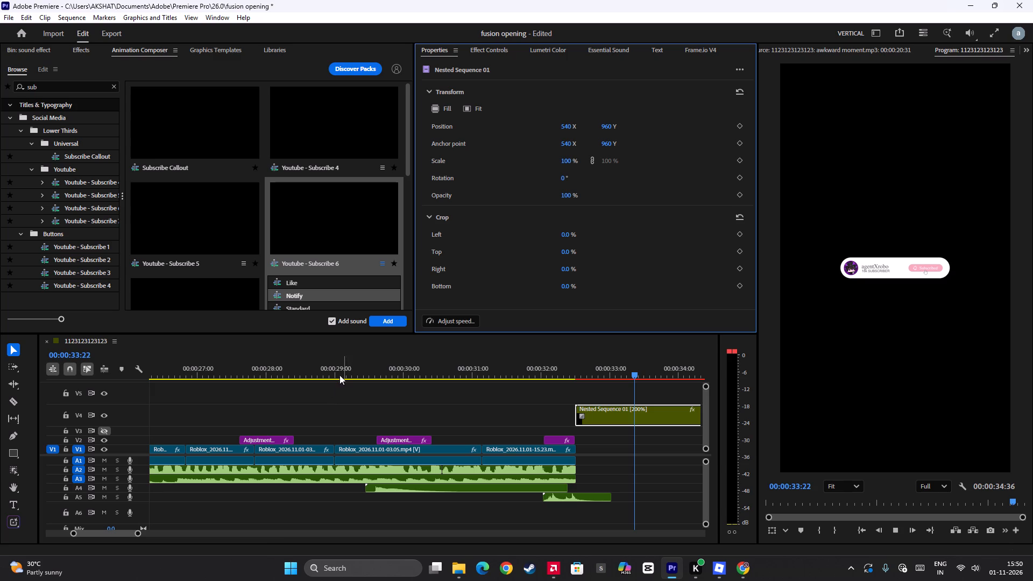
click(338, 375)
key(space)
key(space)
drag(631, 407, 526, 406)
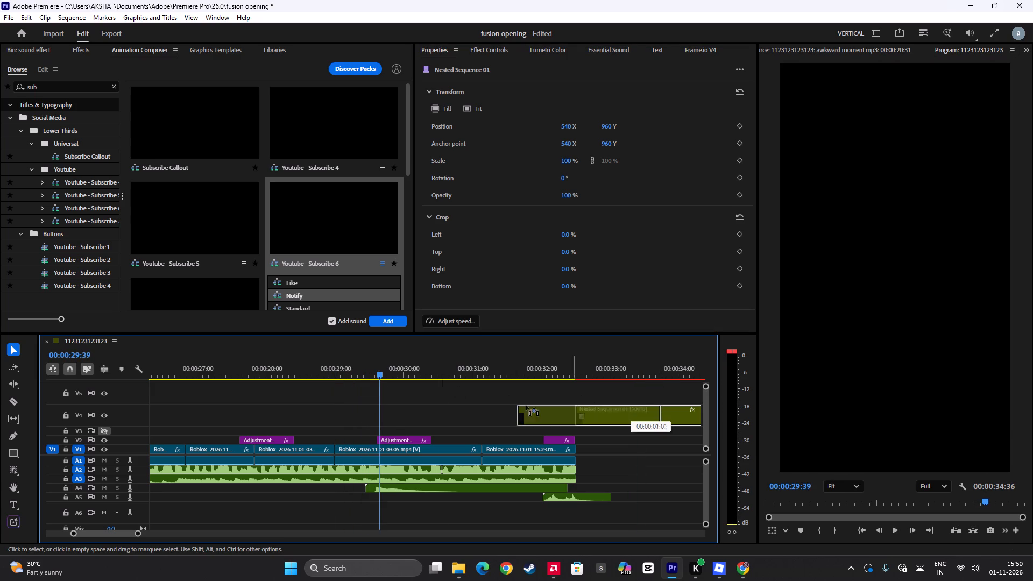
drag(526, 406, 415, 424)
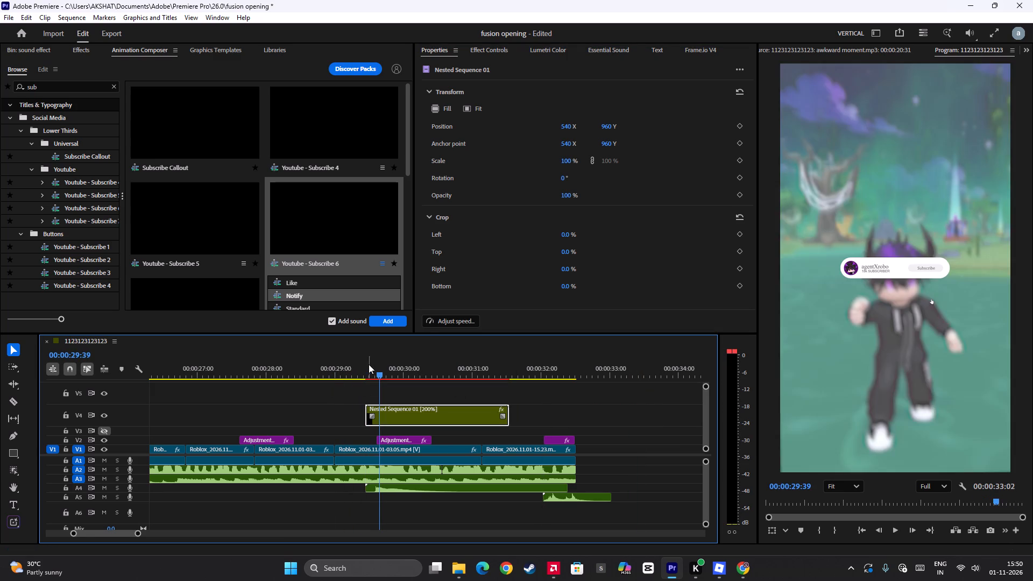
click(369, 364)
key(space)
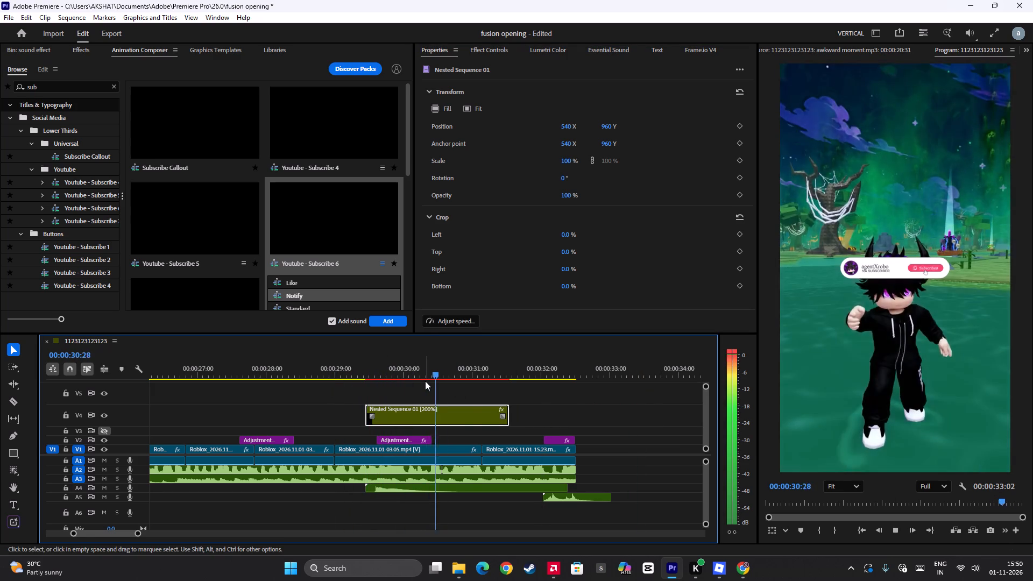
key(space)
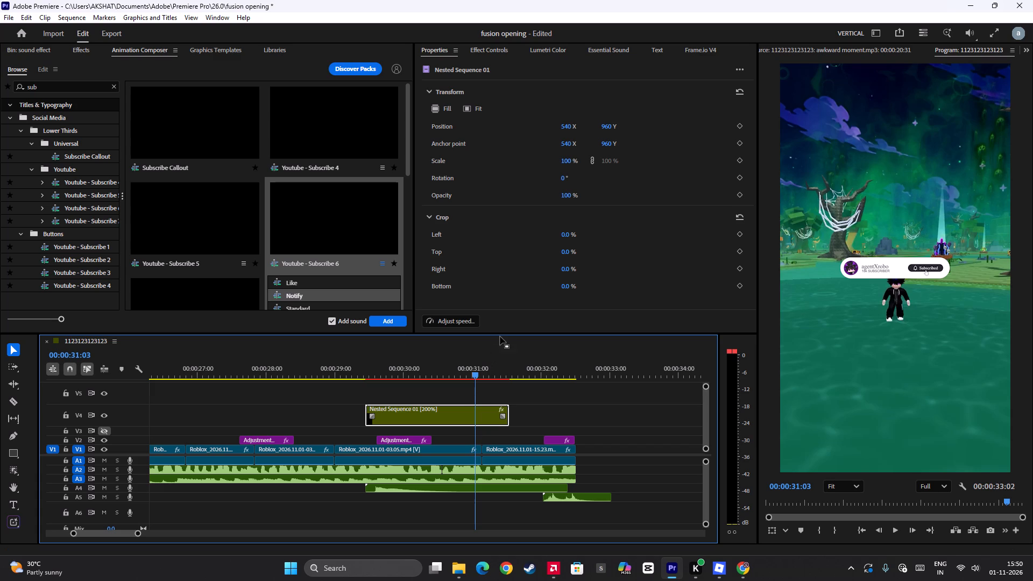
Move the nested subscribe sequence earlier on V4 to start at about 00:00:29:03, and play it back.
click(338, 367)
drag(384, 408, 361, 408)
key(space)
alt+scroll(415, 394, up, 8)
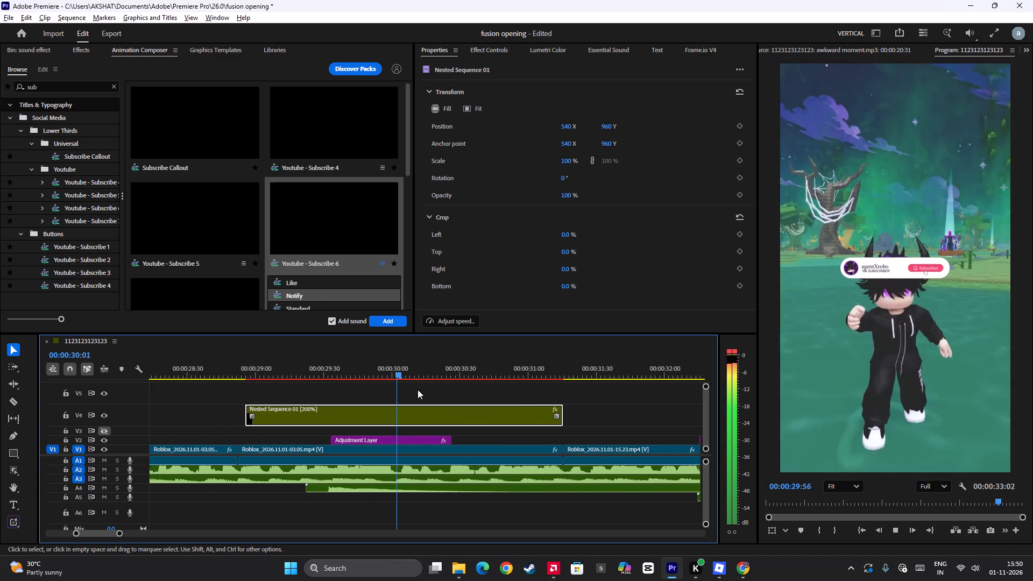
key(space)
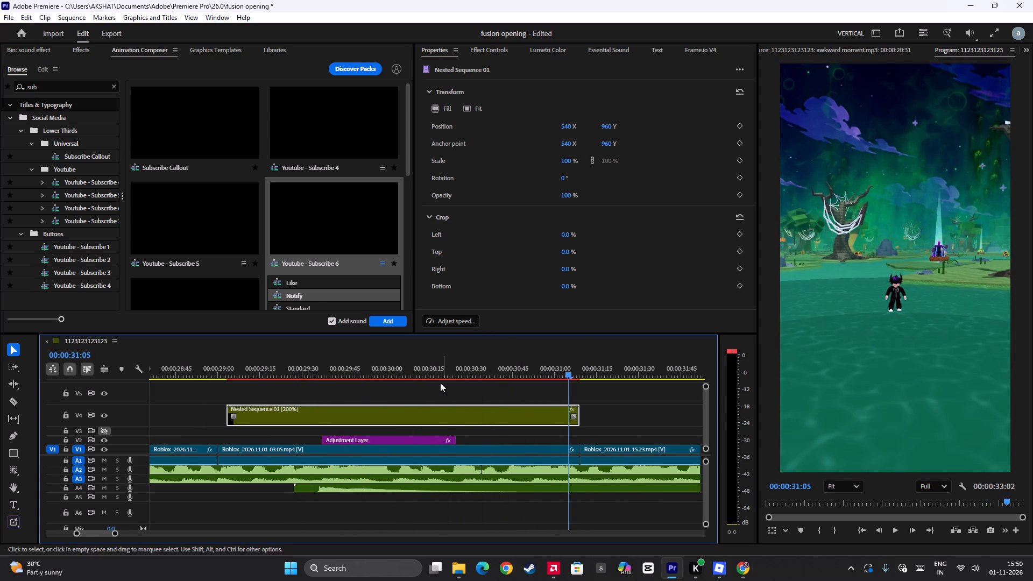
Set the nested subscribe sequence's vertical position to 232 and its scale to 163%, and play it back.
click(433, 372)
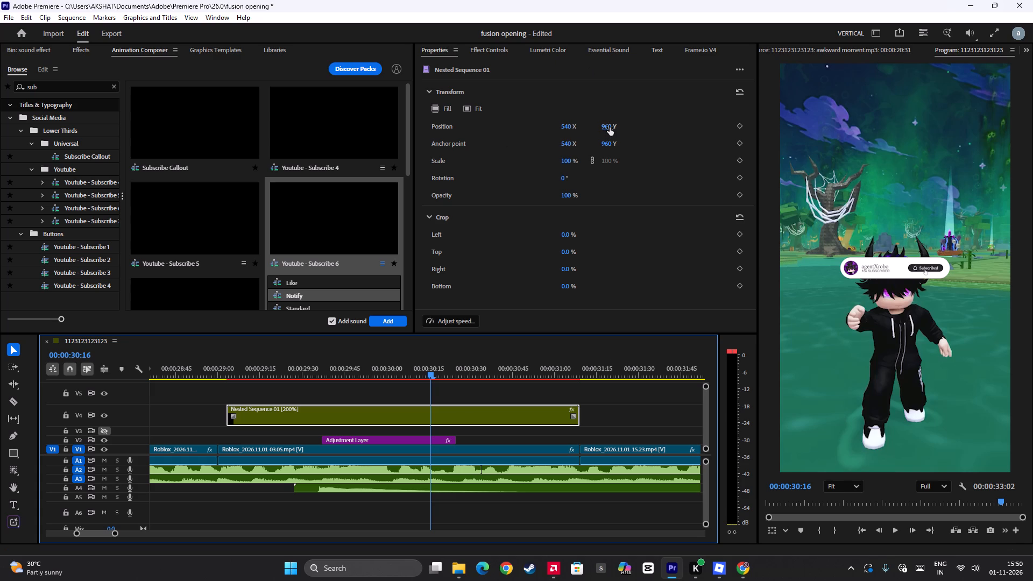
drag(610, 127, 624, 534)
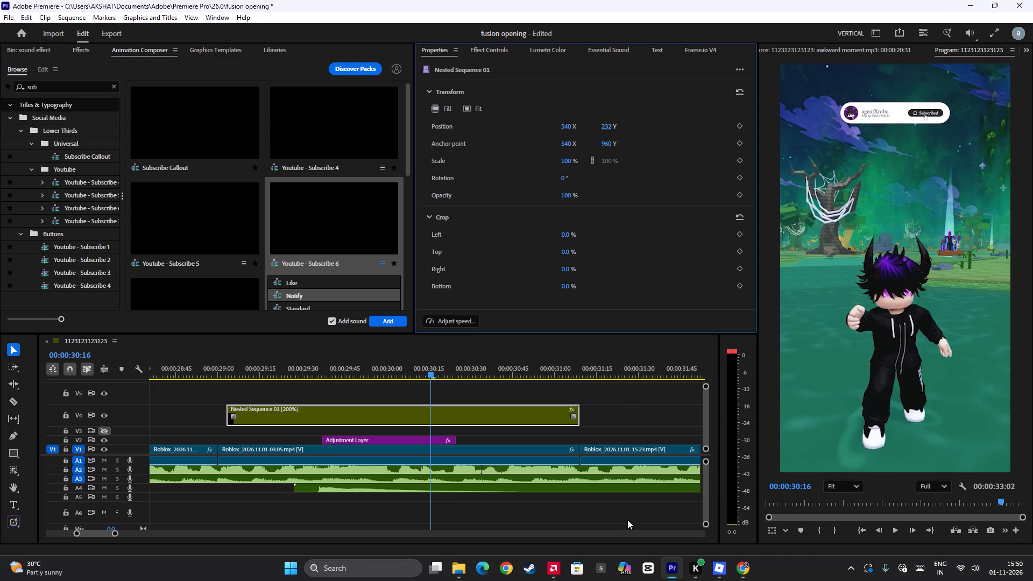
drag(570, 161, 569, 131)
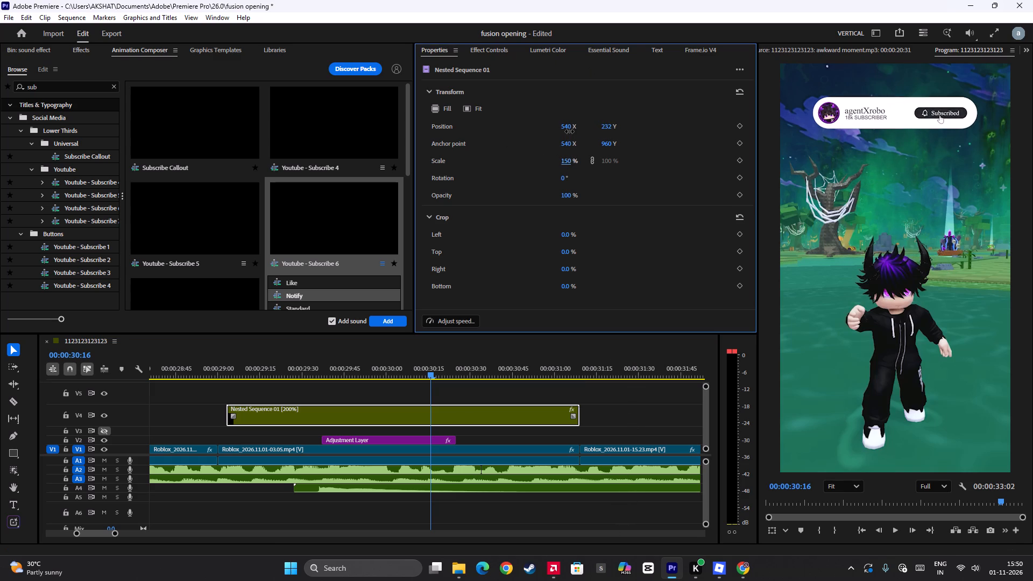
drag(569, 131, 569, 124)
click(232, 366)
key(space)
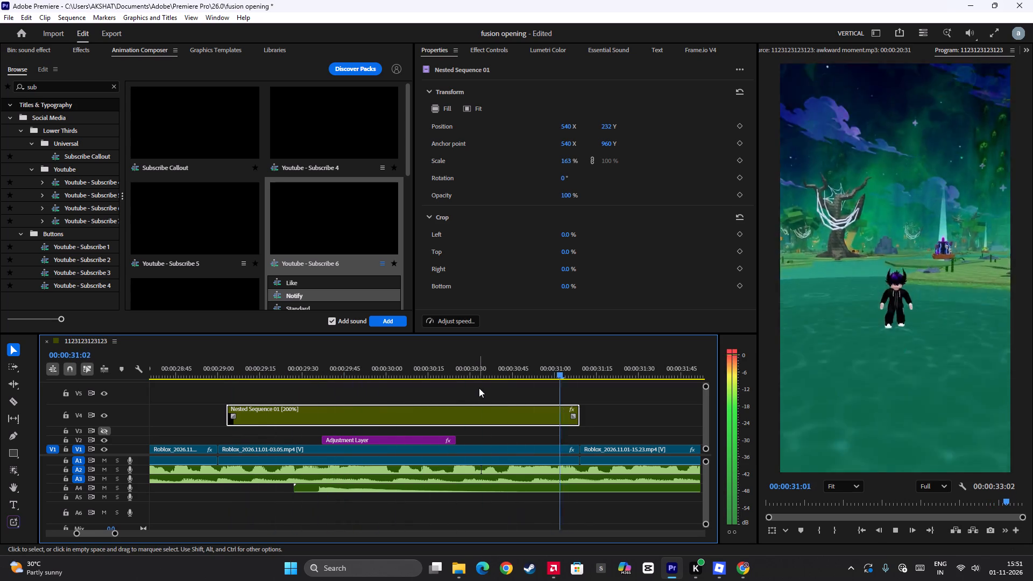
key(space)
key(space)
key(space)
Start Position and Scale keyframes in the Transform effect of the last Roblox clip on V1 at 00:00:31:52.
scroll(592, 403, down, 7)
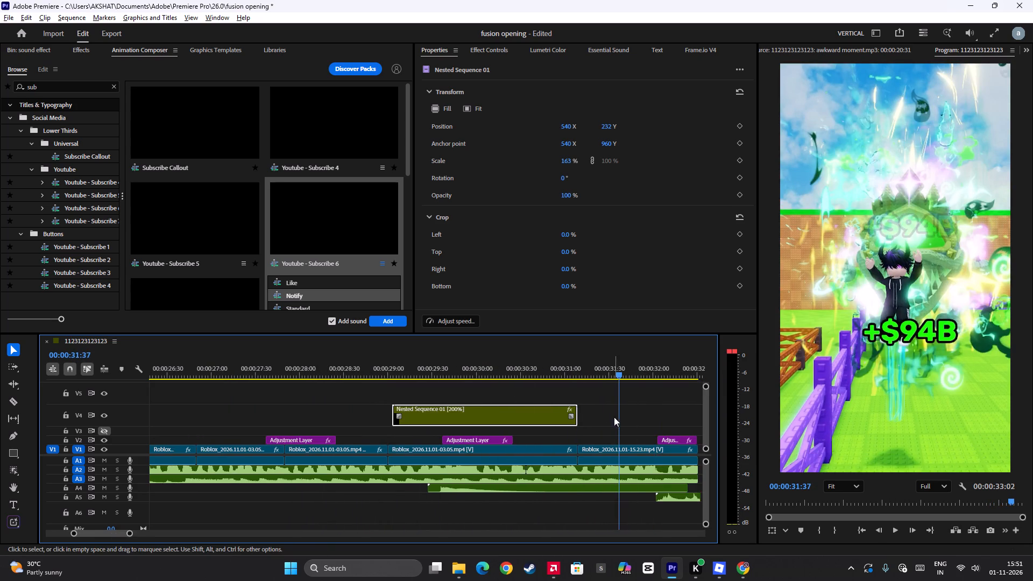
alt+scroll(614, 420, down, 5)
key(space)
key(space)
click(621, 445)
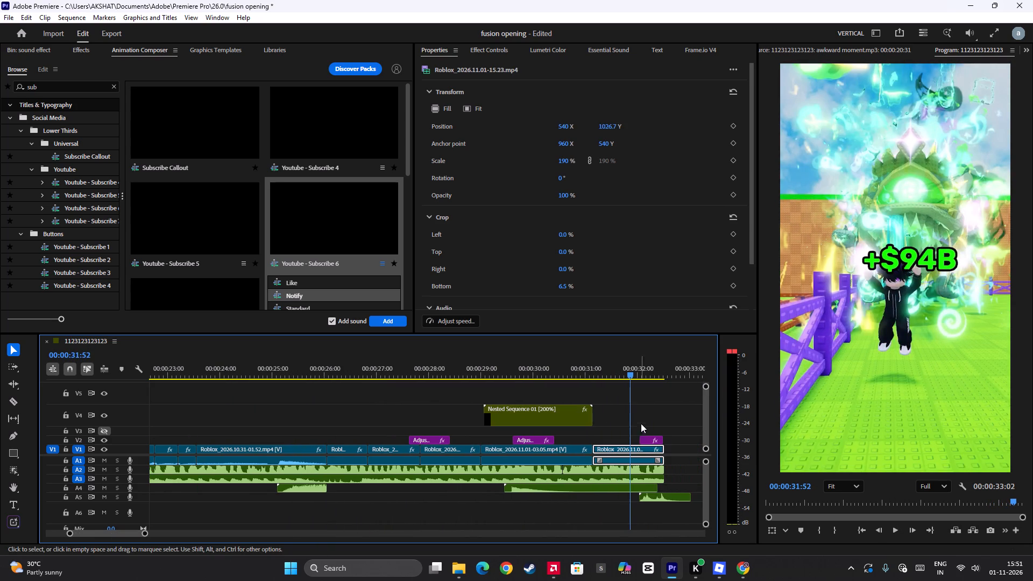
click(483, 47)
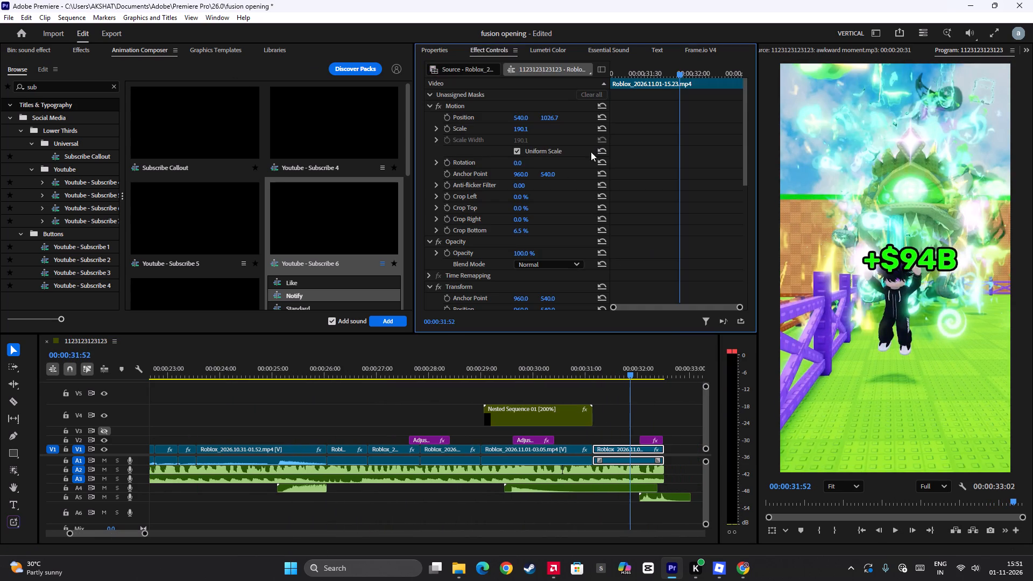
scroll(497, 263, down, 14)
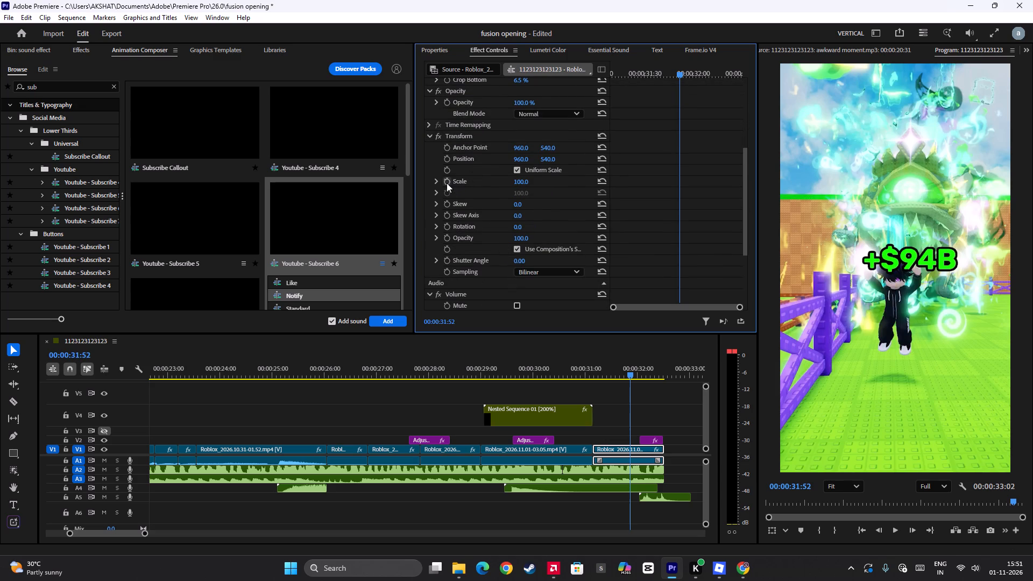
click(447, 158)
click(447, 180)
At 00:00:31:59, keyframe the last clip's Transform effect with Position -4, 497 and Scale 132 to frame the pet equip panel.
key(Right)
key(Right)
key(Right)
key(Right)
key(Right)
key(Right)
key(Right)
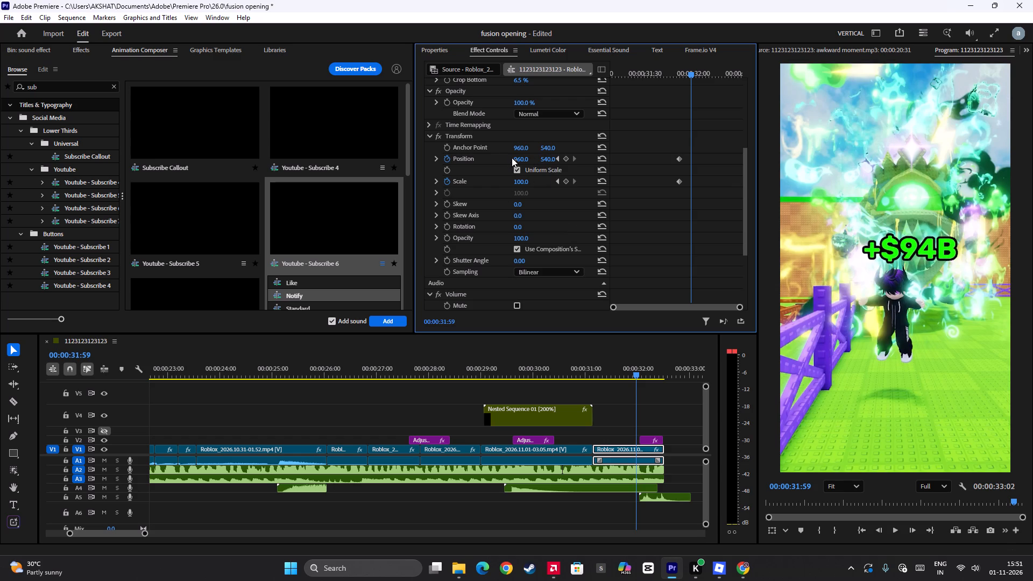
drag(521, 160, 253, 172)
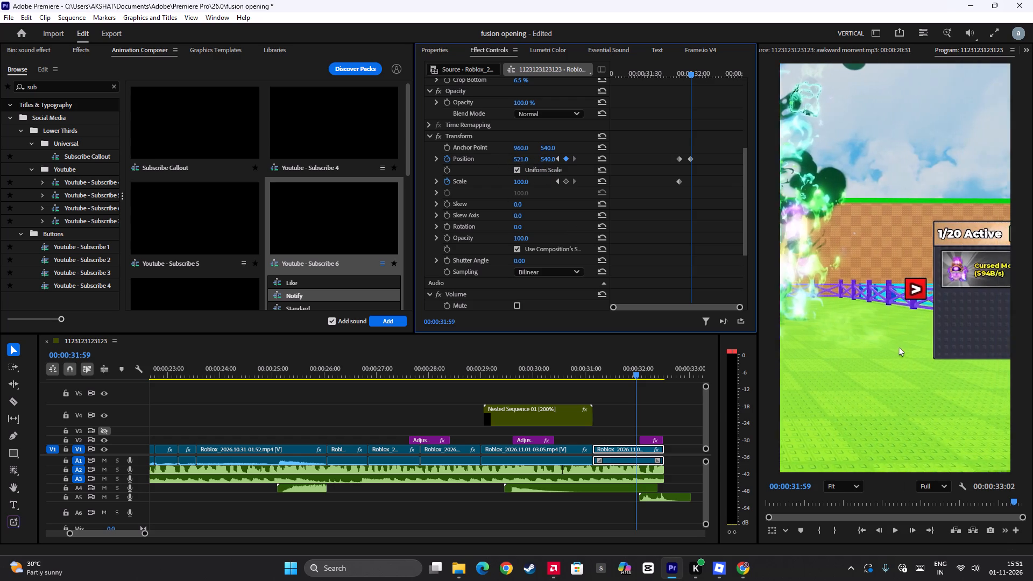
drag(253, 172, 161, 182)
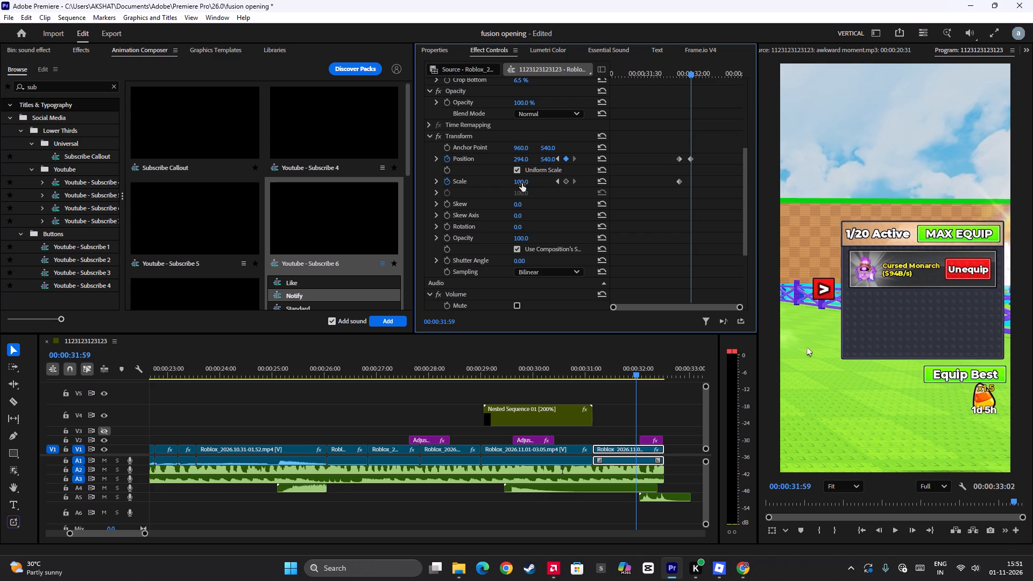
drag(522, 183, 522, 166)
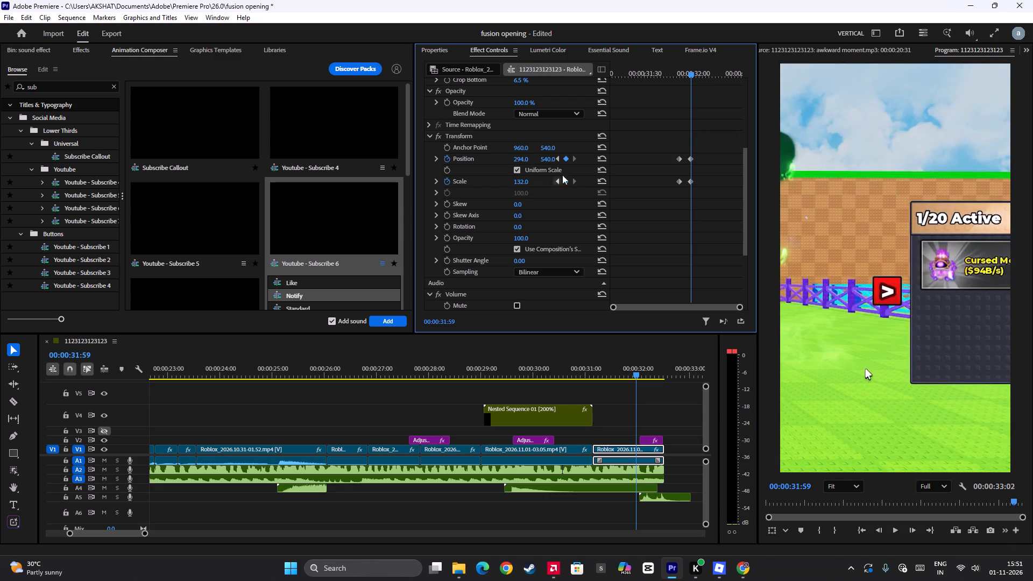
drag(546, 159, 520, 168)
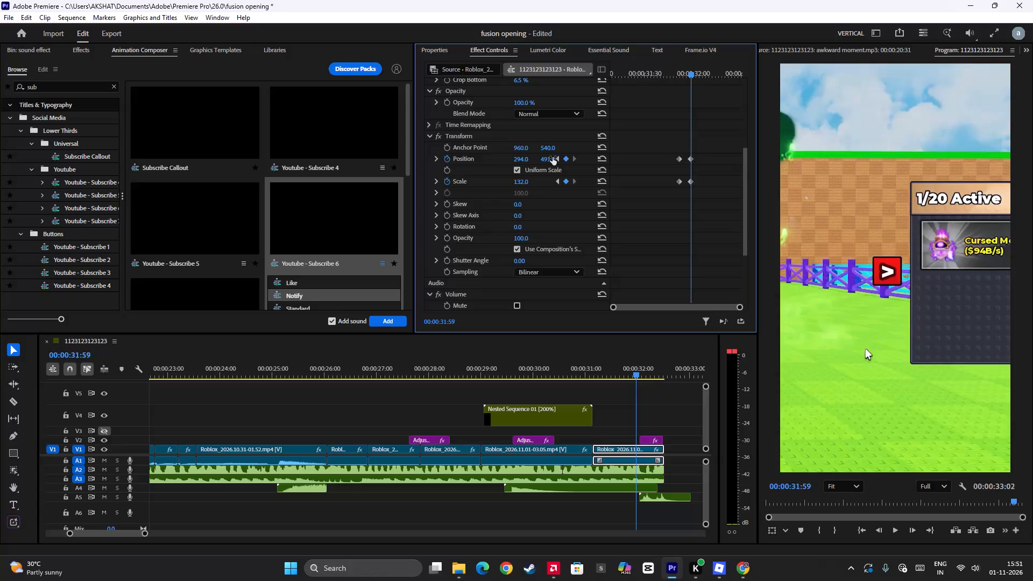
key(ctrl+z)
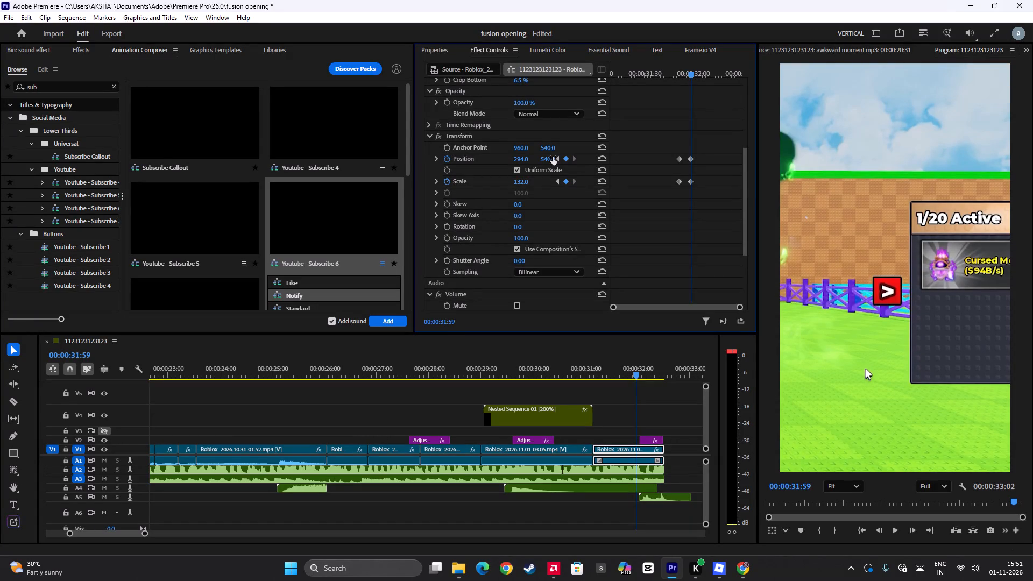
drag(522, 158, 518, 158)
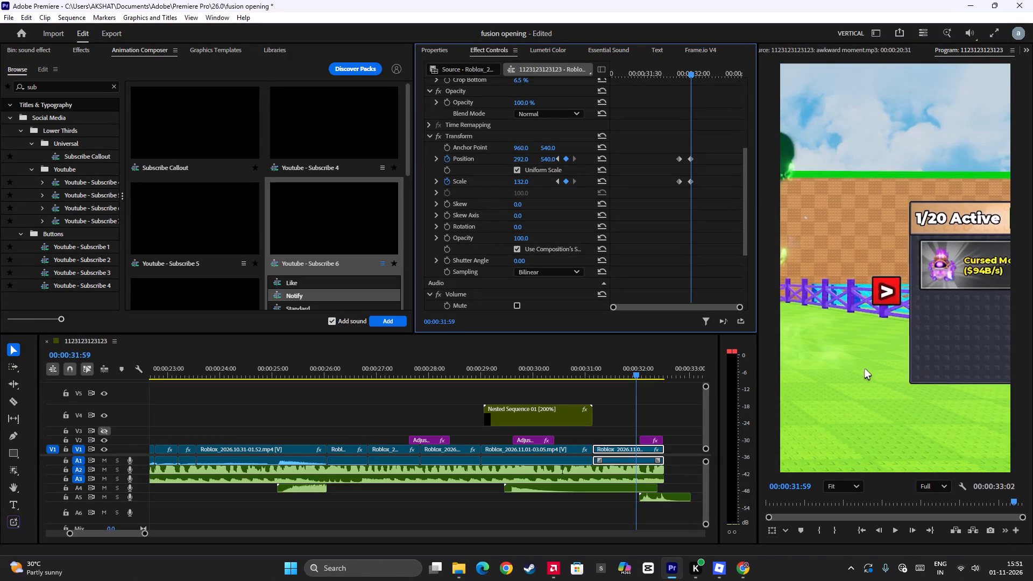
drag(518, 158, 363, 153)
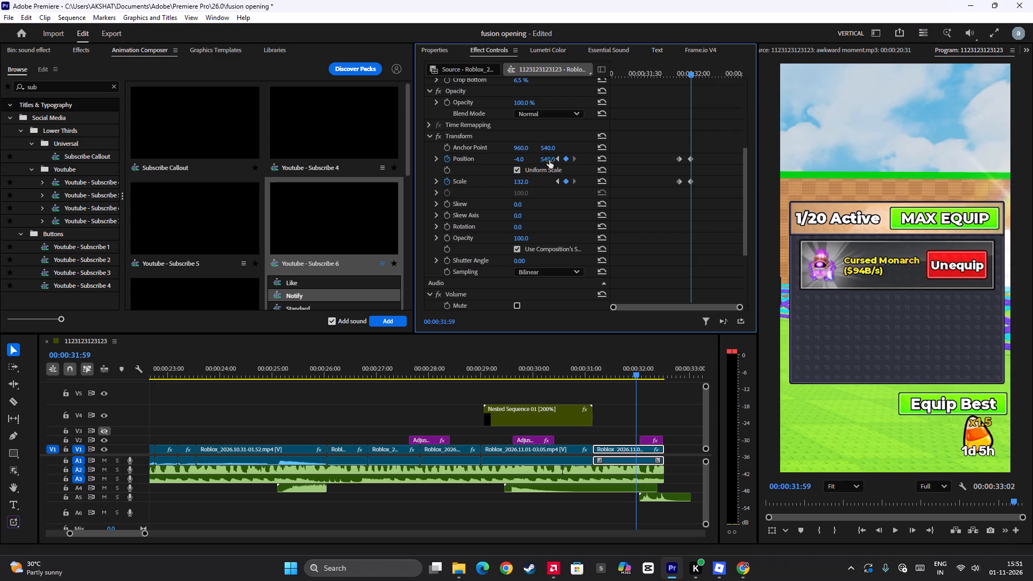
drag(549, 160, 550, 183)
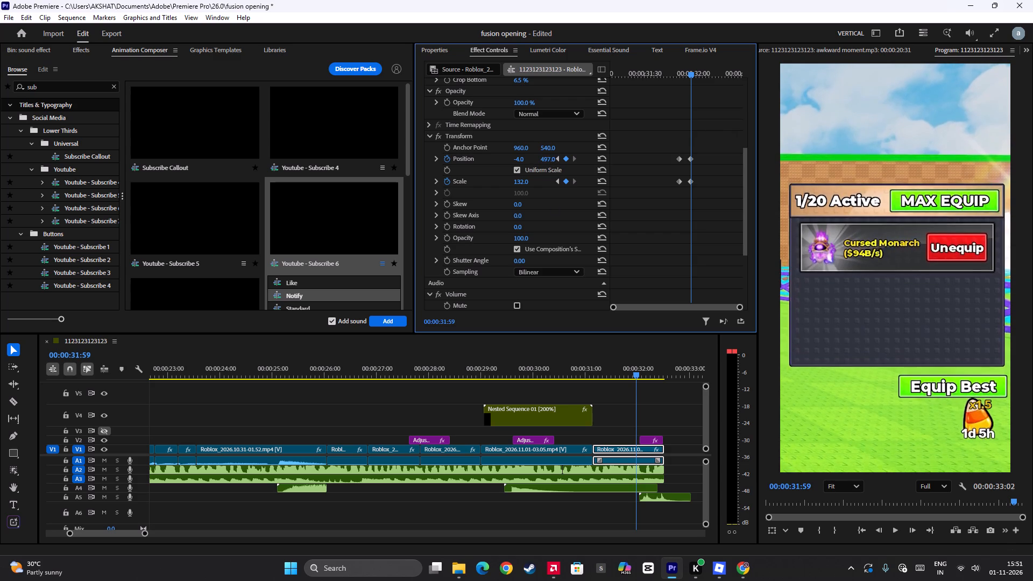
drag(550, 183, 553, 185)
Apply Ease In and Ease Out temporal interpolation to all four Position and Scale keyframes of the Transform effect.
drag(652, 131, 727, 217)
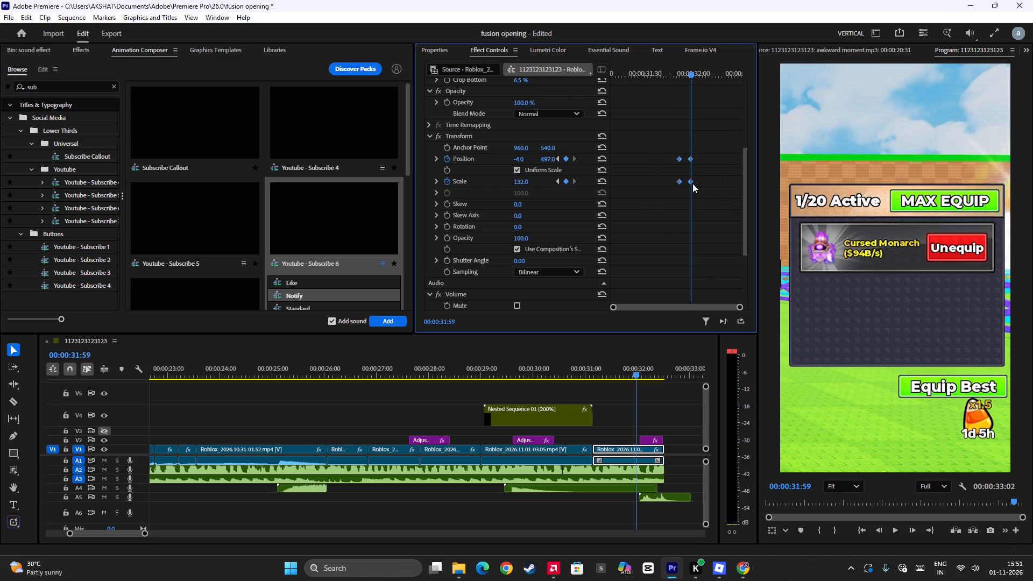
right_click(691, 183)
click(849, 338)
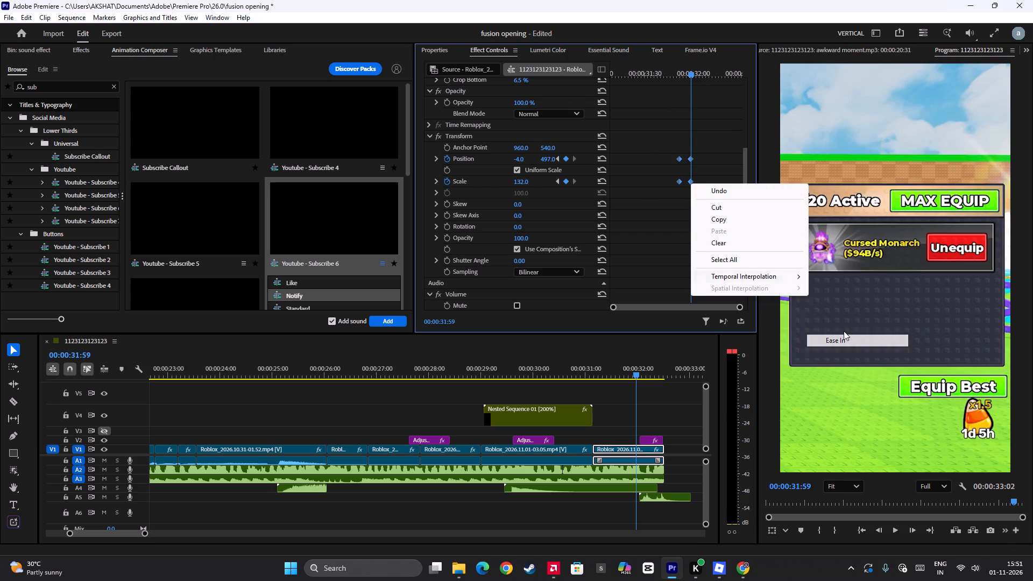
right_click(690, 186)
click(720, 276)
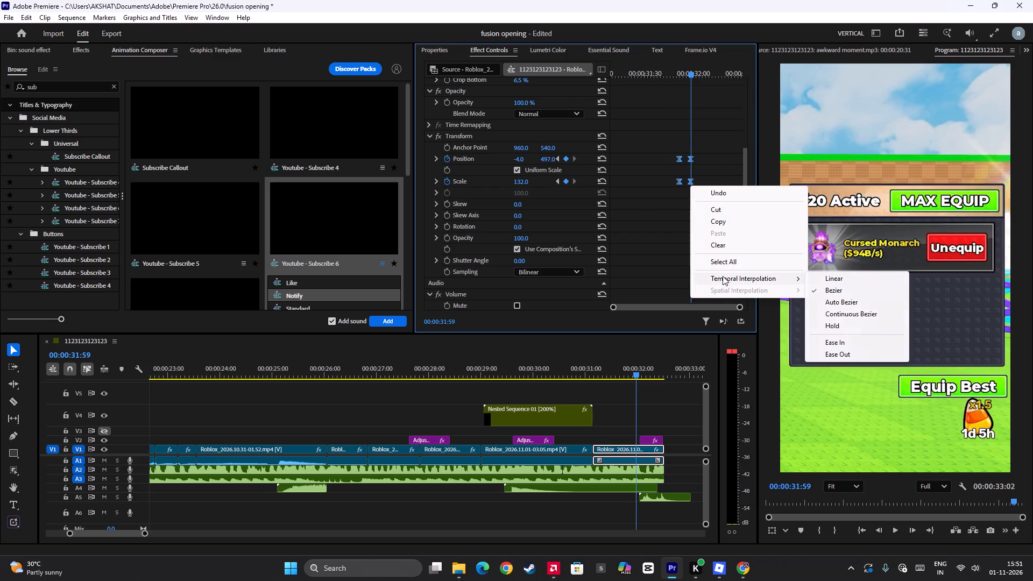
click(832, 353)
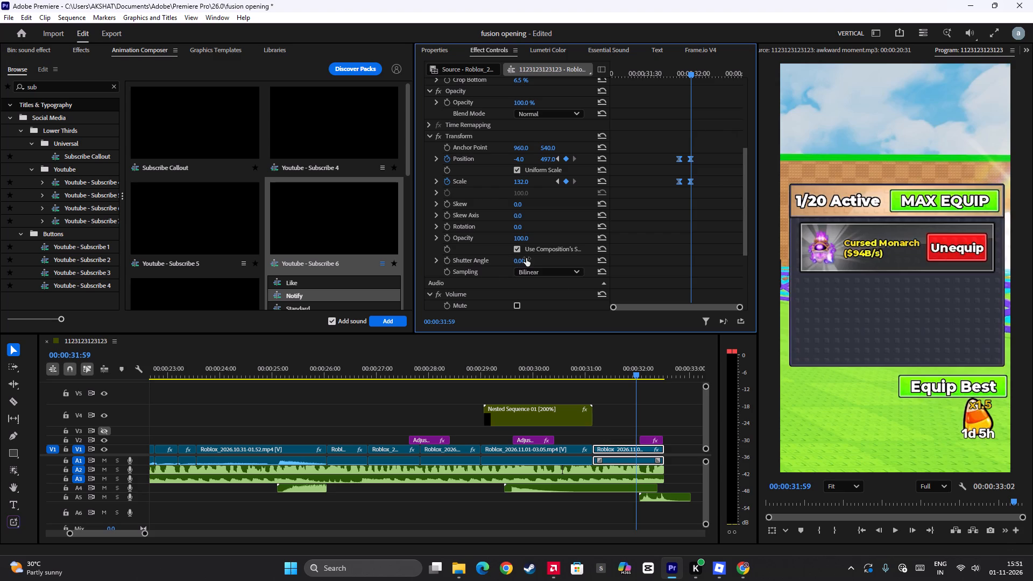
Set the last clip's Transform Shutter Angle to 360 for motion blur.
scroll(537, 237, down, 3)
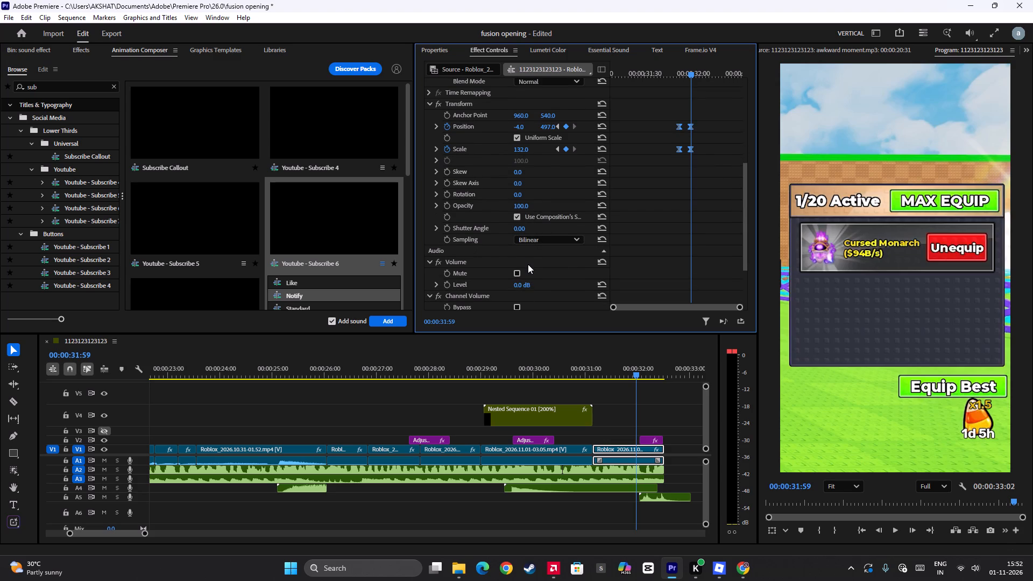
scroll(528, 264, down, 1)
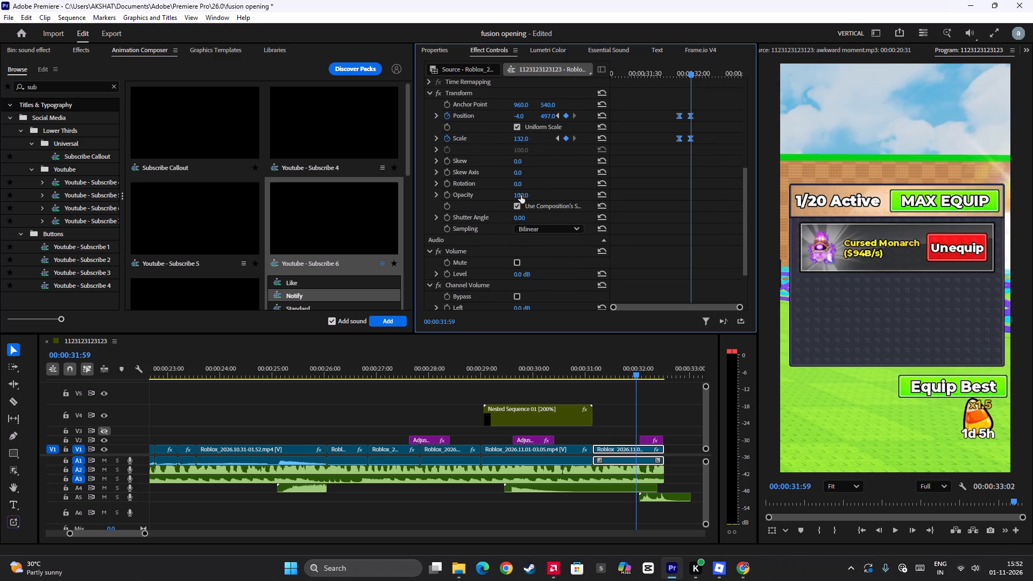
scroll(554, 302, down, 8)
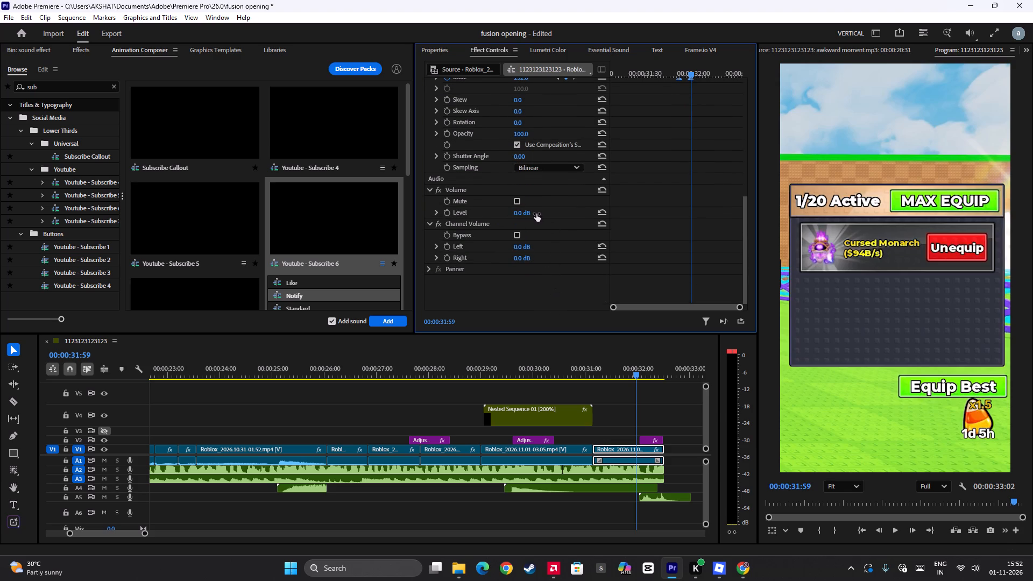
drag(523, 156, 505, 30)
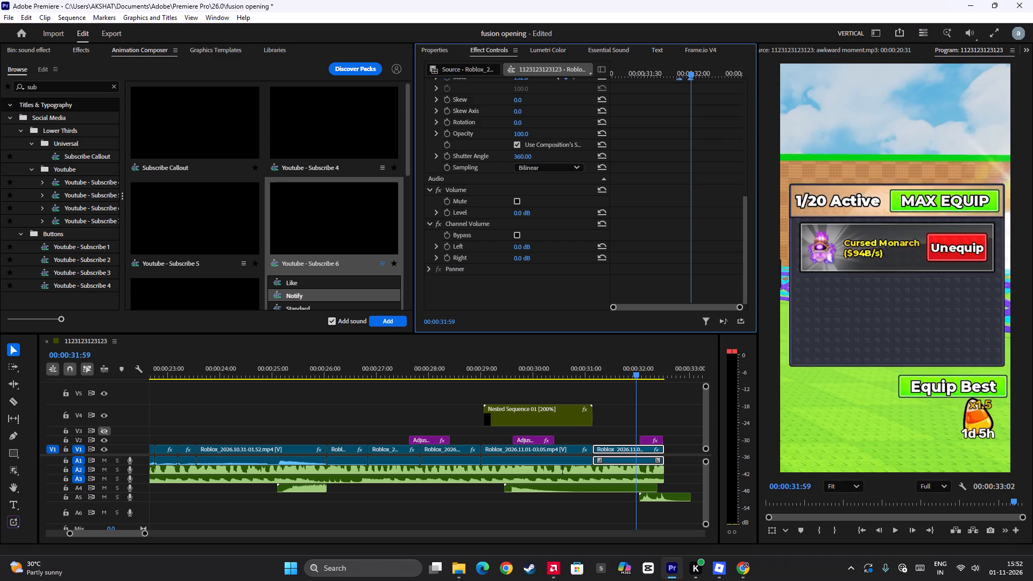
drag(505, 30, 525, 129)
Play back the last clip to check its blurred pan and zoom together with the sound.
click(604, 373)
key(space)
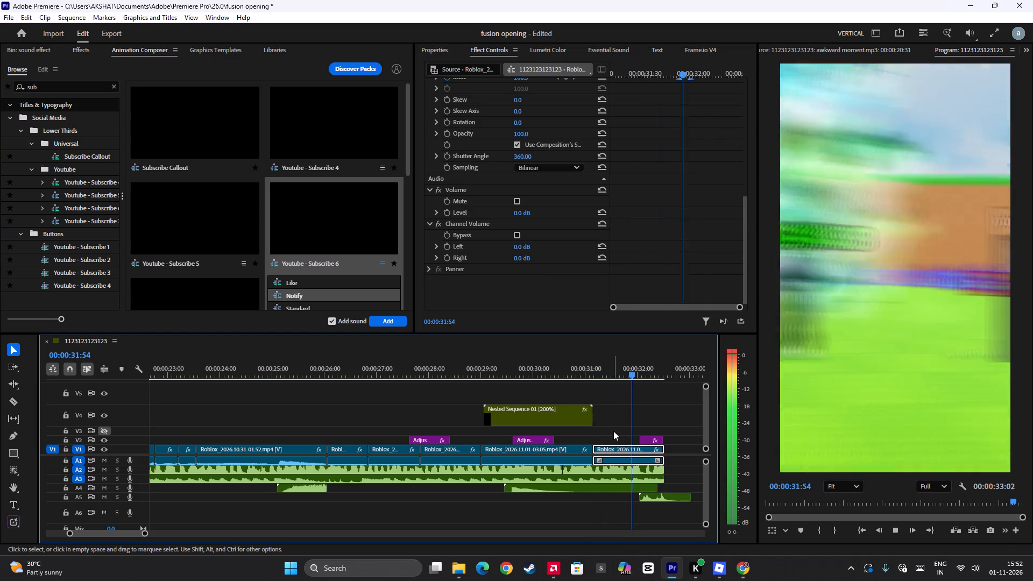
key(space)
key(space)
key(space)
click(611, 373)
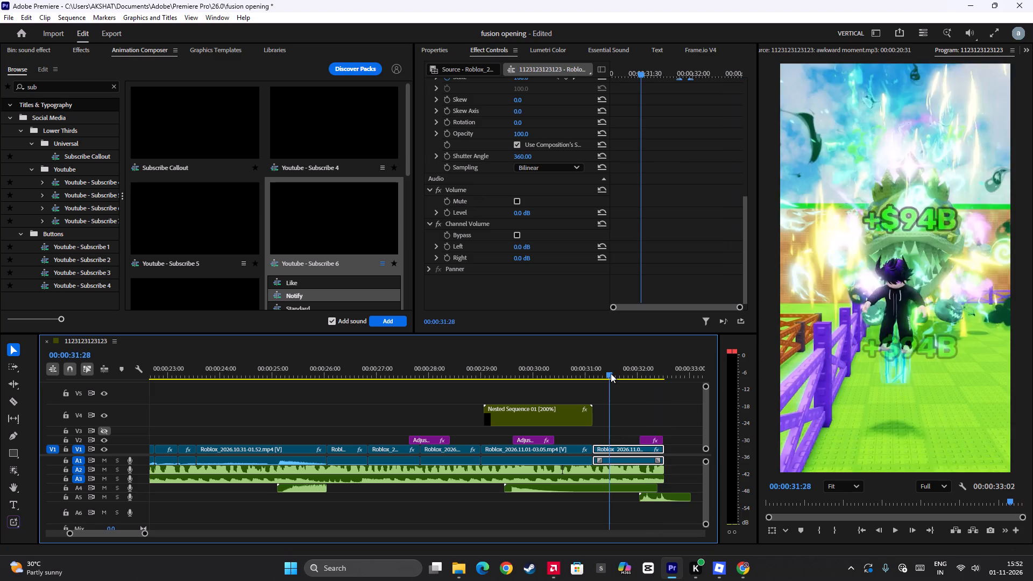
key(space)
key(space)
key(space)
key(space)
Cut the cash-point.mp3 clip on A5 at the video's end, 00:00:32:31, and delete the overhanging part.
key(Up)
key(Down)
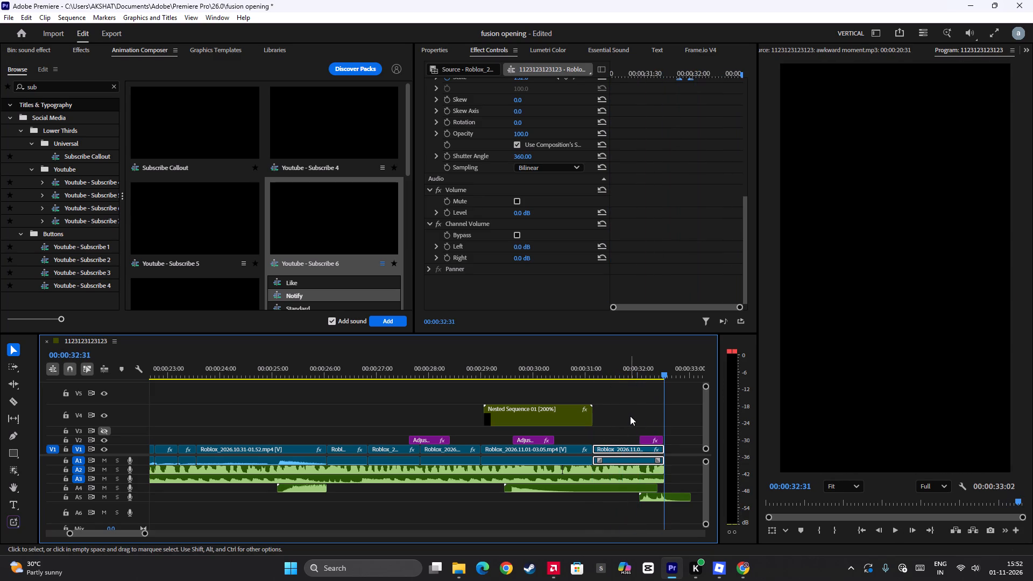
click(675, 496)
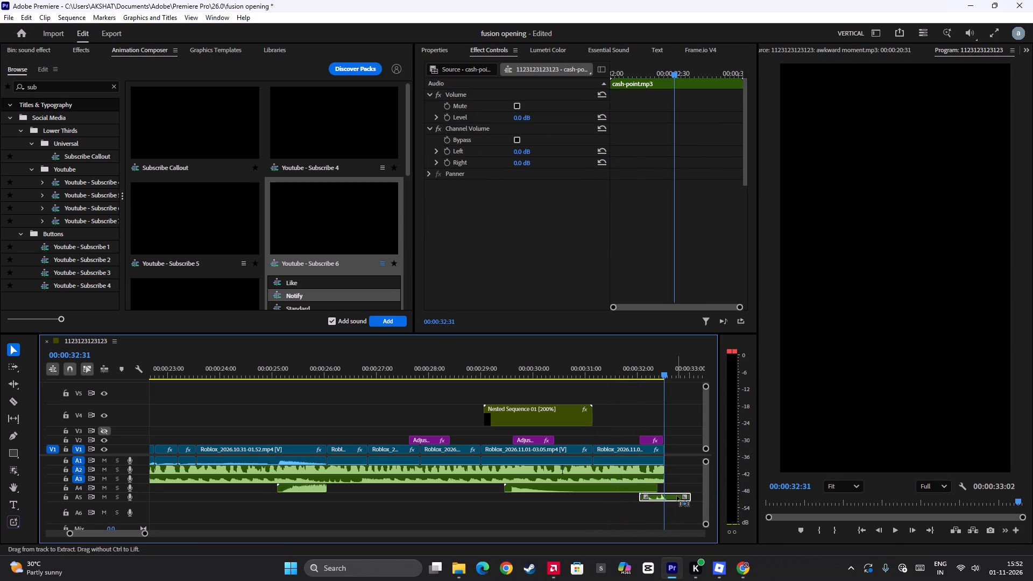
key(ctrl+b)
drag(682, 473, 681, 509)
key(BackSpace)
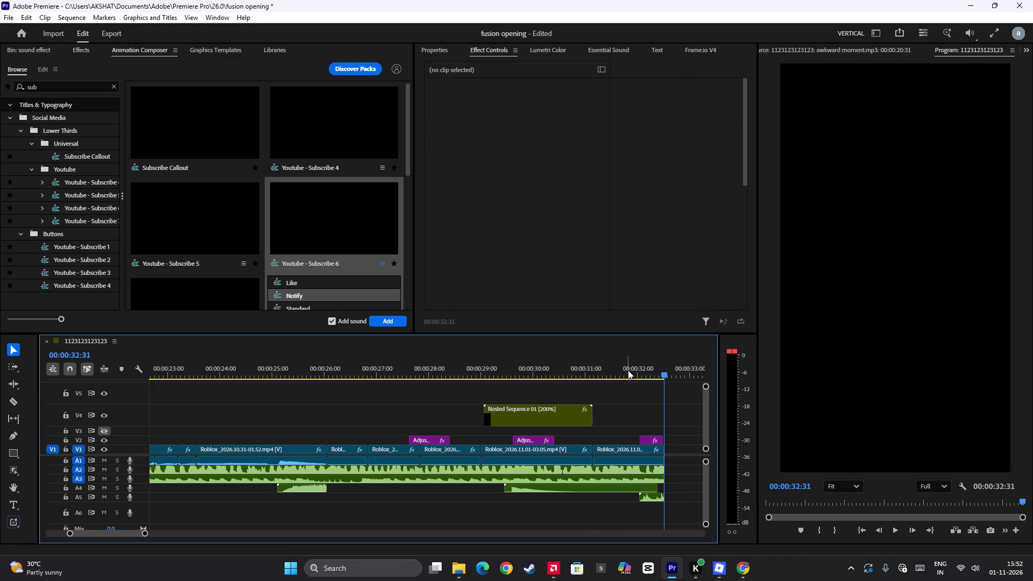
Play back the closing zoom at the end of the video and return the playhead to the sequence start.
click(628, 370)
key(space)
key(space)
key(space)
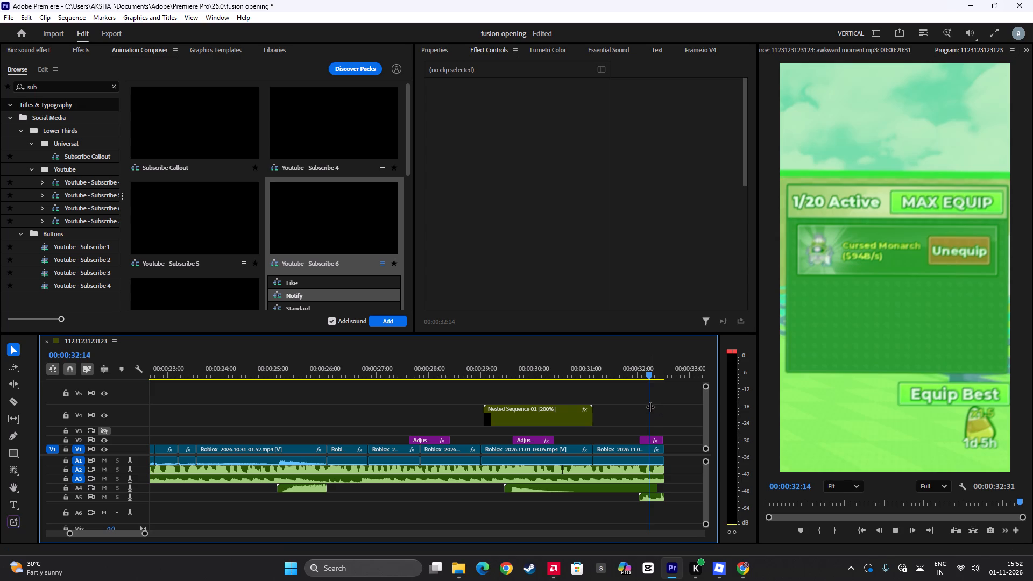
key(space)
click(633, 373)
drag(633, 400, 0, 409)
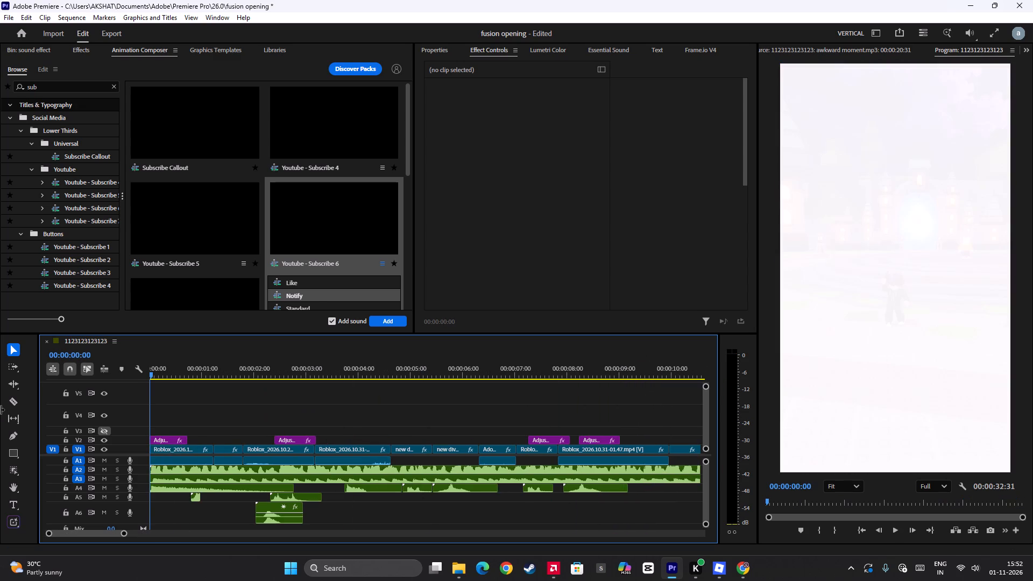
drag(0, 409, 0, 410)
Switch to ChatGPT in Chrome, download the generated gold Robux coins image, and return to Premiere Pro.
click(740, 569)
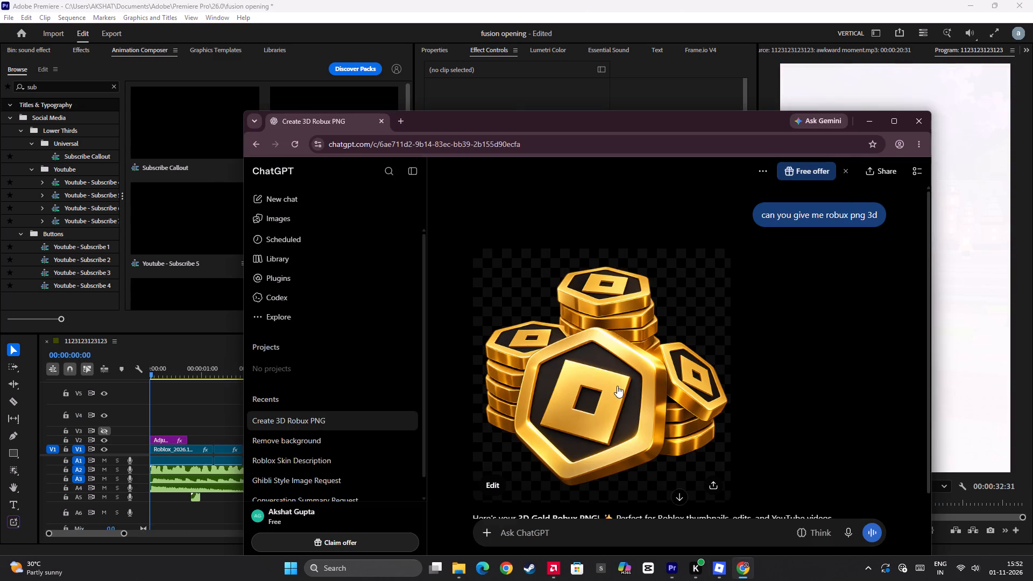
scroll(617, 386, down, 3)
right_click(579, 320)
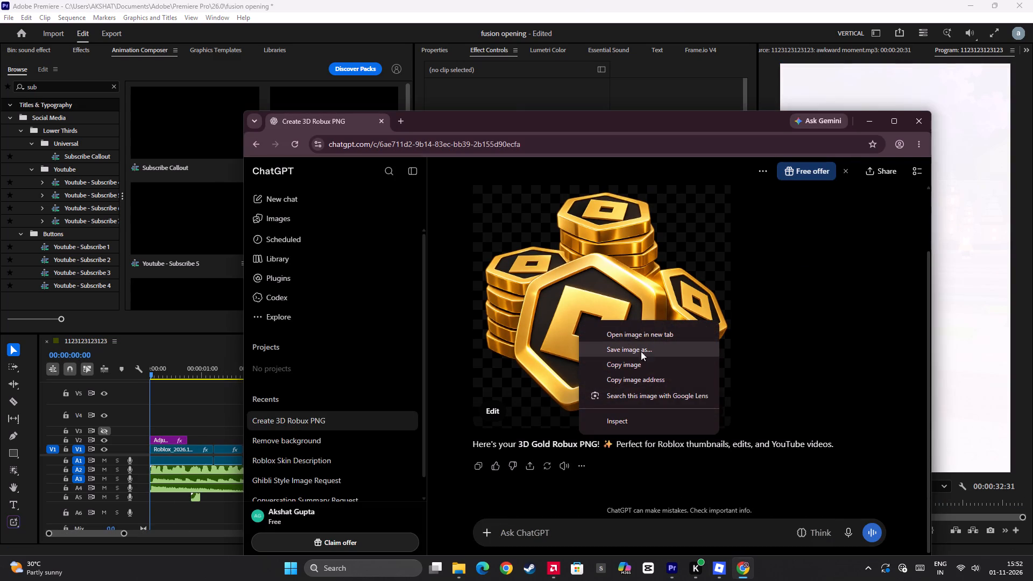
click(743, 251)
click(714, 412)
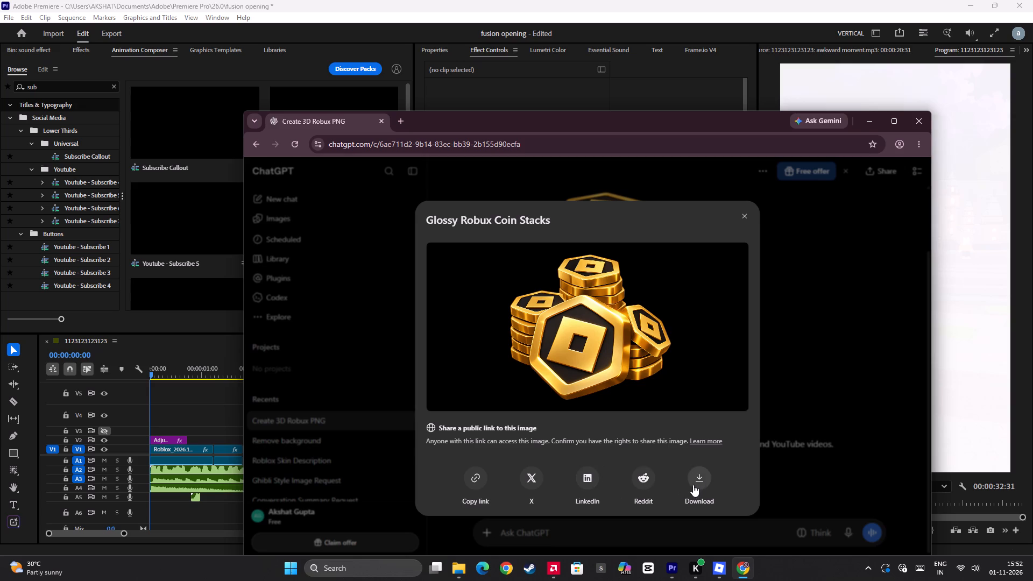
click(699, 481)
click(625, 0)
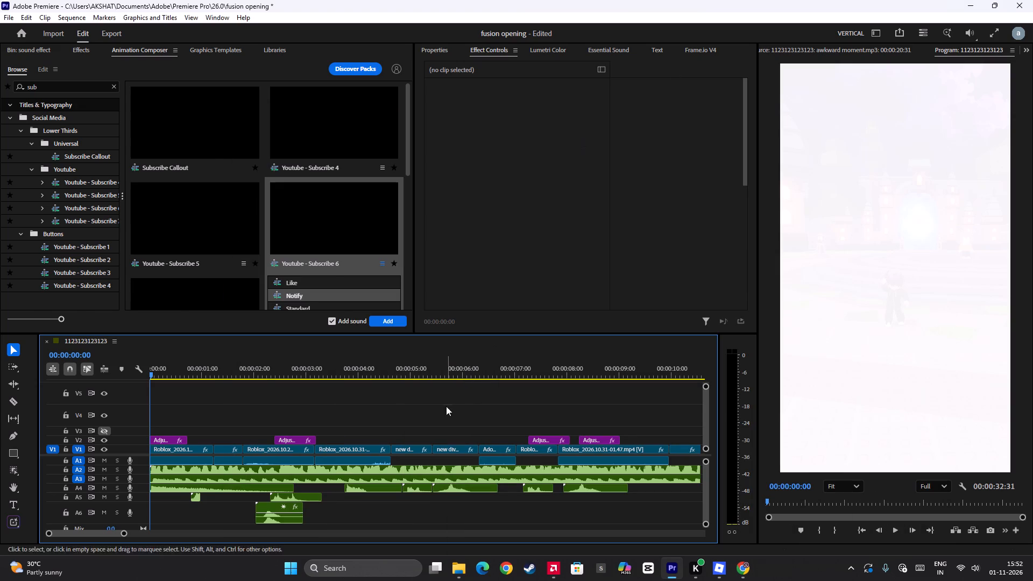
Play the edit from the start to about 00:00:27:00 to review its clips, effects and sounds.
key(space)
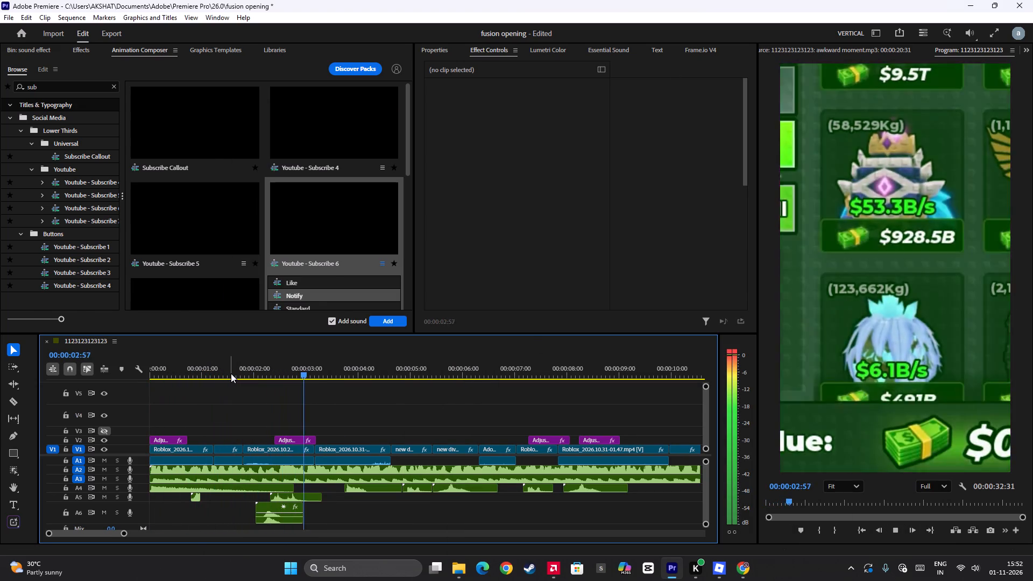
scroll(245, 429, down, 13)
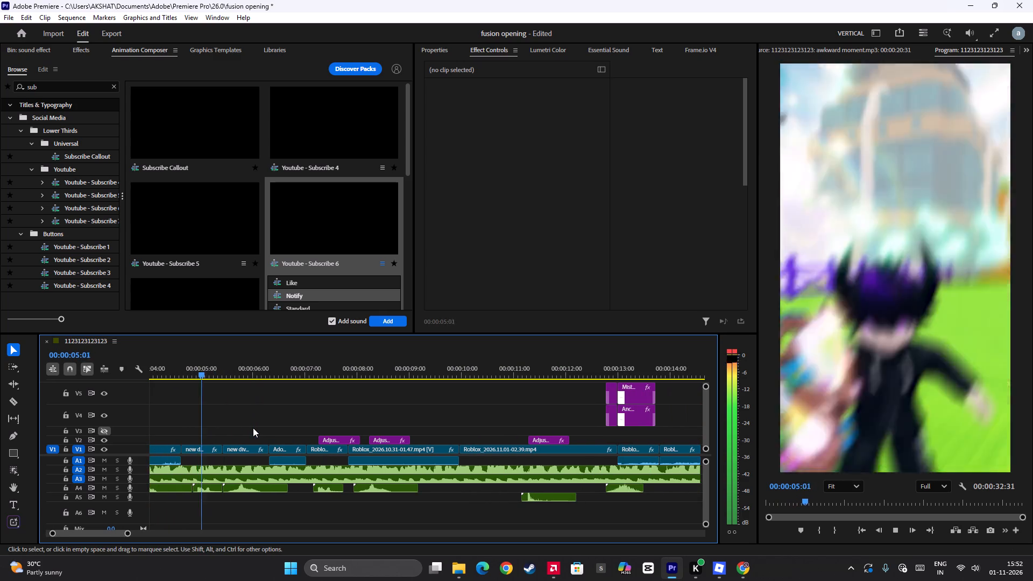
scroll(253, 428, down, 8)
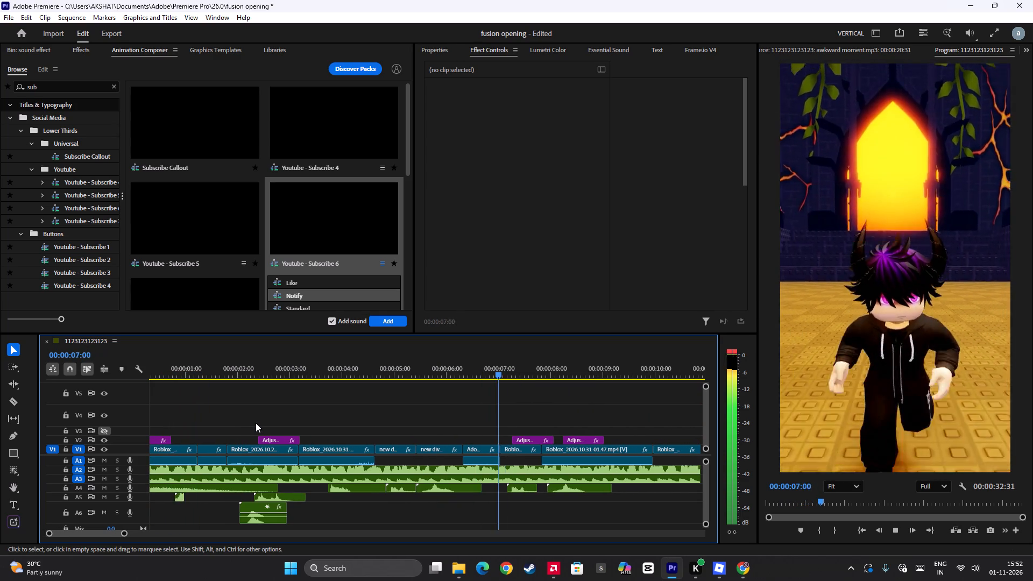
scroll(256, 423, down, 13)
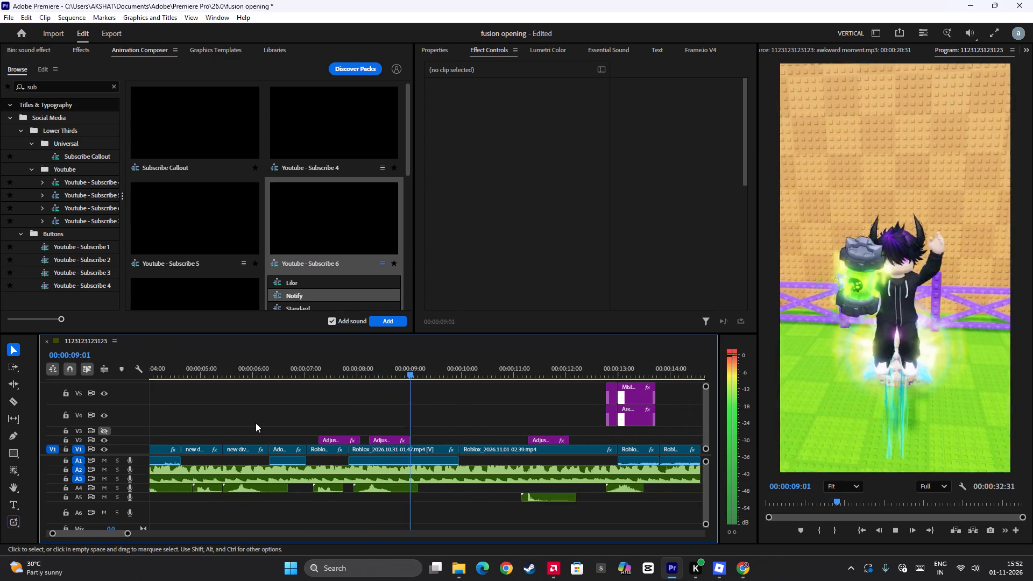
scroll(256, 423, down, 5)
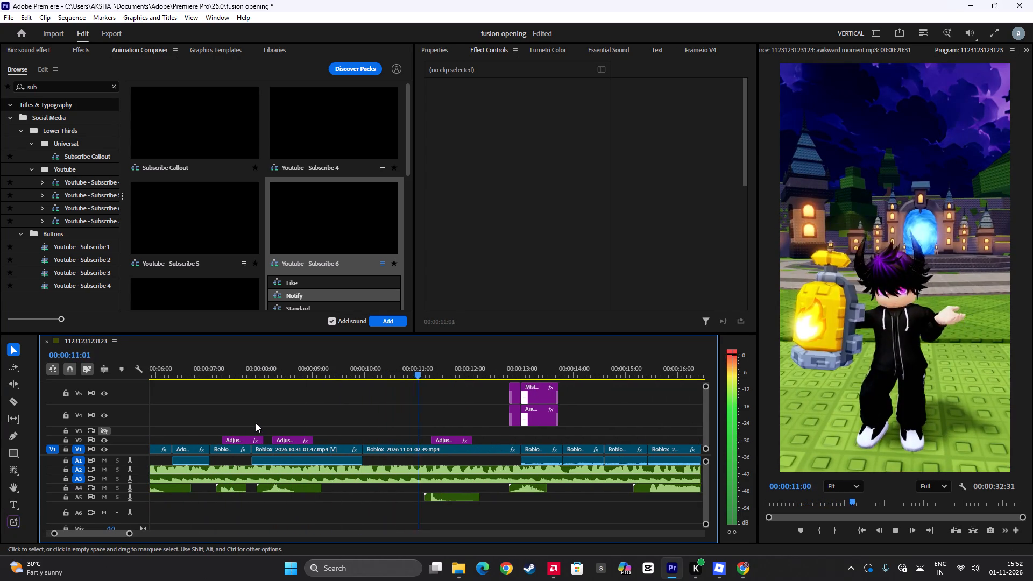
scroll(256, 423, down, 4)
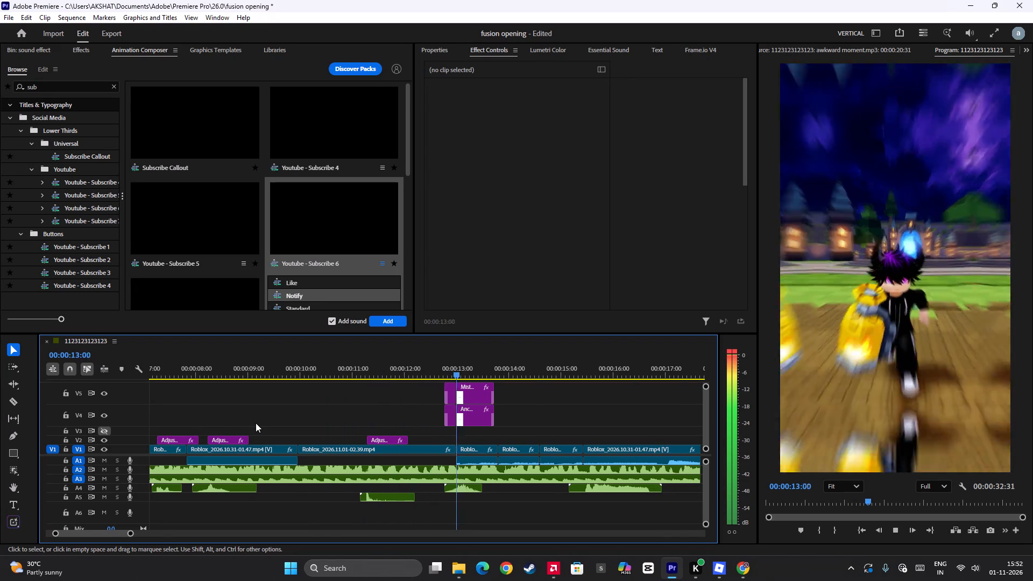
scroll(256, 423, down, 3)
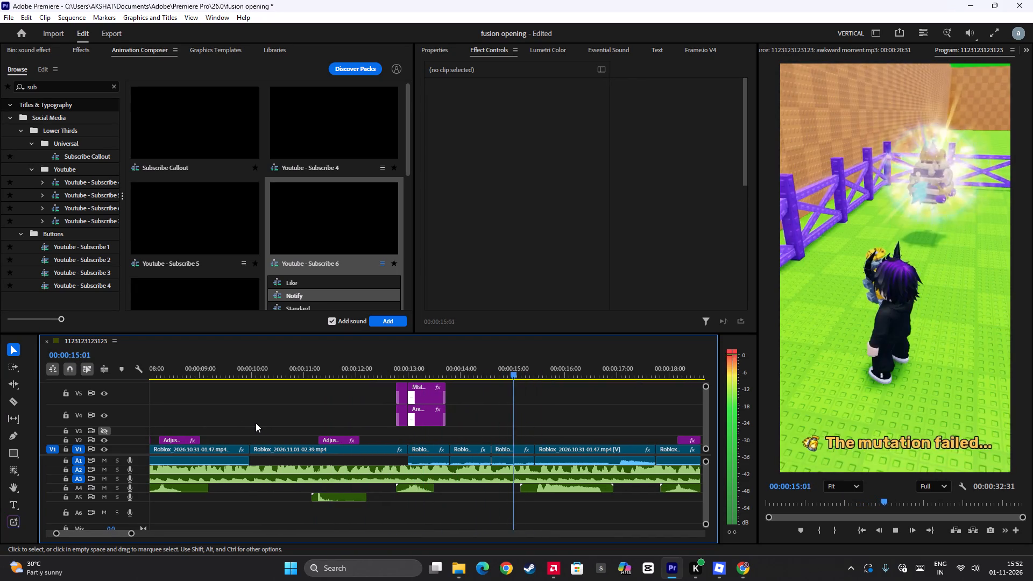
scroll(256, 423, down, 8)
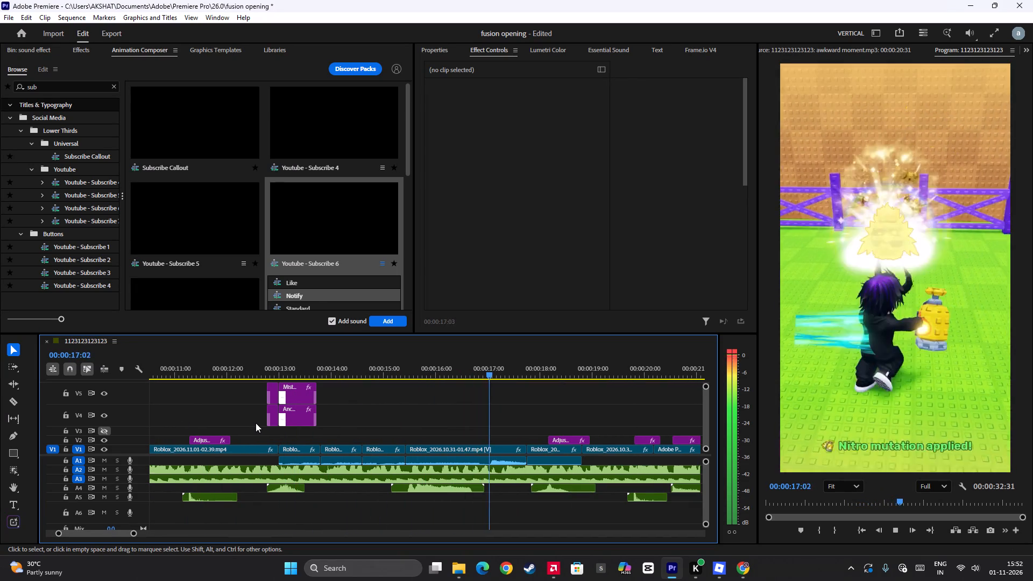
scroll(256, 423, down, 8)
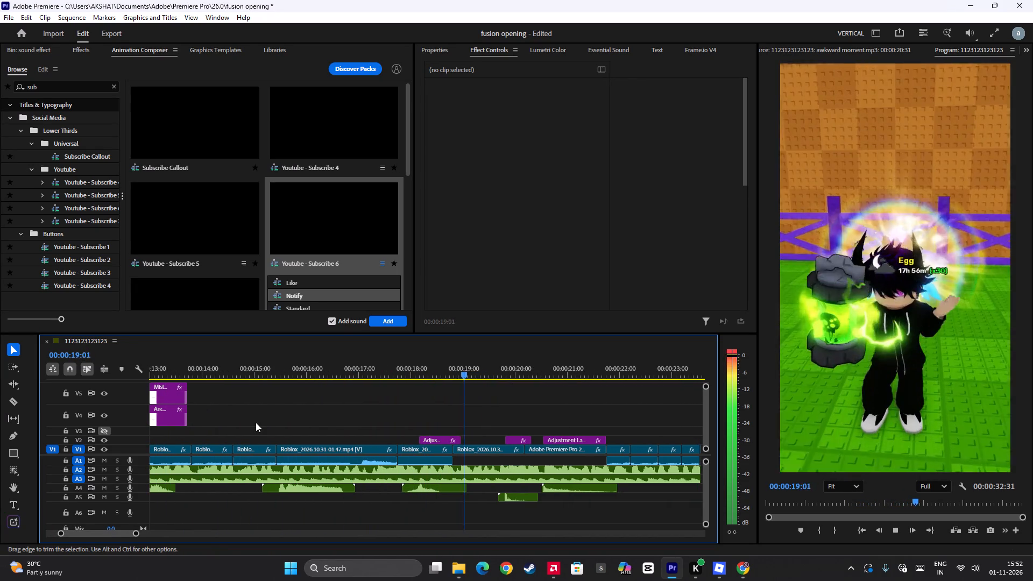
scroll(256, 422, down, 8)
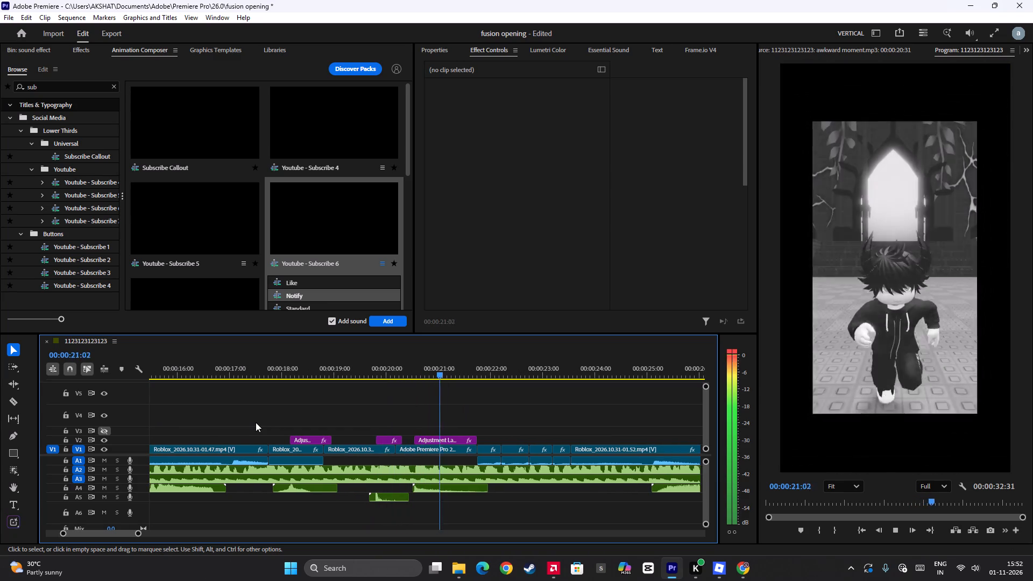
scroll(256, 422, down, 13)
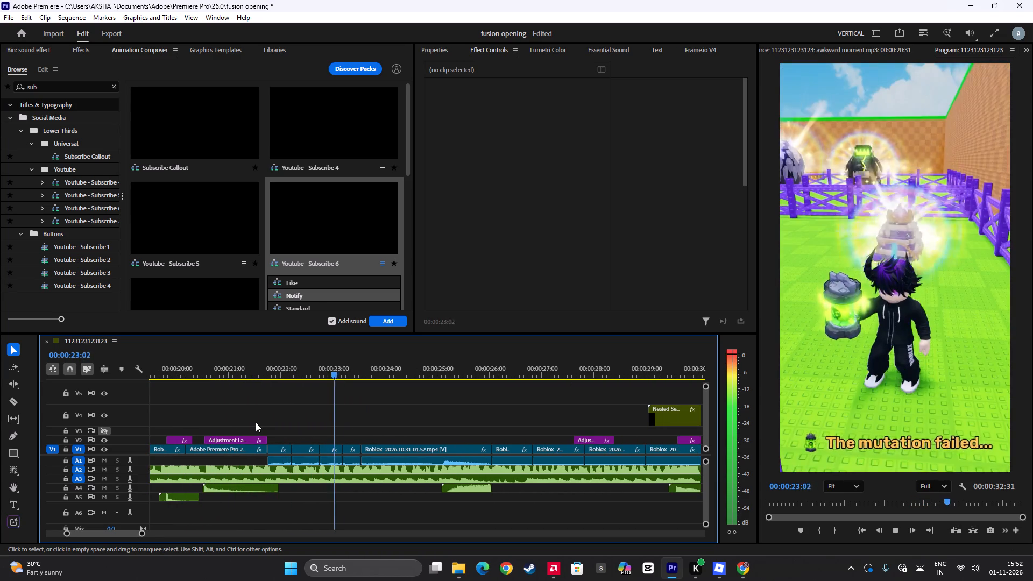
scroll(256, 422, down, 4)
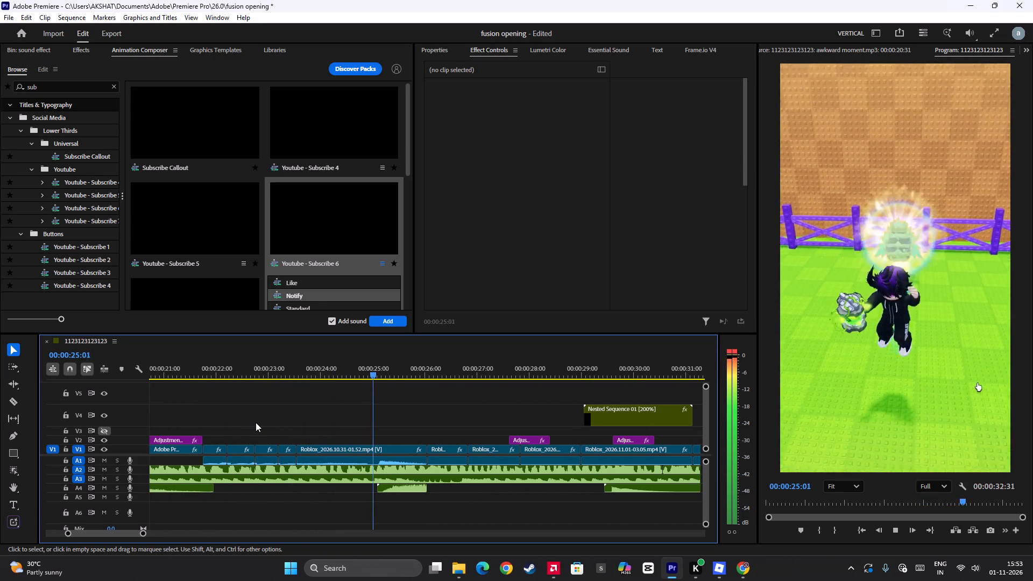
scroll(256, 422, down, 4)
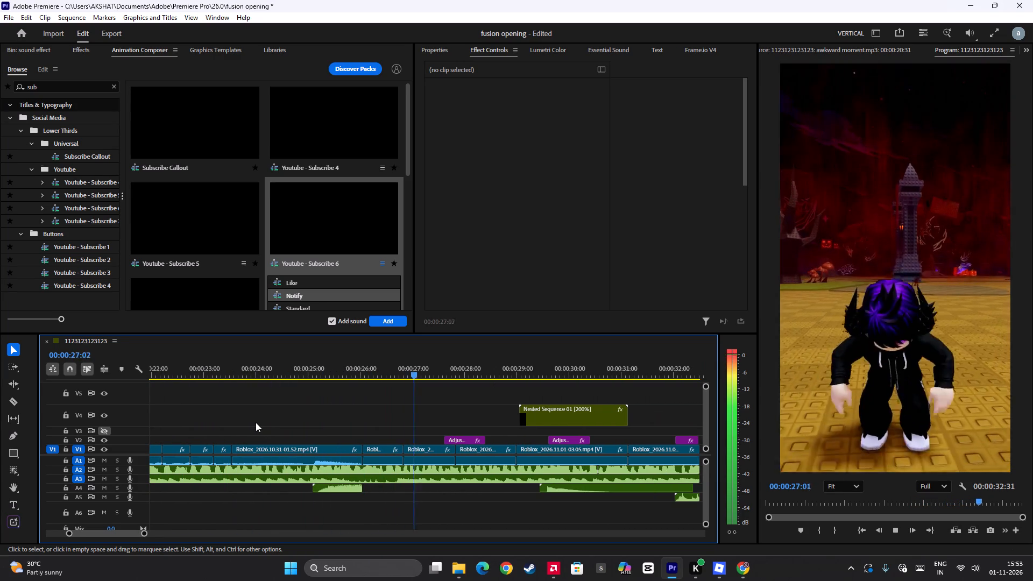
key(space)
Place Glossy Robux Coin Stacks.png from the Downloads folder on V4 at 00:00:27:18 and preview its entry.
drag(444, 428, 413, 433)
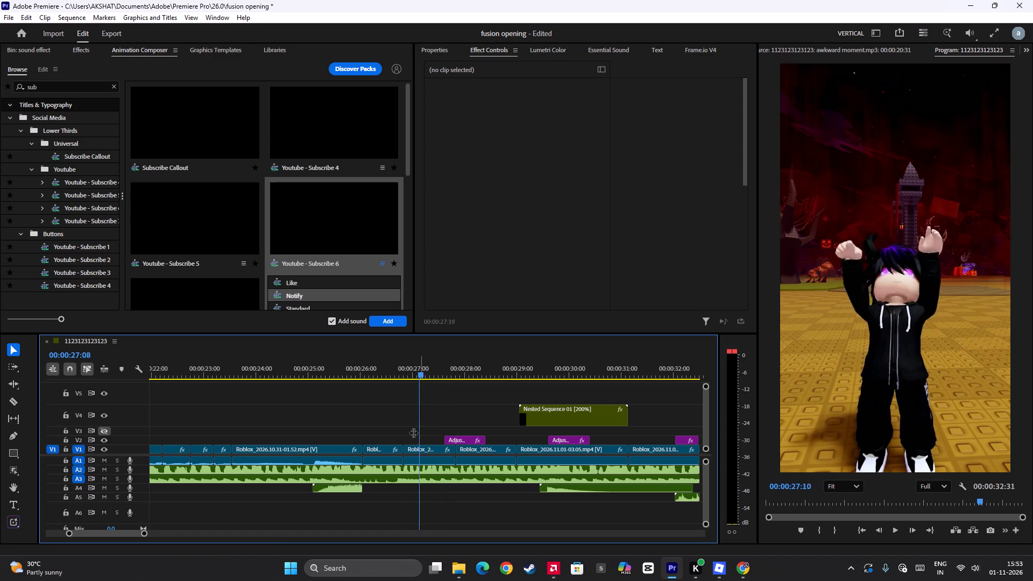
drag(413, 433, 395, 442)
key(space)
key(space)
click(454, 576)
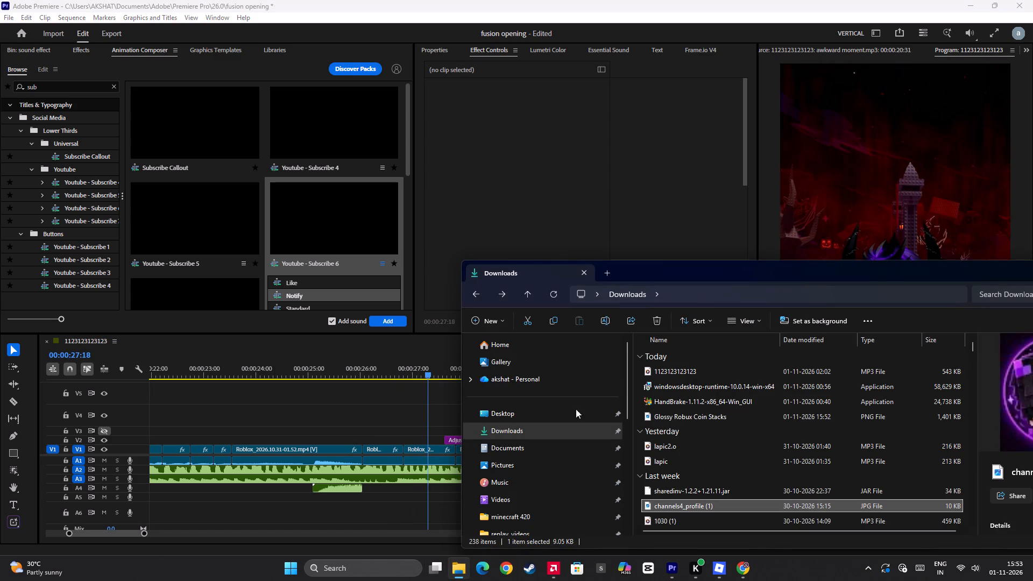
click(566, 426)
click(678, 372)
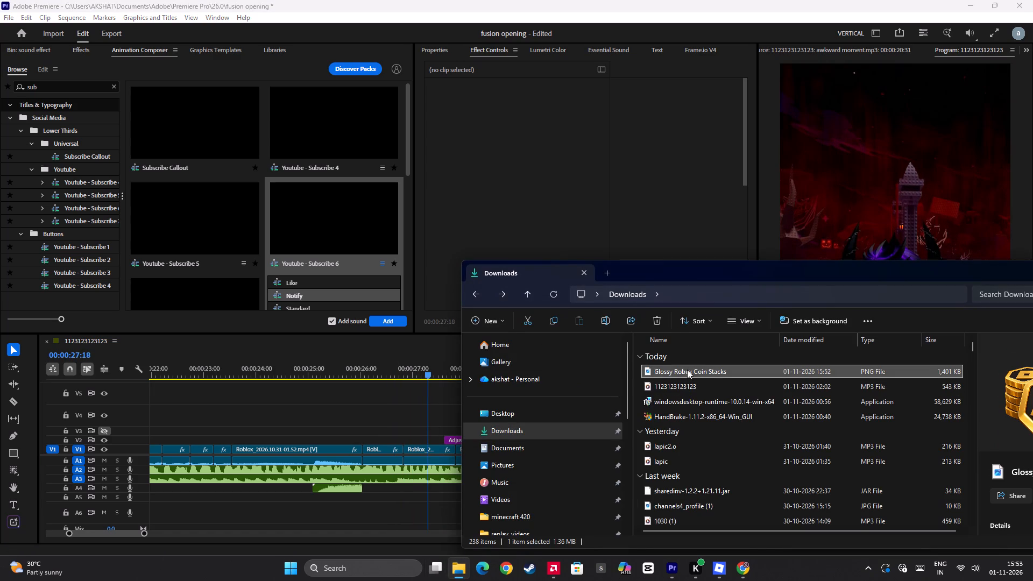
drag(687, 370, 423, 408)
click(384, 0)
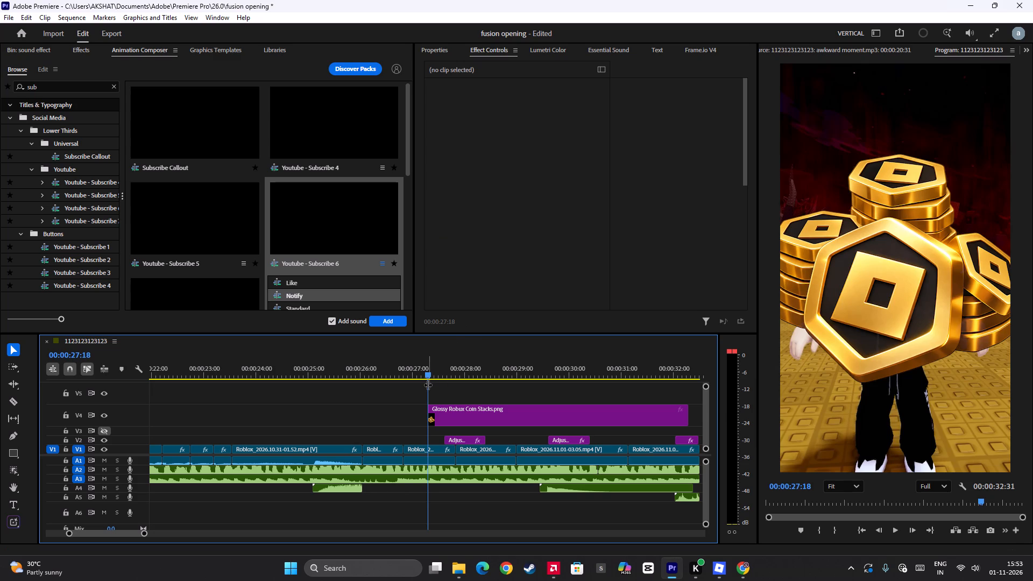
drag(427, 385, 398, 388)
key(space)
key(space)
key(space)
key(space)
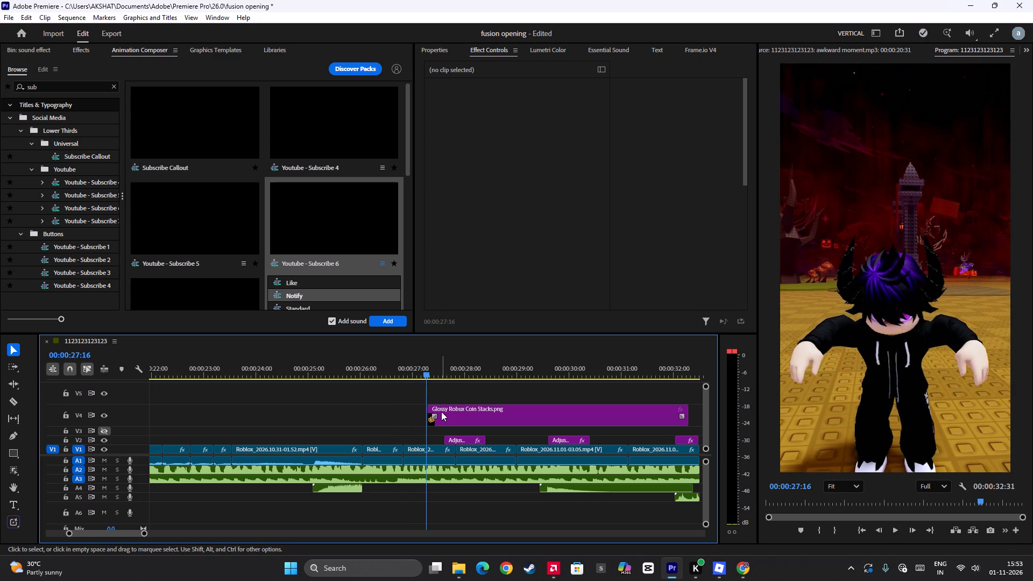
Apply the Malice Slide In Up Fast preset to the Robux coins image on V4 and preview the slide-in.
click(441, 412)
click(83, 48)
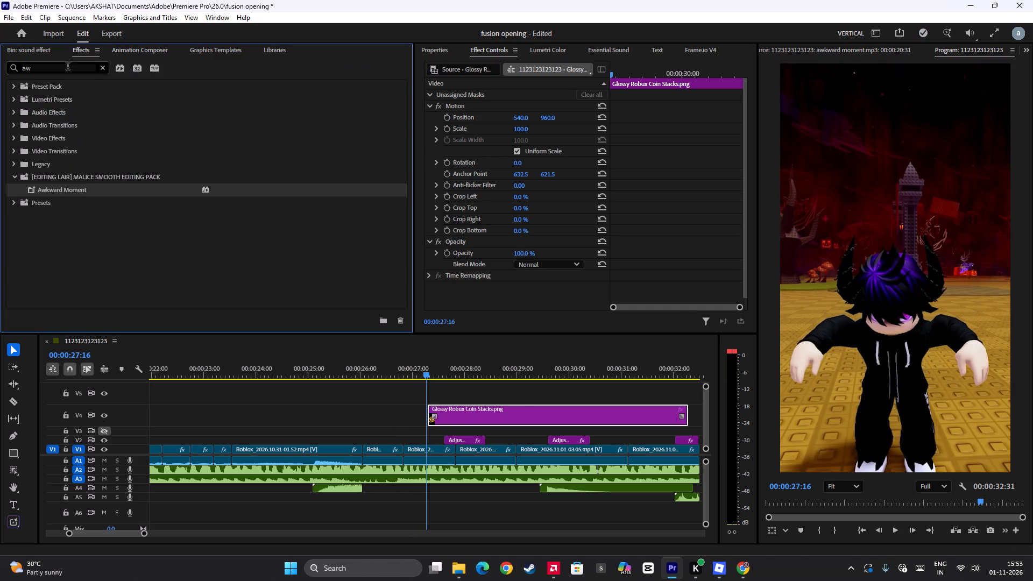
drag(66, 69, 0, 71)
text(FAL)
key(s)
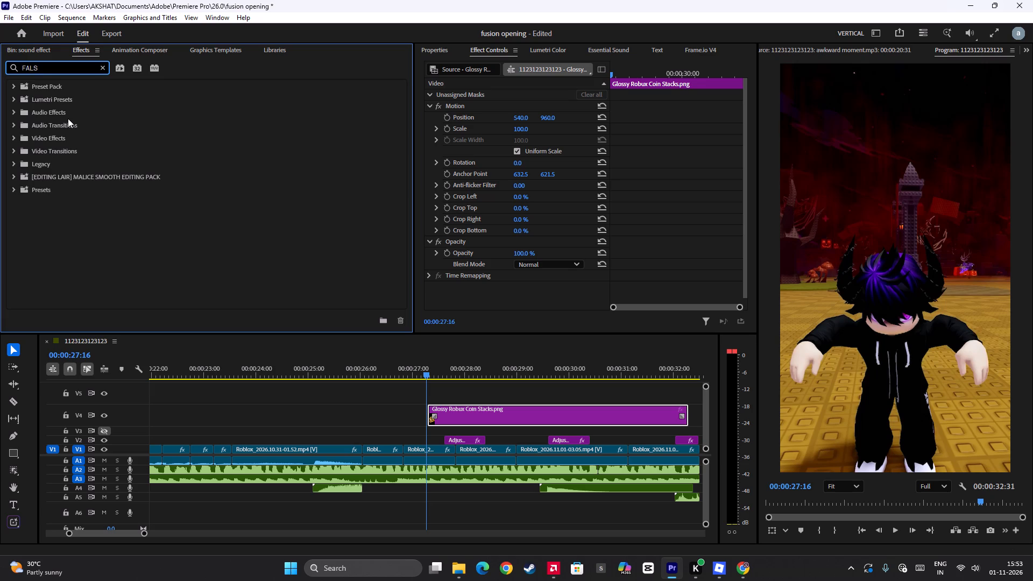
key(BackSpace)
key(BackSpace)
text(ST)
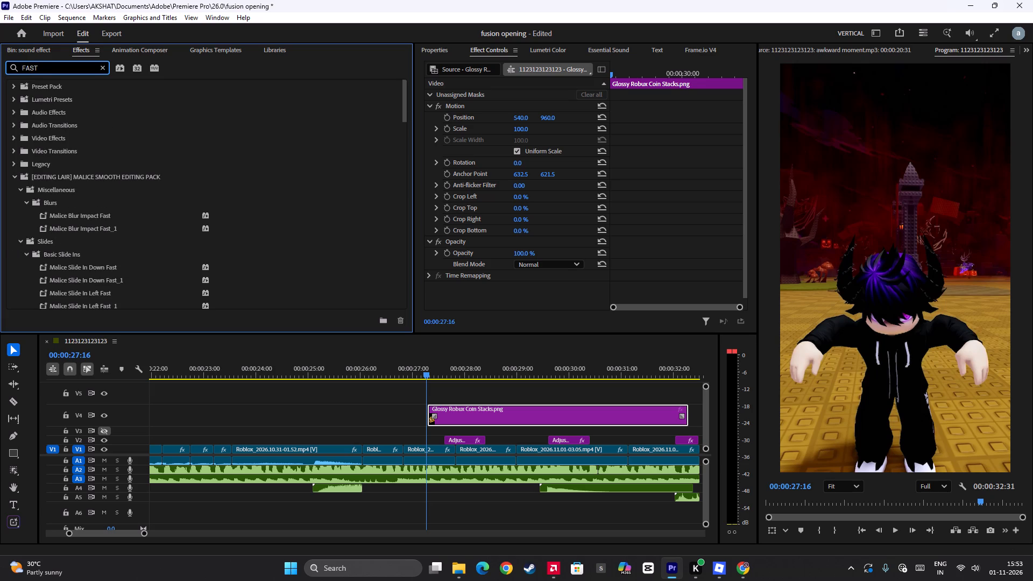
scroll(88, 288, down, 5)
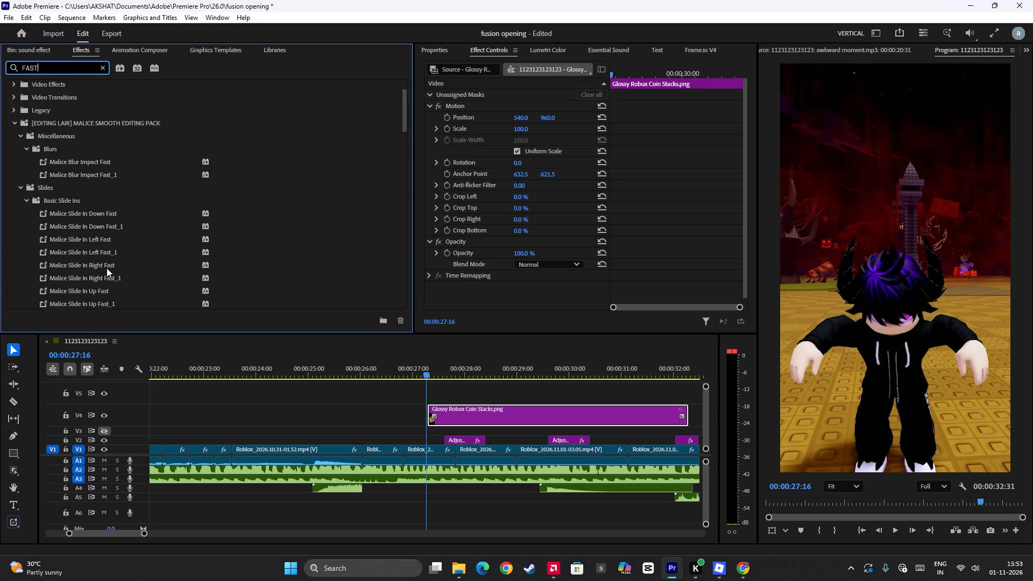
scroll(109, 270, down, 2)
drag(80, 266, 451, 417)
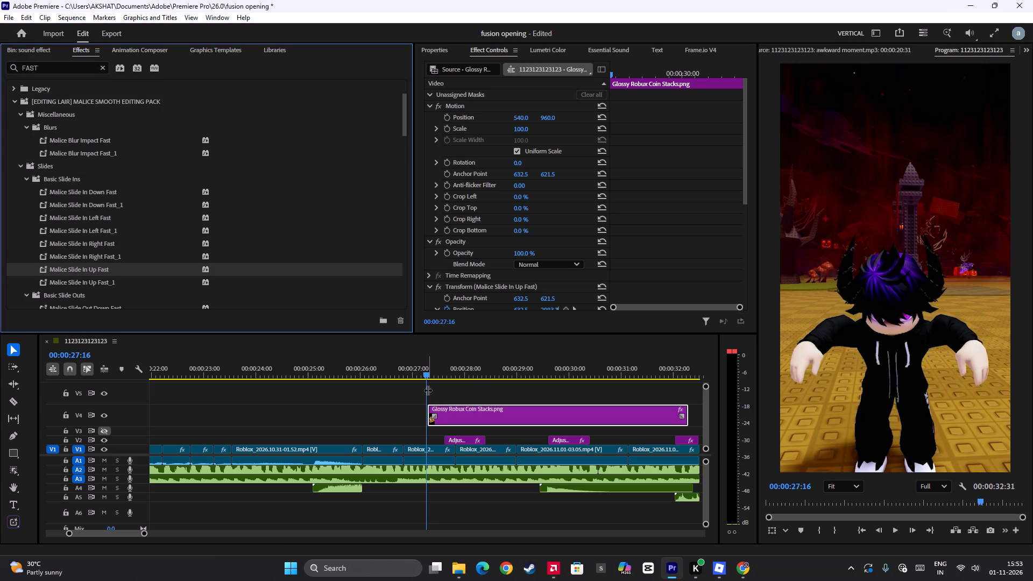
drag(428, 390, 385, 392)
key(space)
key(space)
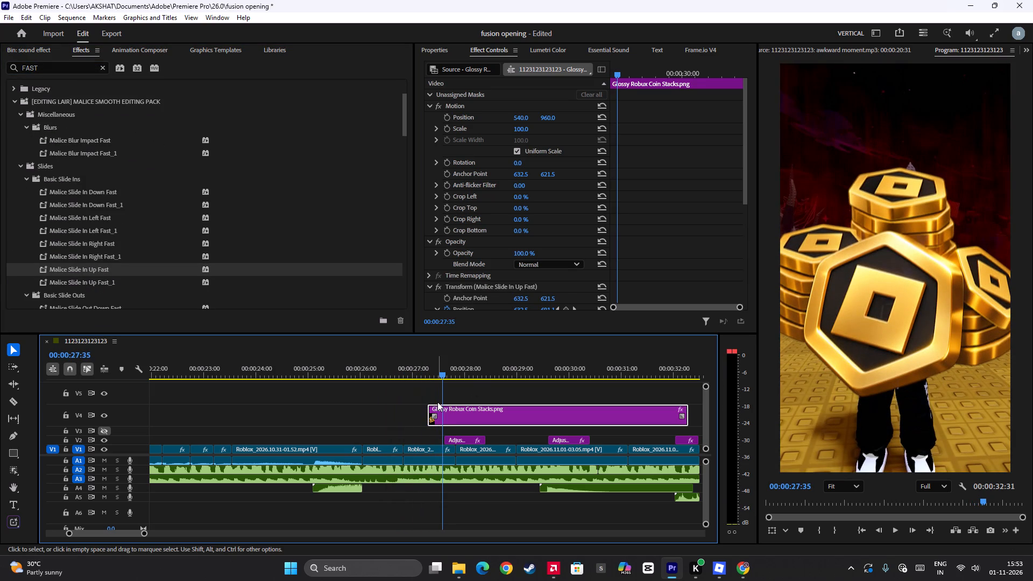
Set the Robux coins image's scale to 60%.
click(428, 57)
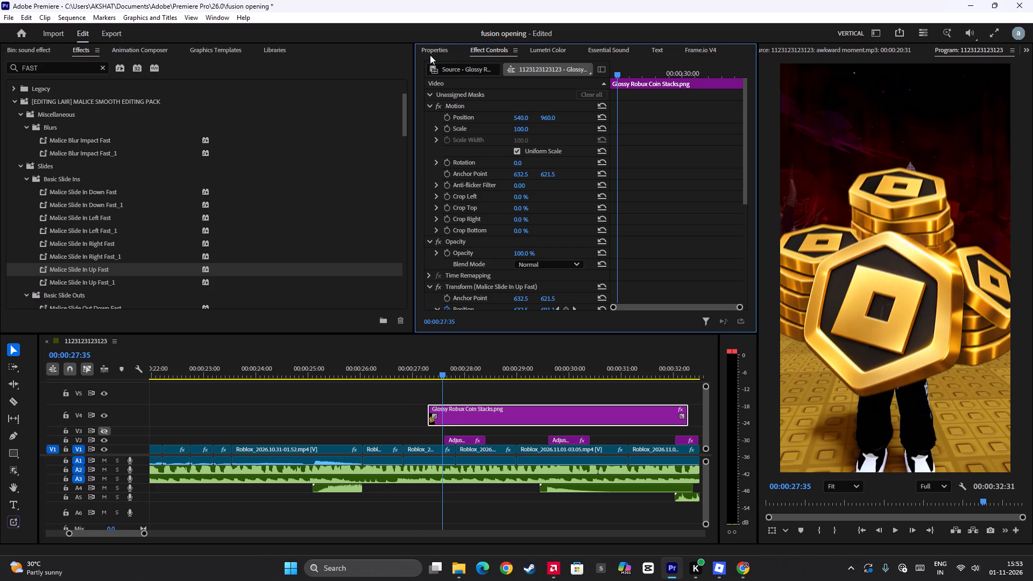
click(430, 52)
drag(571, 160, 571, 181)
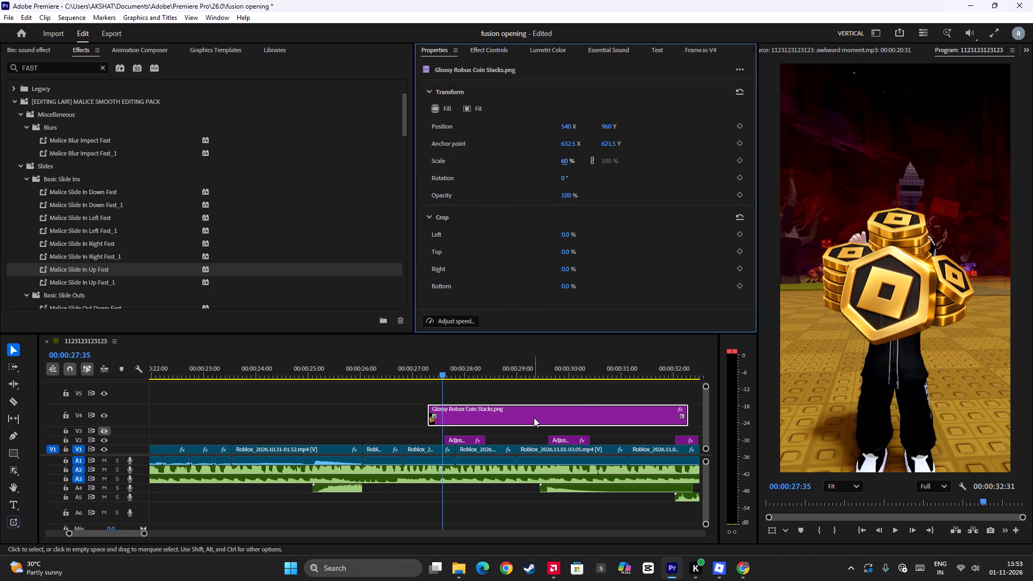
Move the adjustment layer just after the Robux image's start from V2 up to V5, beginning at 00:00:27:35.
click(37, 54)
click(456, 437)
drag(456, 437, 452, 398)
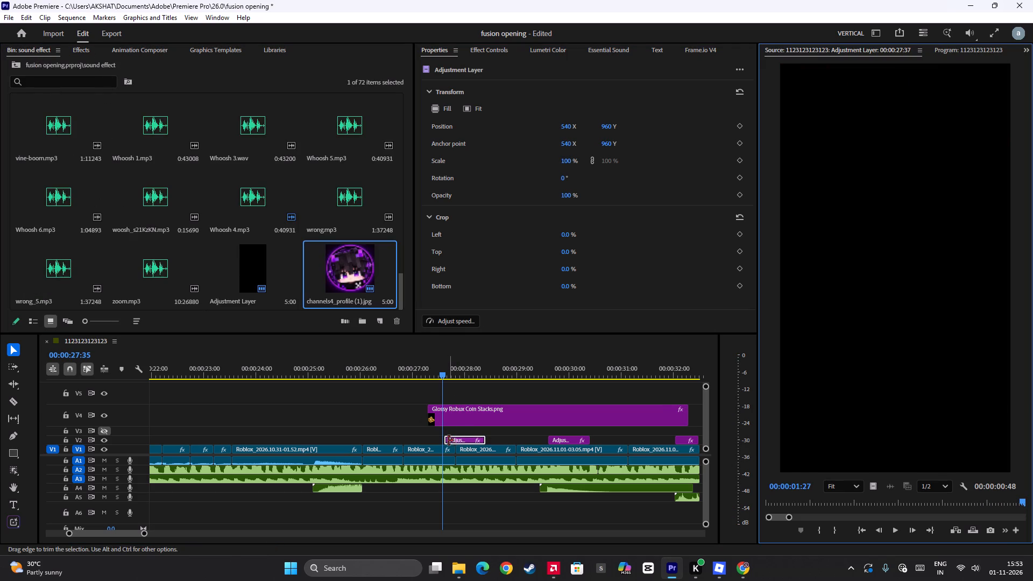
drag(456, 440, 447, 396)
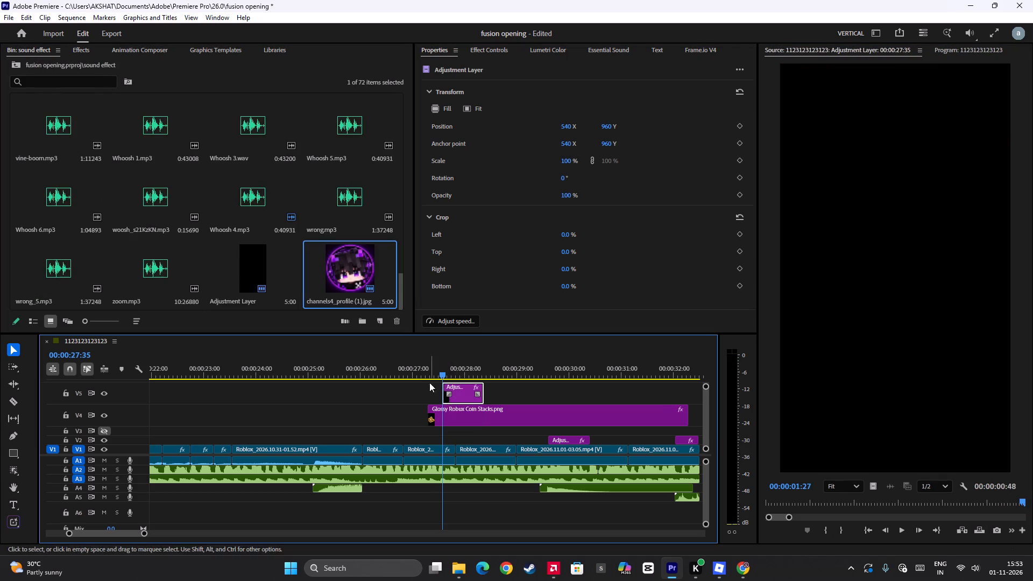
Play back the Robux coins image's slide-in and the V5 adjustment layer's flash around 00:00:27:18 to 00:00:28:15 several times.
click(428, 374)
key(space)
key(space)
click(428, 374)
key(space)
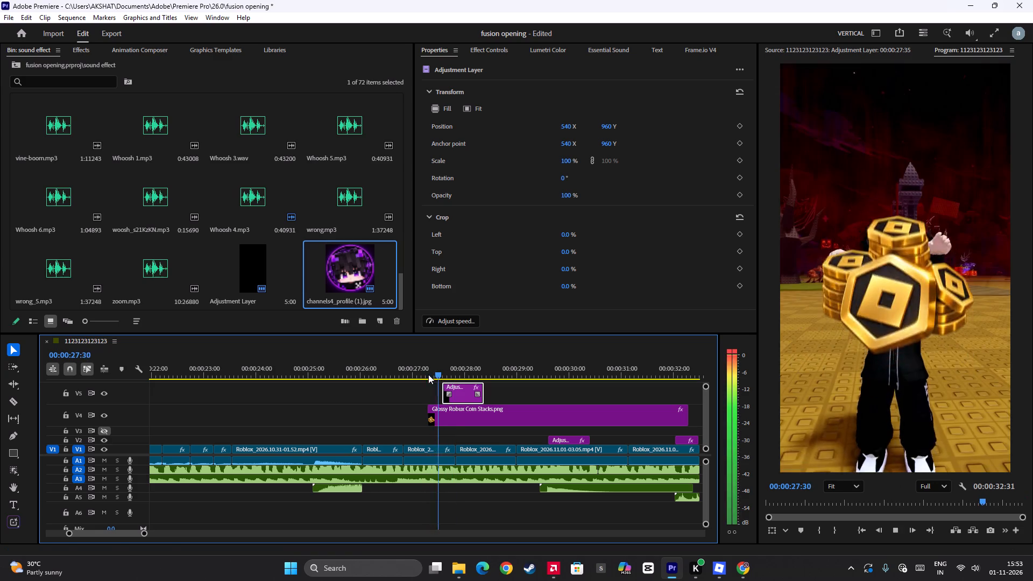
key(space)
key(space)
key(space)
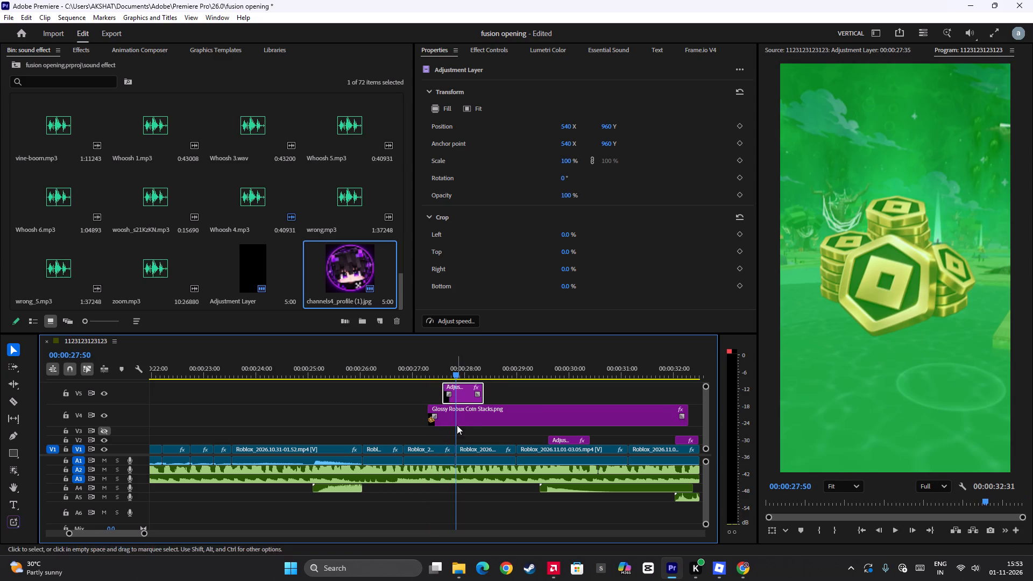
scroll(482, 451, up, 5)
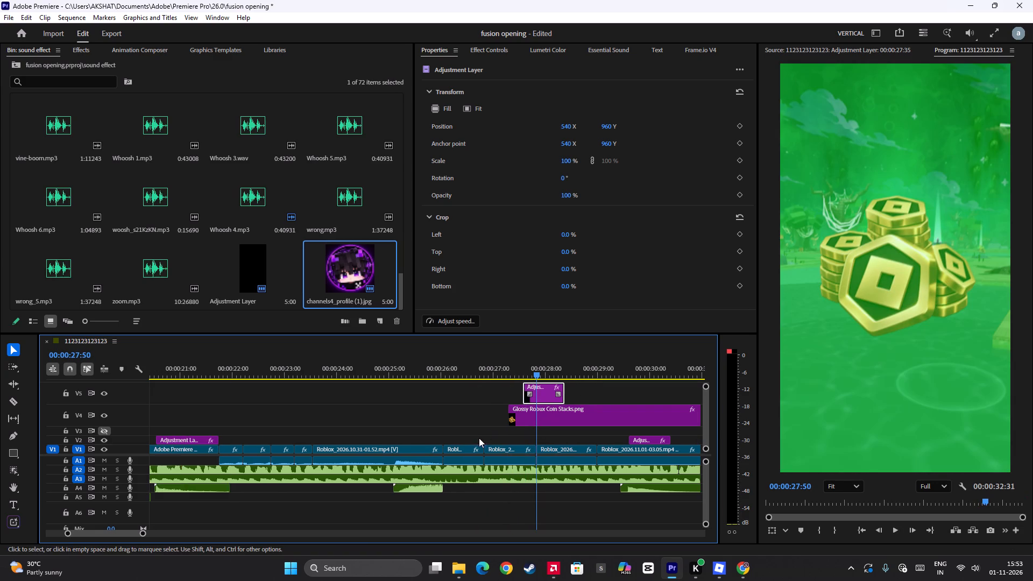
alt+scroll(536, 449, down, 6)
alt+scroll(536, 449, up, 12)
click(542, 413)
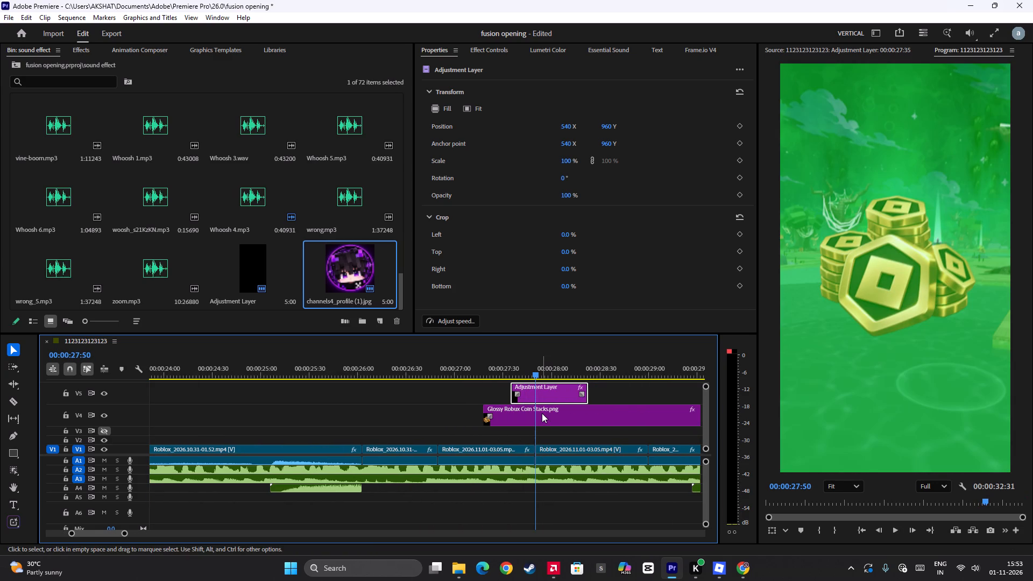
click(464, 365)
key(space)
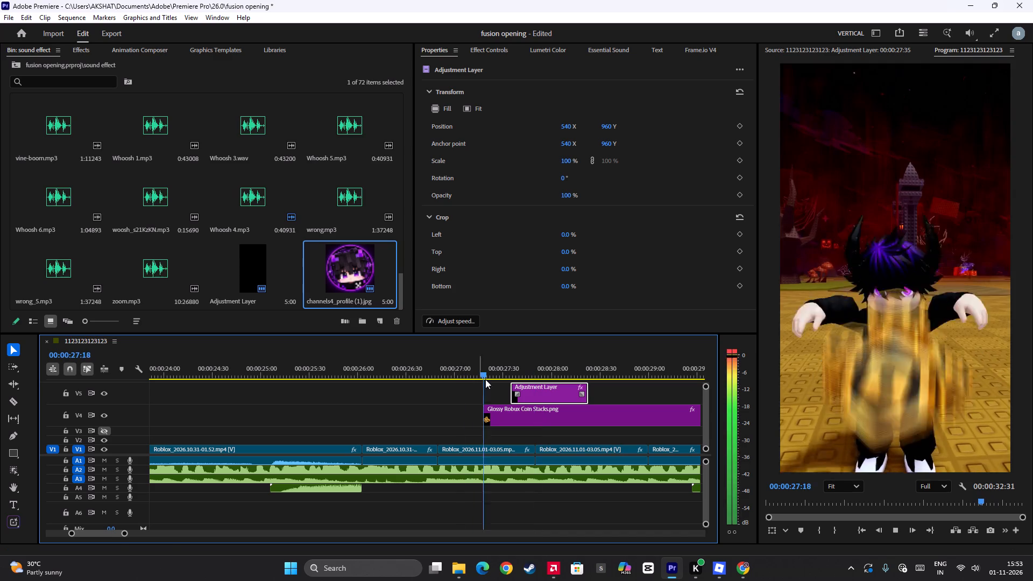
key(space)
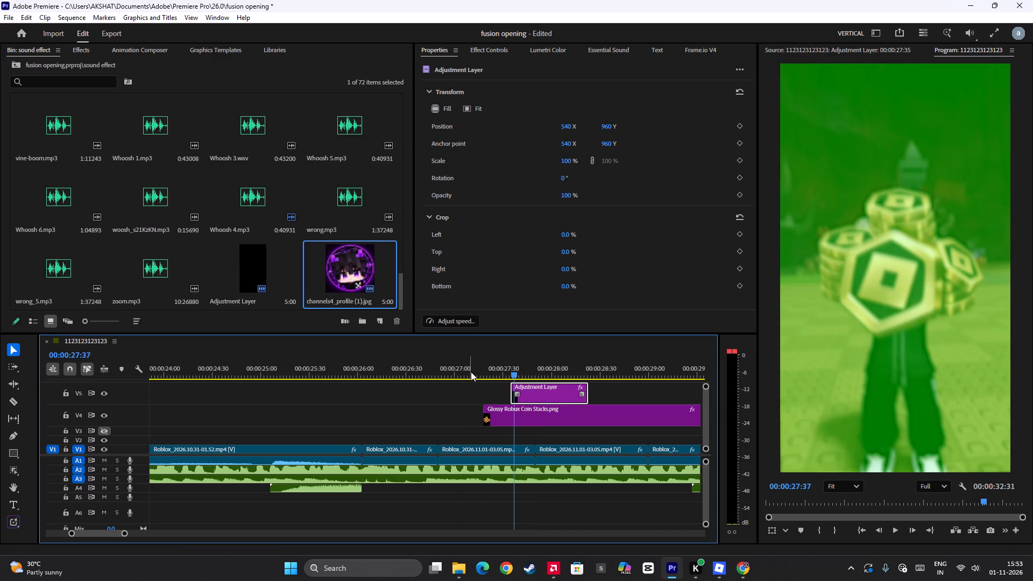
click(471, 371)
key(space)
key(space)
key(space)
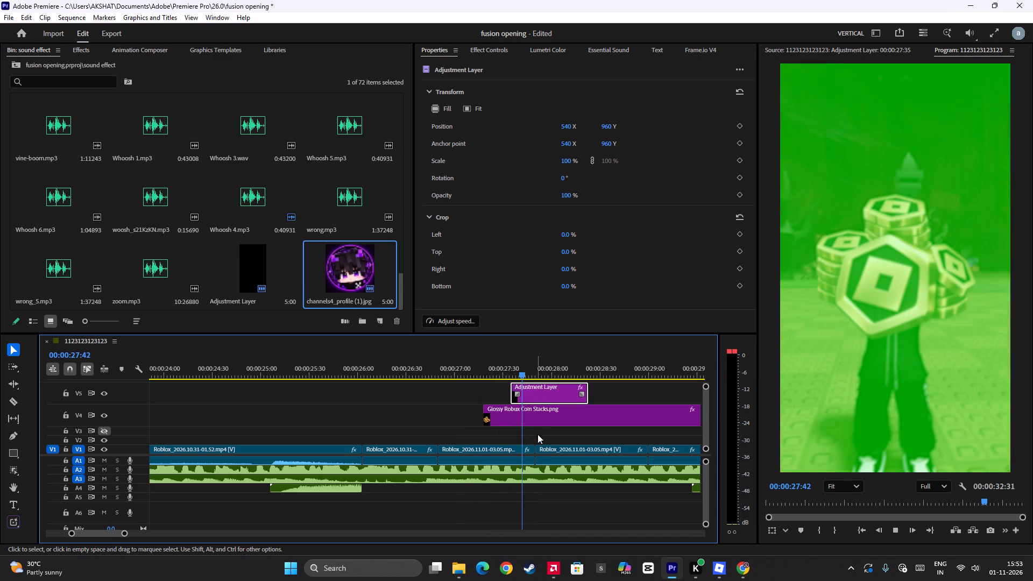
key(space)
key(space)
scroll(536, 441, down, 5)
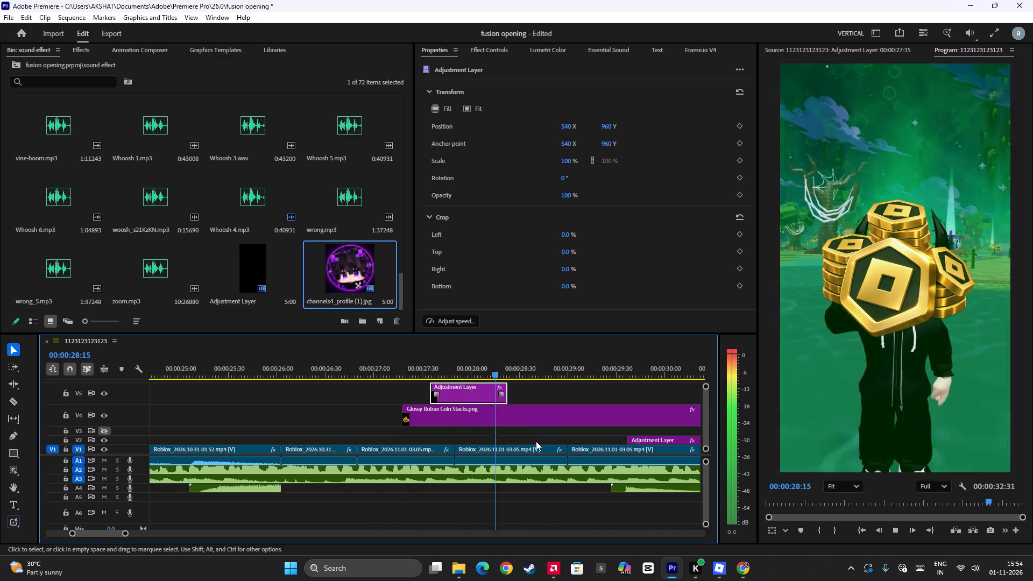
key(space)
Cut the V5 adjustment layer and the Robux coins image on V4 at 00:00:27:59 and delete the parts after the cut.
click(415, 370)
key(space)
key(space)
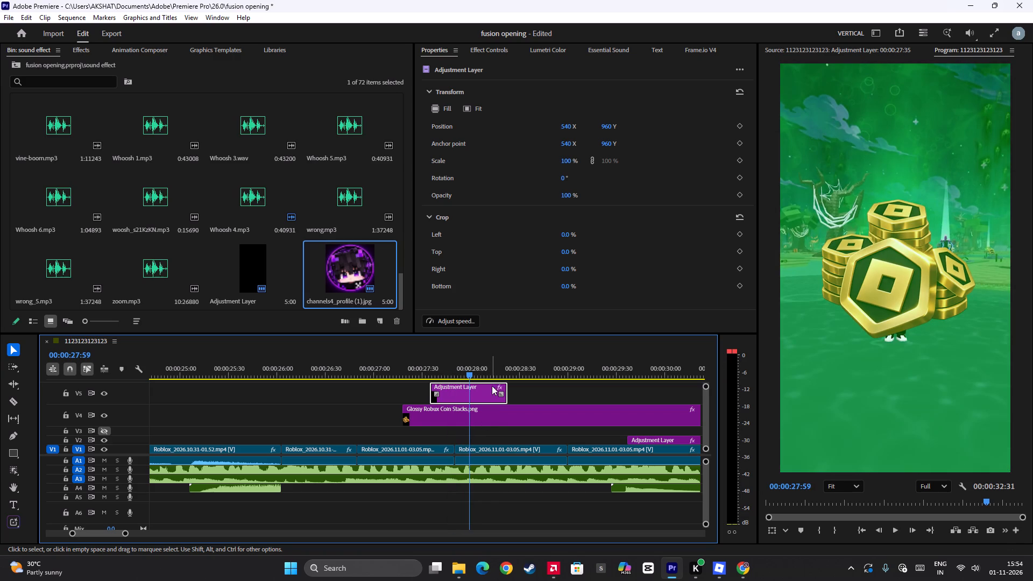
click(485, 413)
shift+click(483, 393)
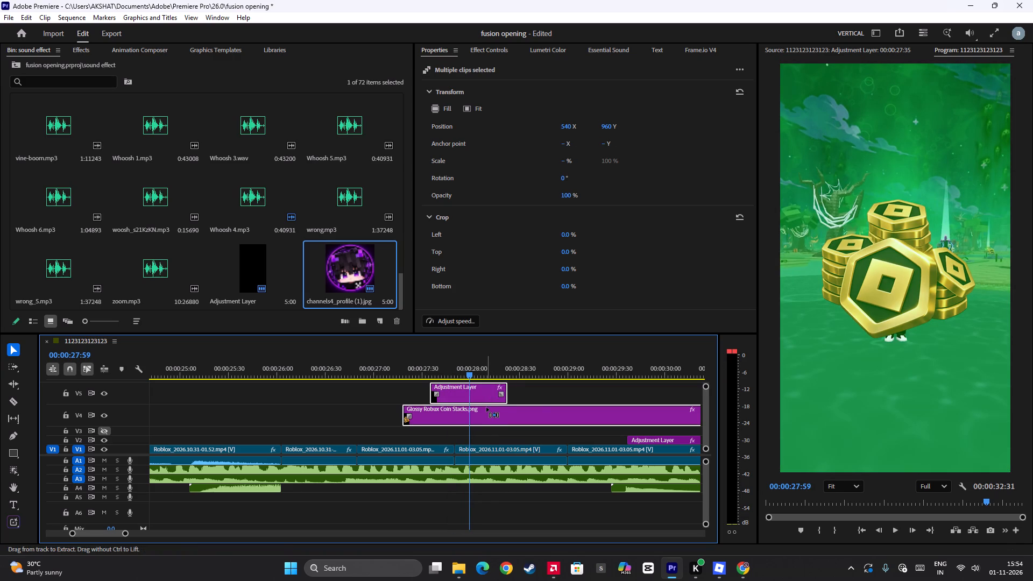
key(ctrl+b)
click(491, 383)
key(BackSpace)
click(496, 414)
key(BackSpace)
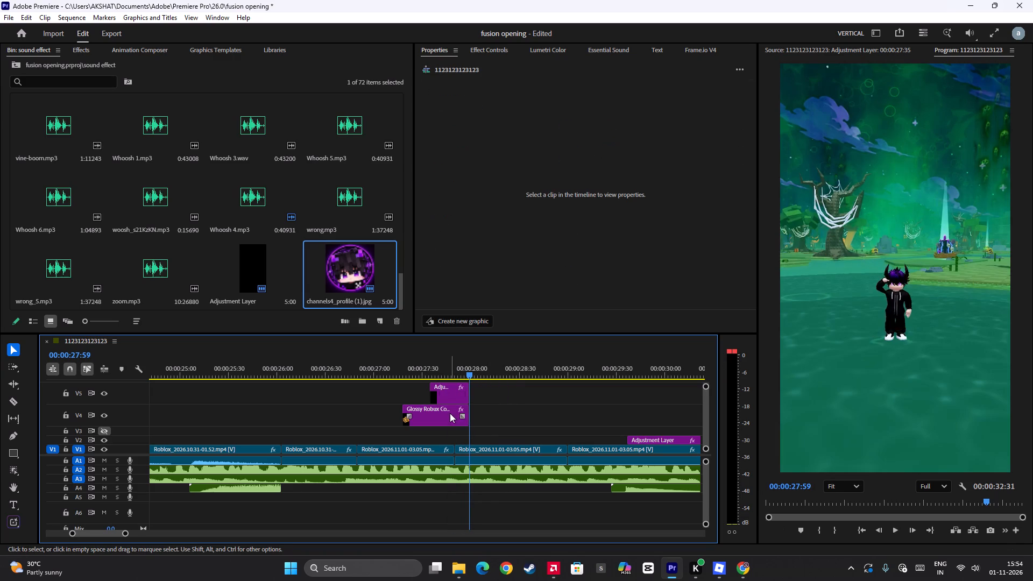
Add an Opacity keyframe at 00:00:27:51 in the Robux coins image's Transform (Malice Slide In Up Fast) effect.
drag(455, 372, 452, 409)
drag(491, 386, 441, 423)
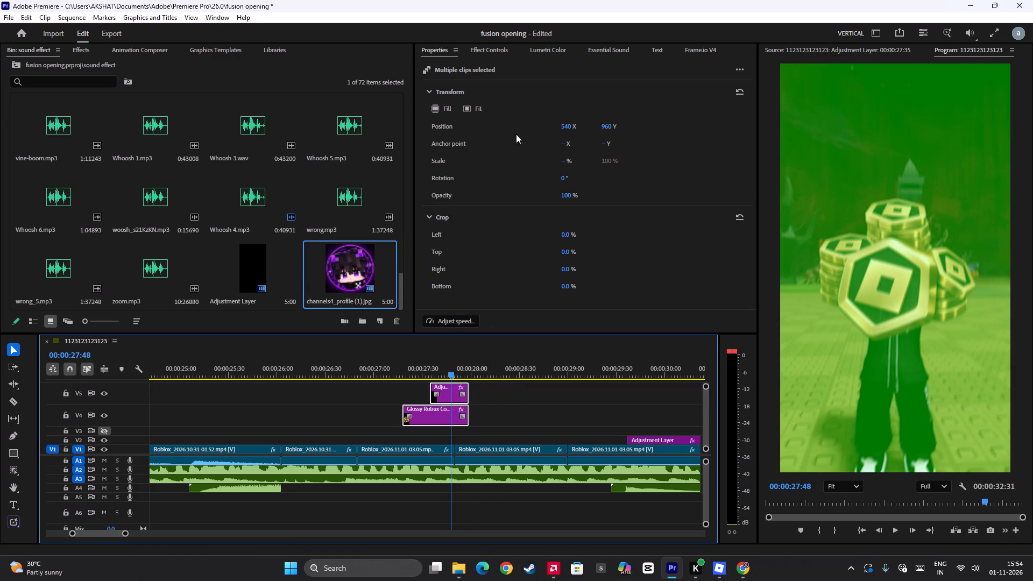
click(482, 45)
click(430, 50)
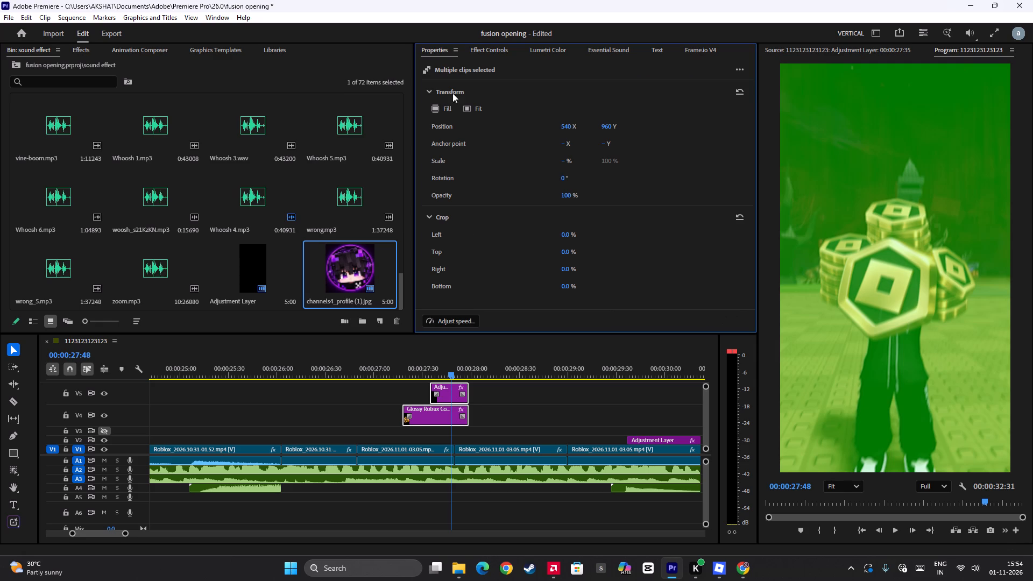
click(449, 420)
click(482, 51)
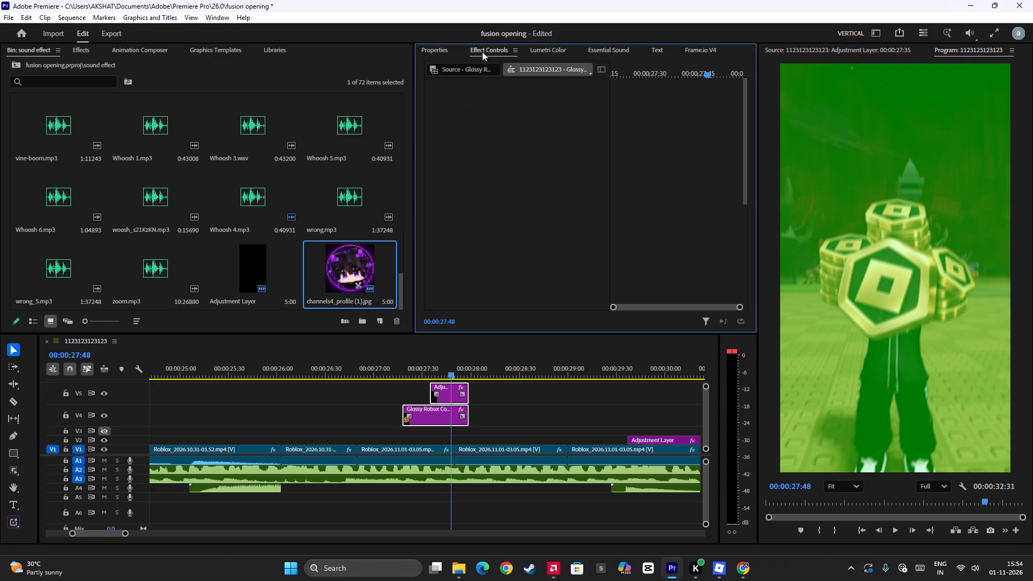
scroll(477, 216, down, 5)
click(452, 406)
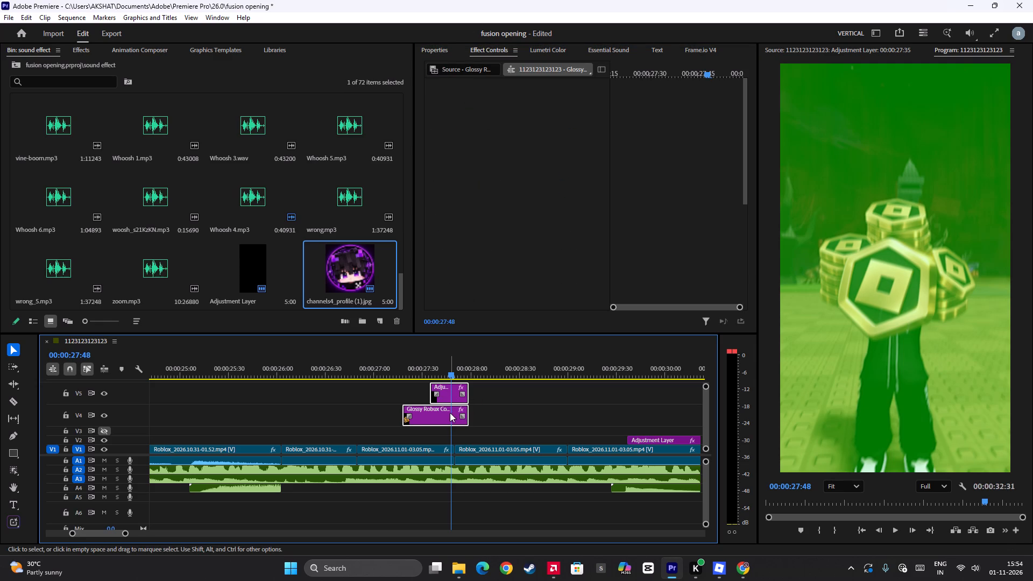
click(450, 413)
click(451, 421)
click(495, 404)
click(450, 419)
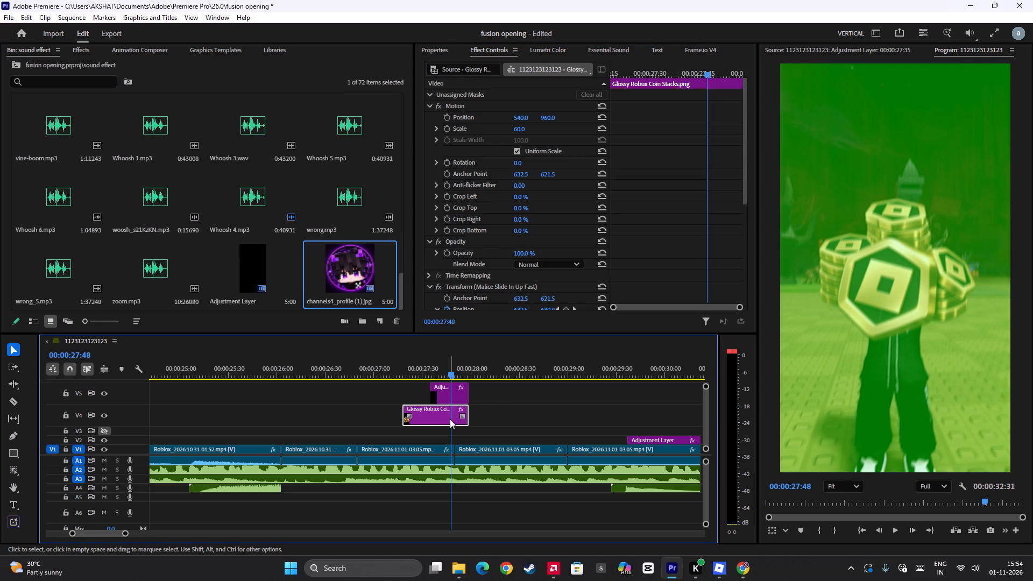
scroll(469, 260, down, 12)
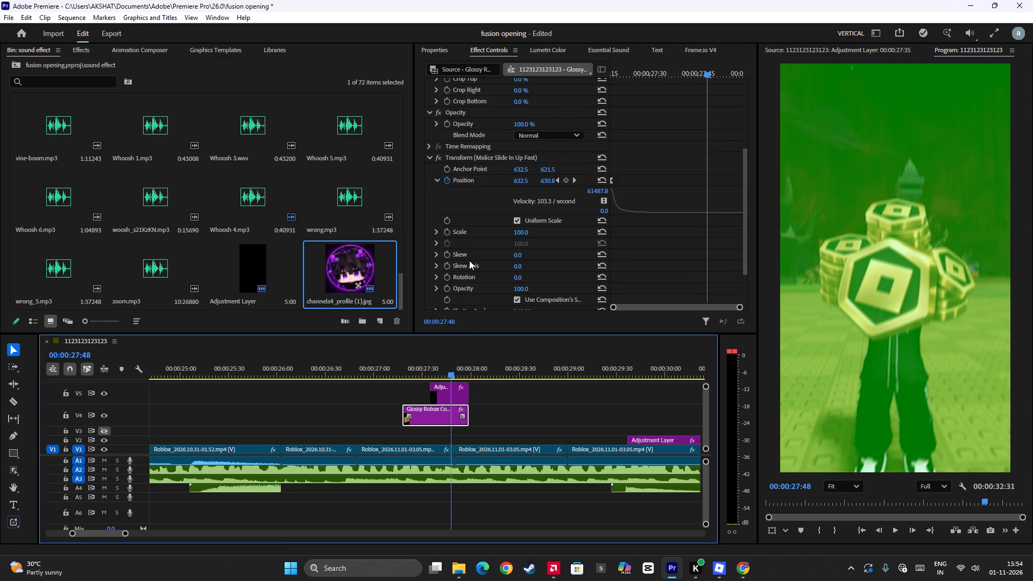
key(Right)
key(Right)
key(Right)
key(Right)
key(Right)
key(Left)
key(Left)
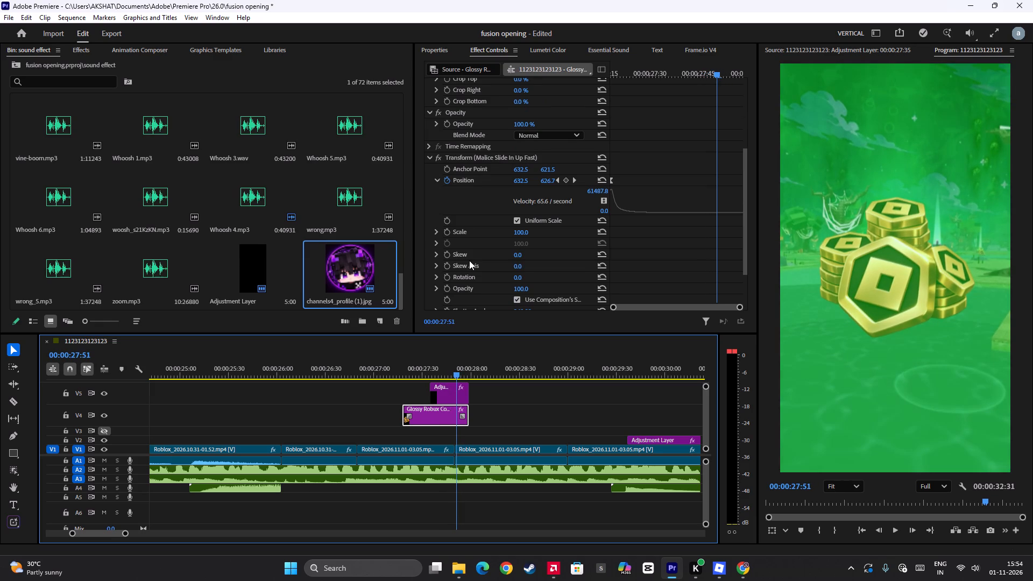
scroll(480, 267, down, 3)
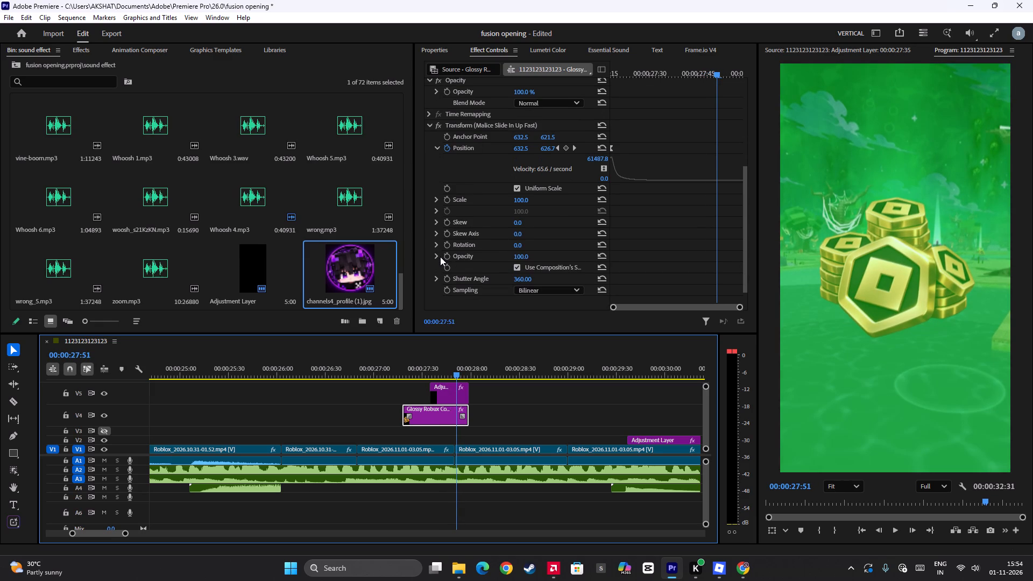
click(443, 257)
Add a 100% Opacity keyframe to the V5 adjustment layer at 00:00:27:51.
click(453, 392)
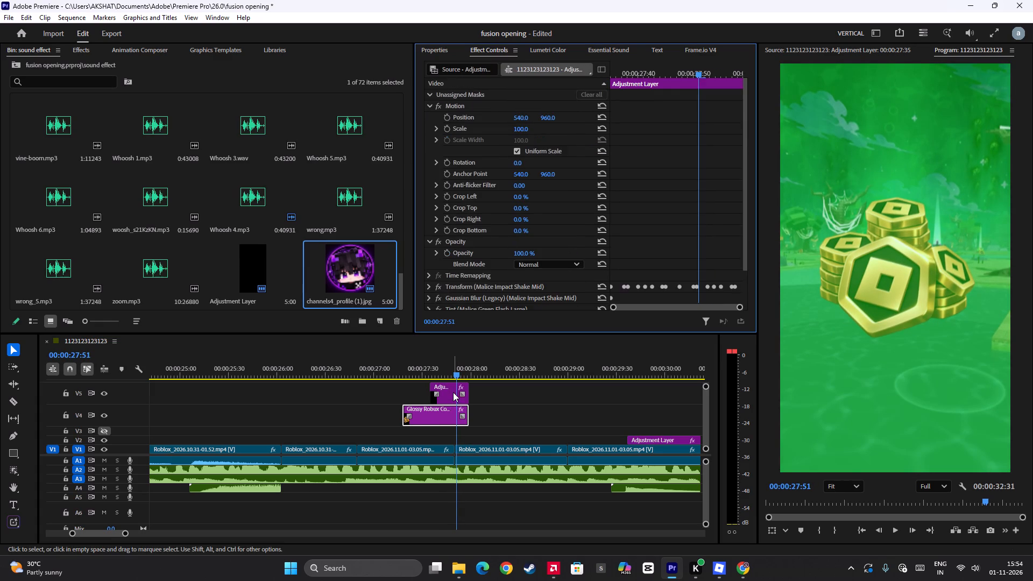
scroll(476, 260, down, 4)
click(446, 214)
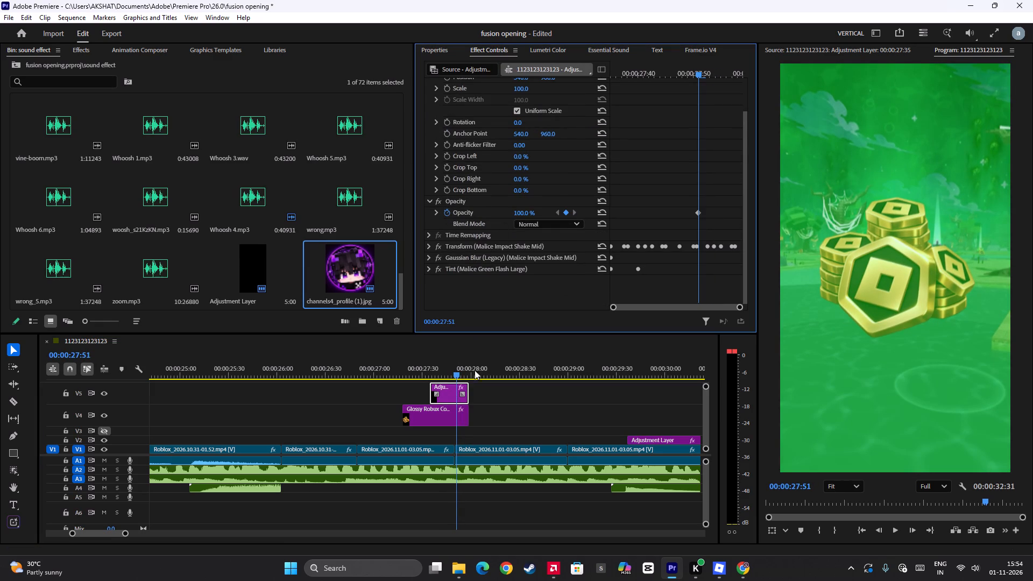
Set the Robux coins image's main clip Opacity to 0% with the playhead at 00:00:27:57.
click(435, 419)
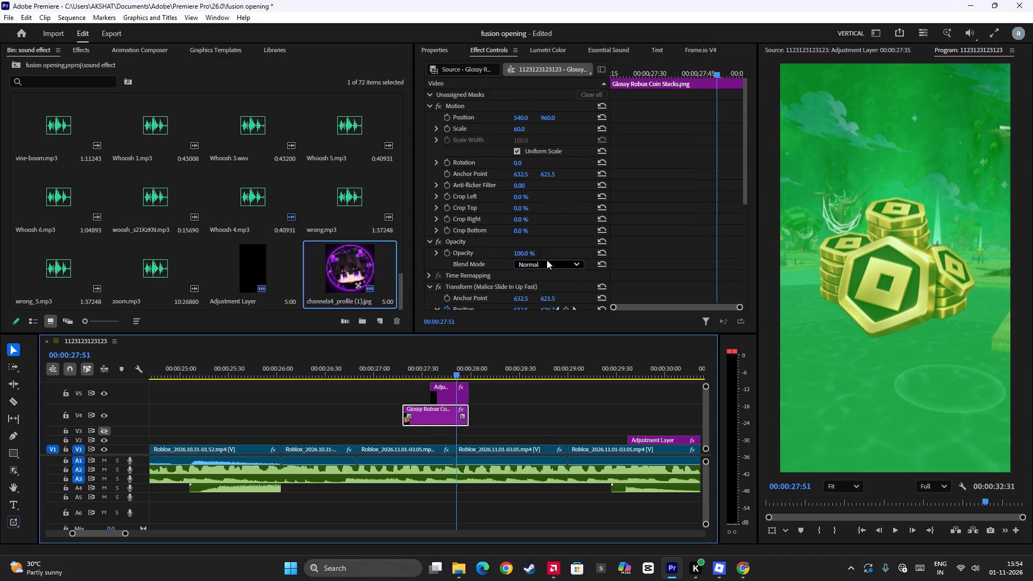
key(Right)
key(Right)
key(Right)
key(Right)
key(Right)
key(Right)
key(Right)
key(Right)
key(Right)
key(Left)
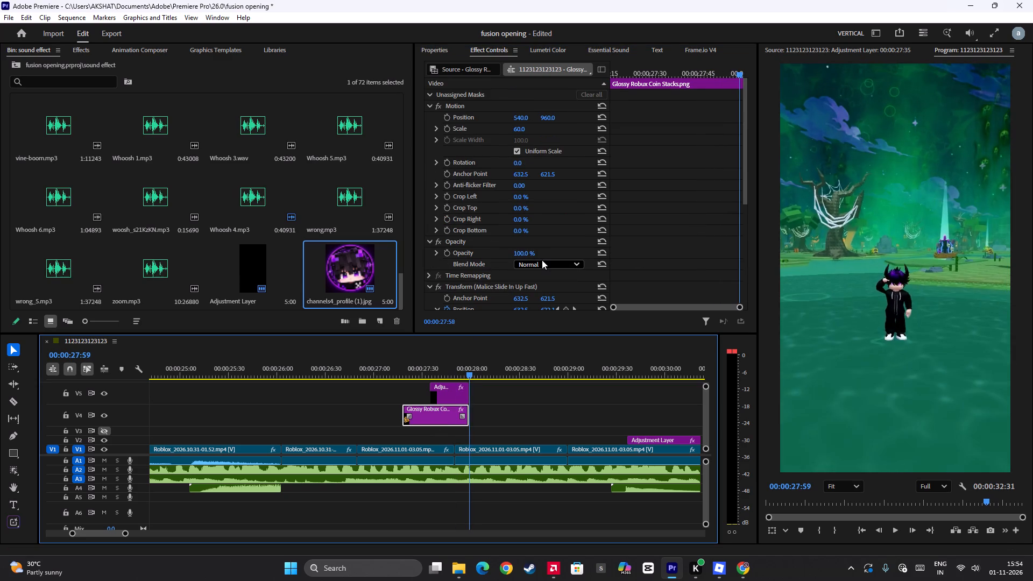
key(Left)
key(Left)
drag(523, 251, 509, 471)
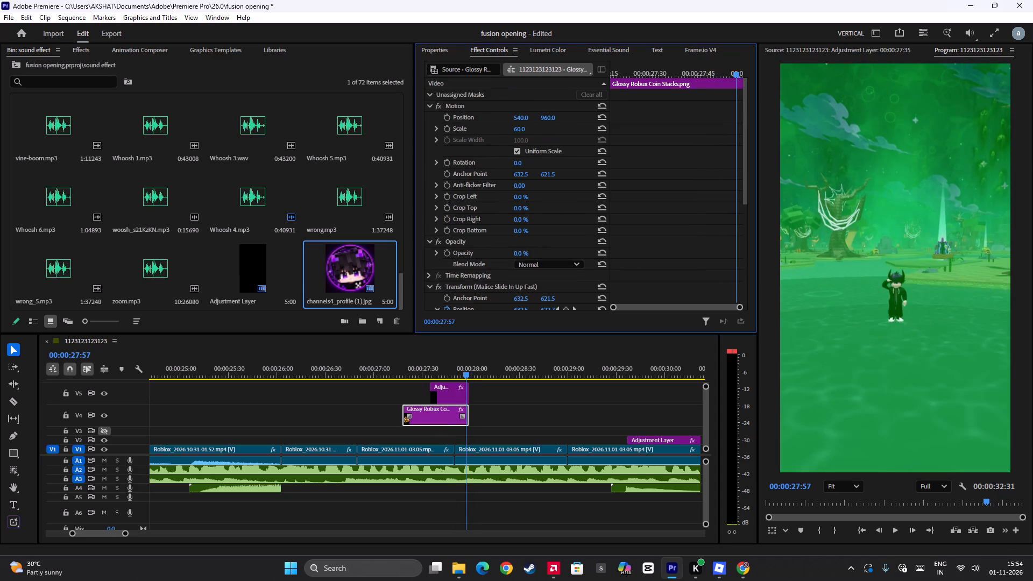
drag(509, 471, 497, 550)
Set the V5 adjustment layer's Opacity to 1% at 00:00:27:57.
click(450, 399)
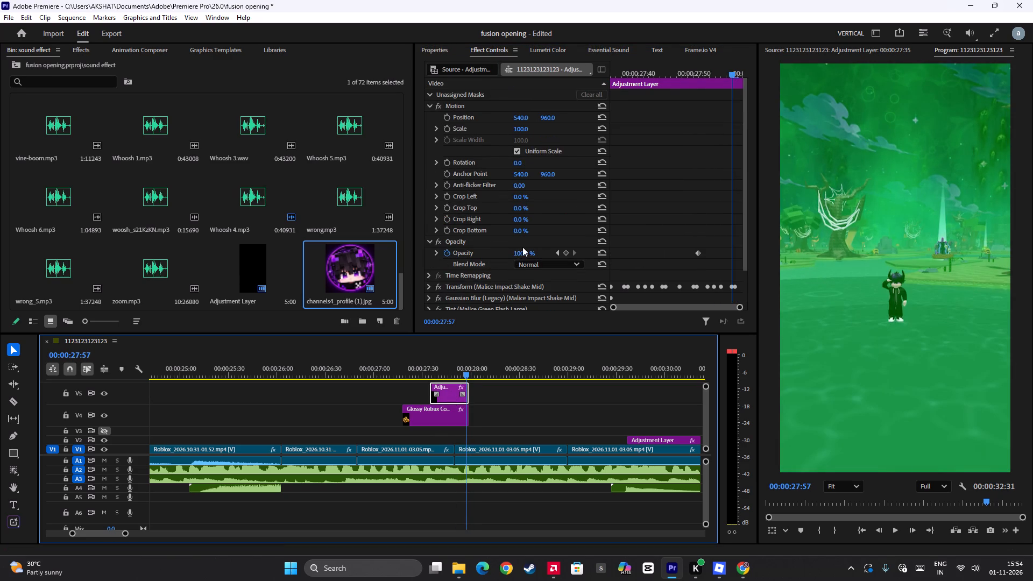
drag(523, 255, 547, 571)
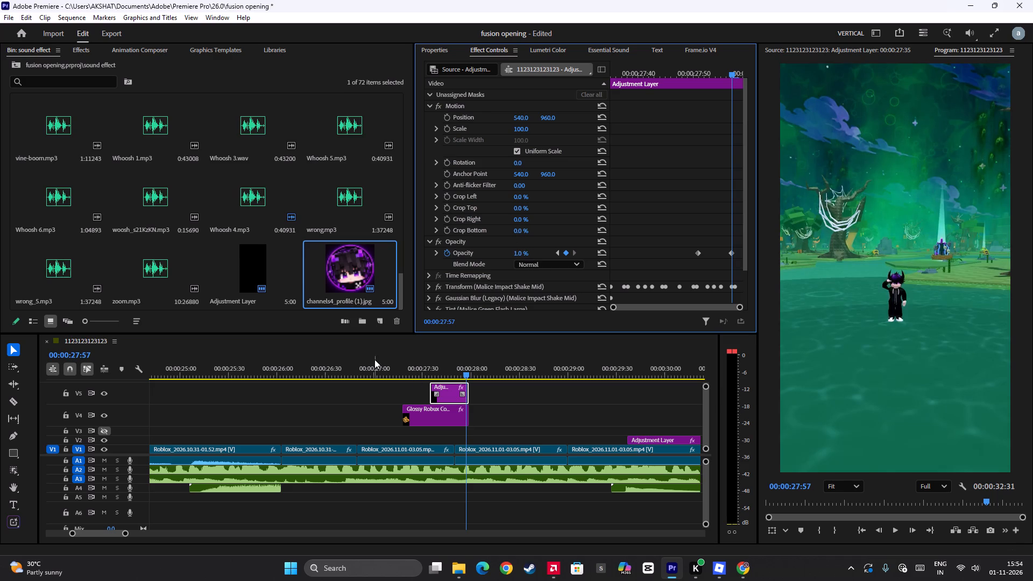
Play back the section from about 00:00:27:00 to check the fade of the Robux coins image and the V5 adjustment layer.
click(381, 364)
key(space)
key(space)
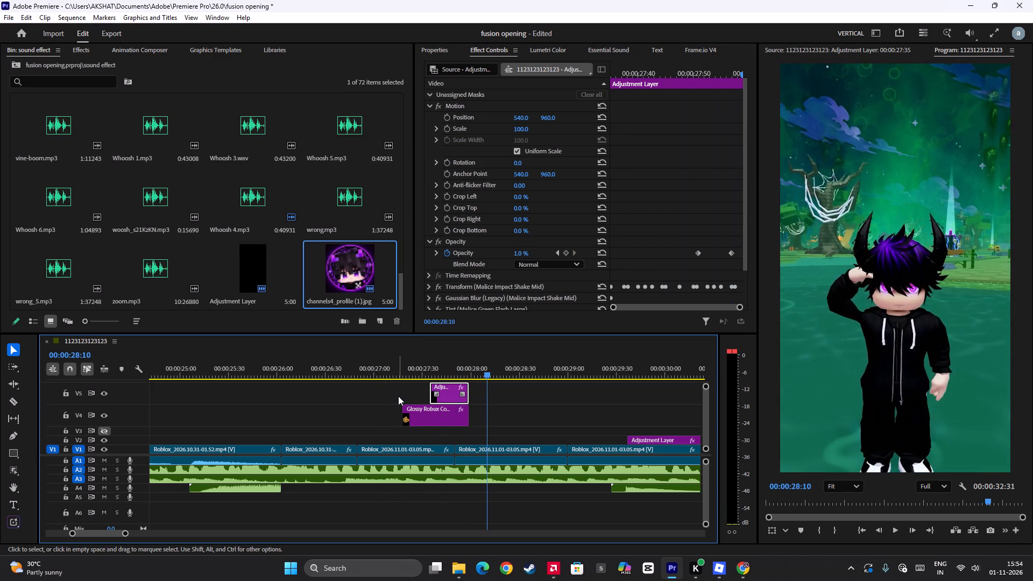
click(398, 371)
key(space)
key(space)
click(442, 420)
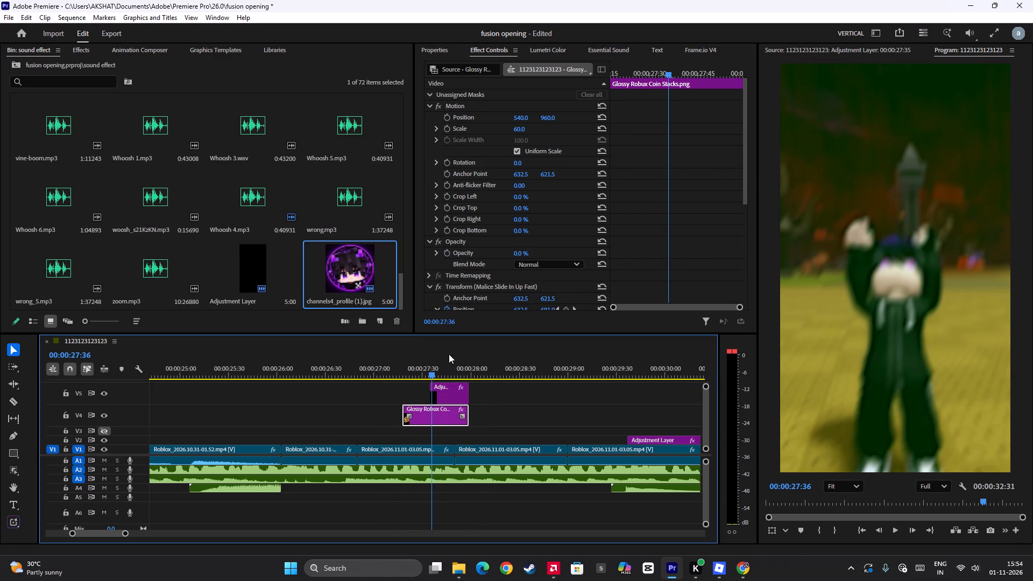
click(407, 367)
key(space)
key(space)
click(411, 369)
key(space)
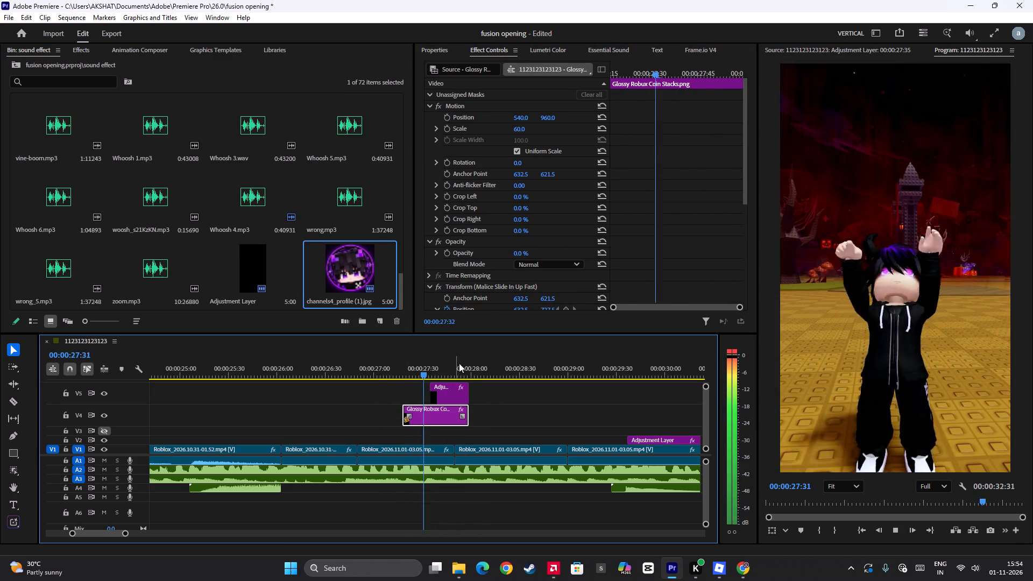
key(space)
Examine the Transform effect's Opacity keyframe on the Robux coins image at 00:00:27:51.
scroll(521, 260, down, 8)
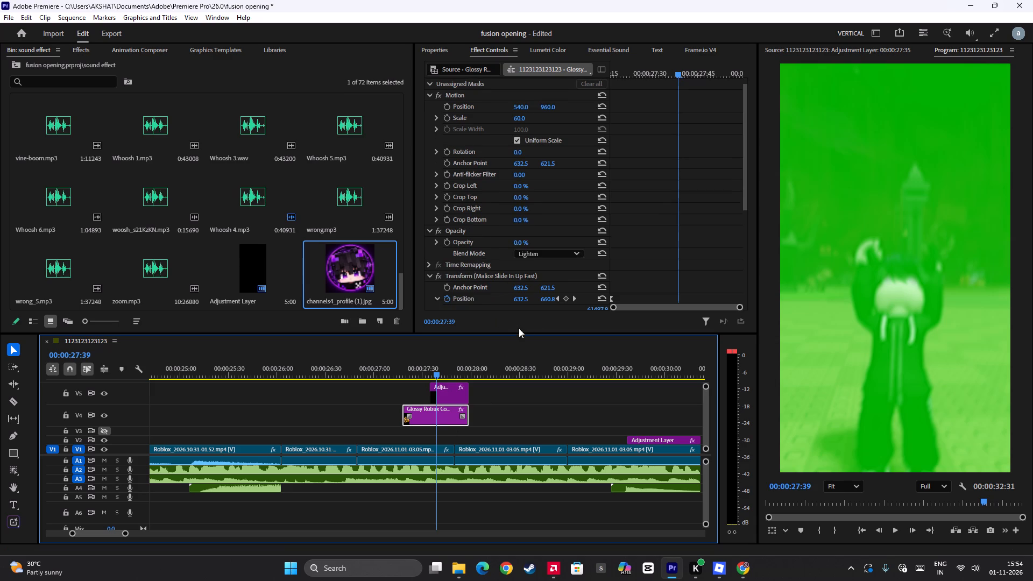
scroll(543, 297, down, 14)
scroll(626, 252, down, 4)
scroll(713, 232, down, 3)
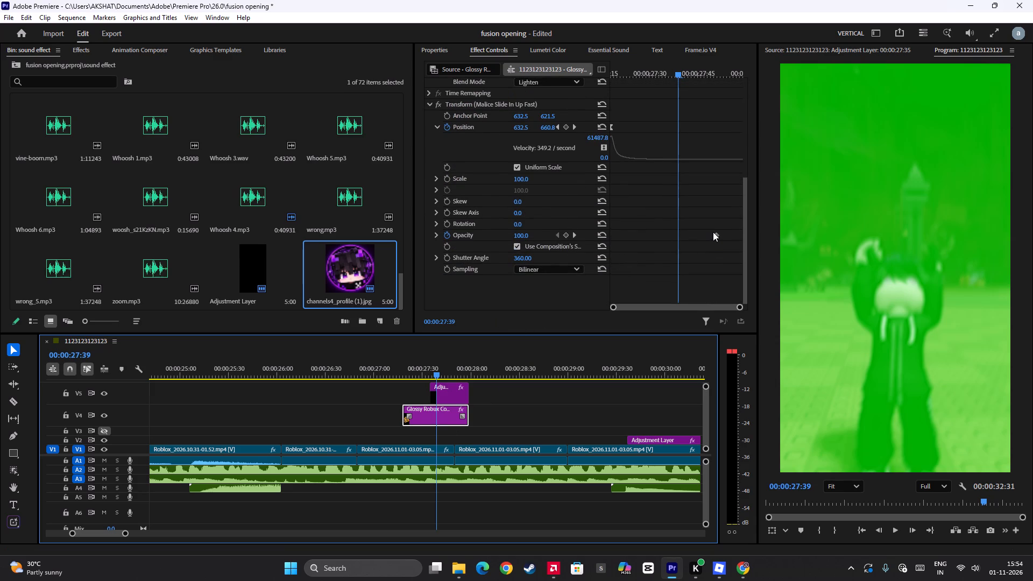
scroll(713, 232, down, 1)
click(715, 232)
click(716, 235)
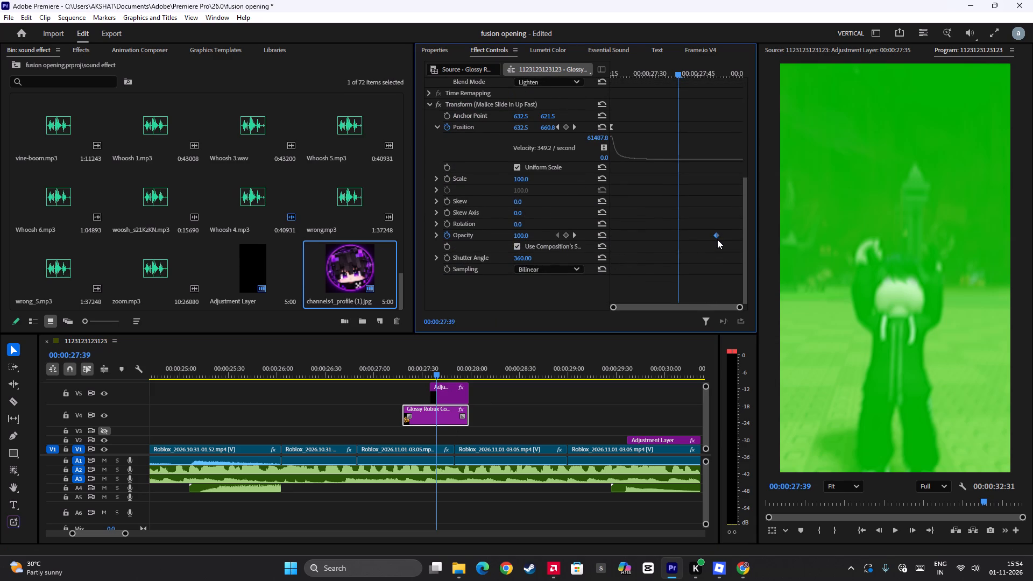
key(Up)
key(Down)
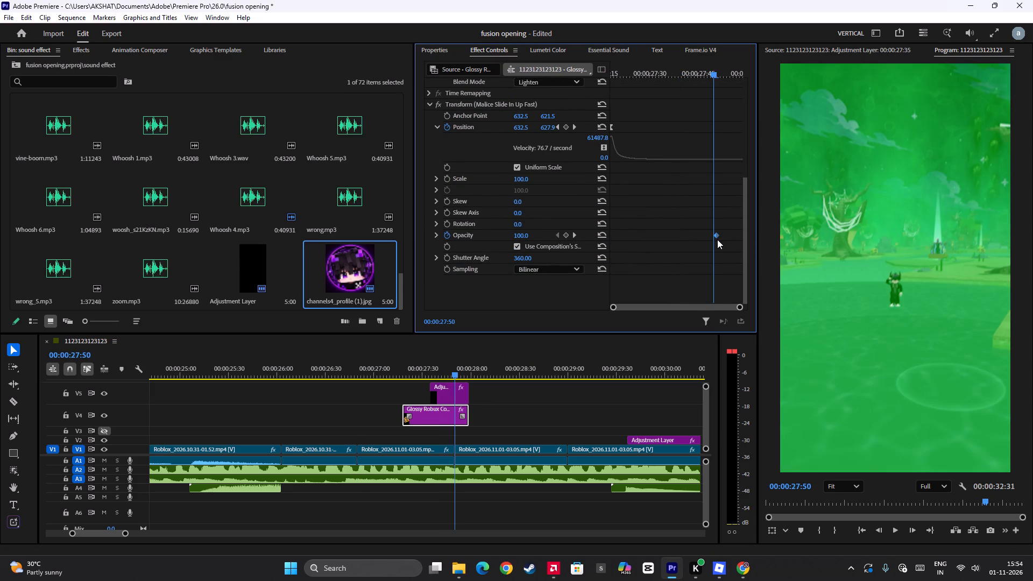
key(Right)
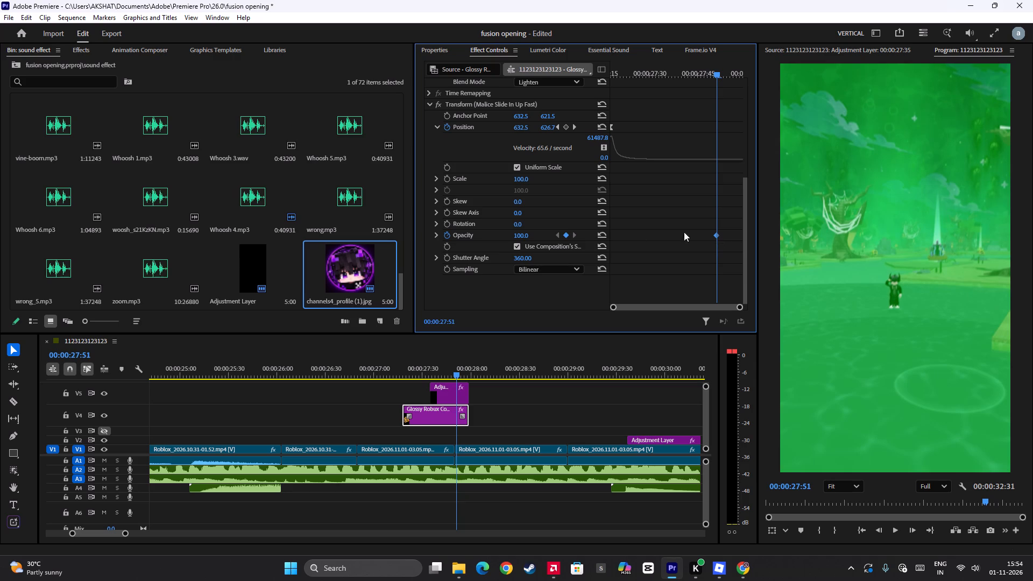
click(576, 237)
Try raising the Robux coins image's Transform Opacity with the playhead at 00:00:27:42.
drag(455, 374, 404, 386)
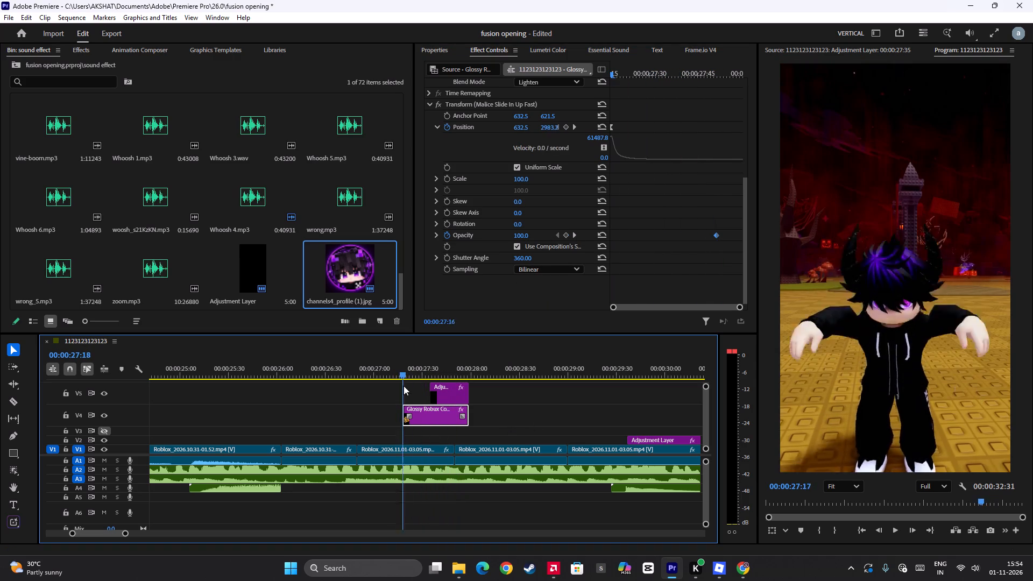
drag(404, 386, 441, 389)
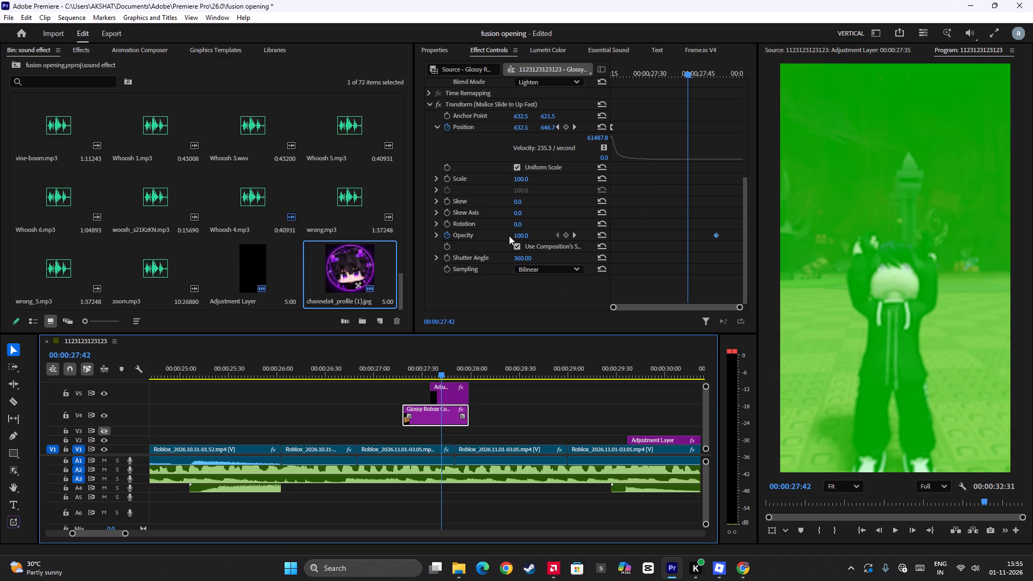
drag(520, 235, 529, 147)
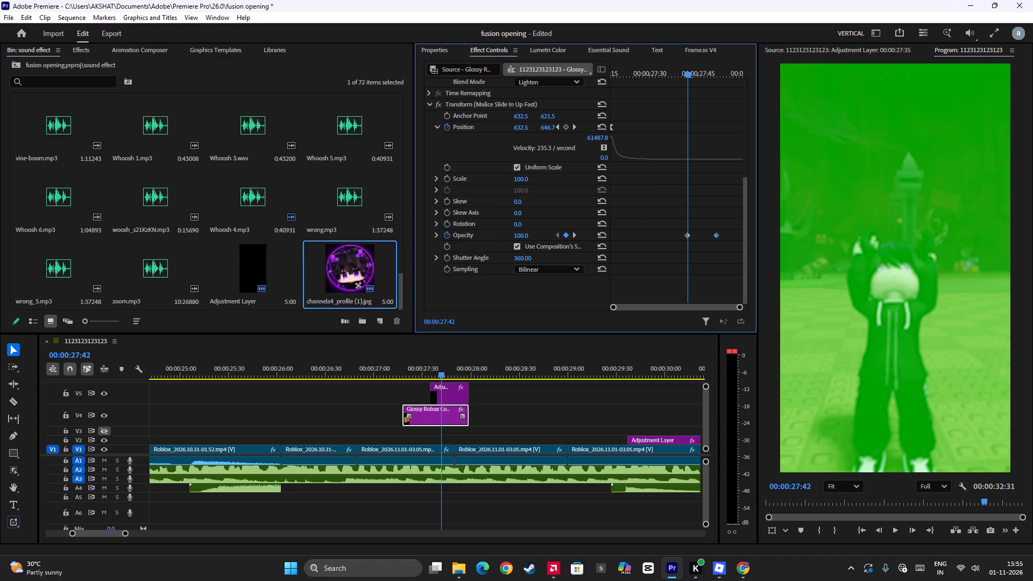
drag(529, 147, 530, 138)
Delete both Transform Opacity keyframes from the Robux coins image.
click(689, 236)
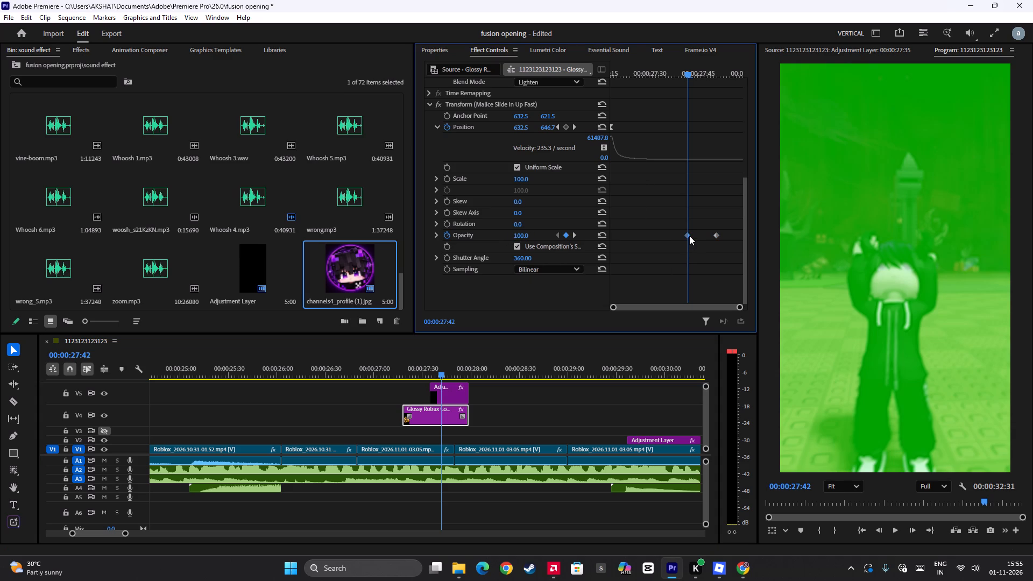
click(687, 239)
drag(680, 222, 719, 249)
key(BackSpace)
Play back the section from about 00:00:27:00 to check the Robux coins image.
drag(440, 378, 405, 385)
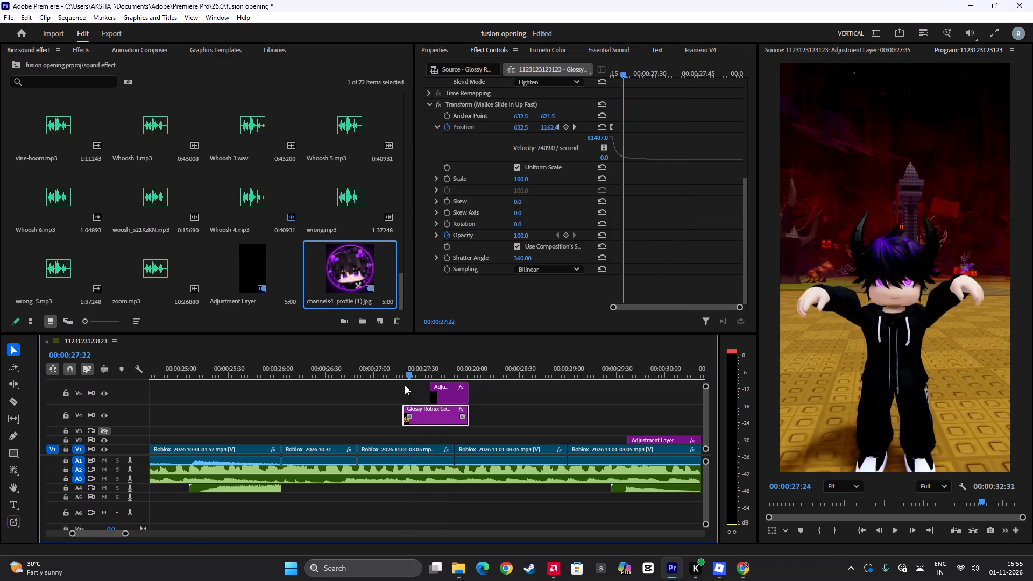
drag(405, 385, 370, 392)
key(space)
key(space)
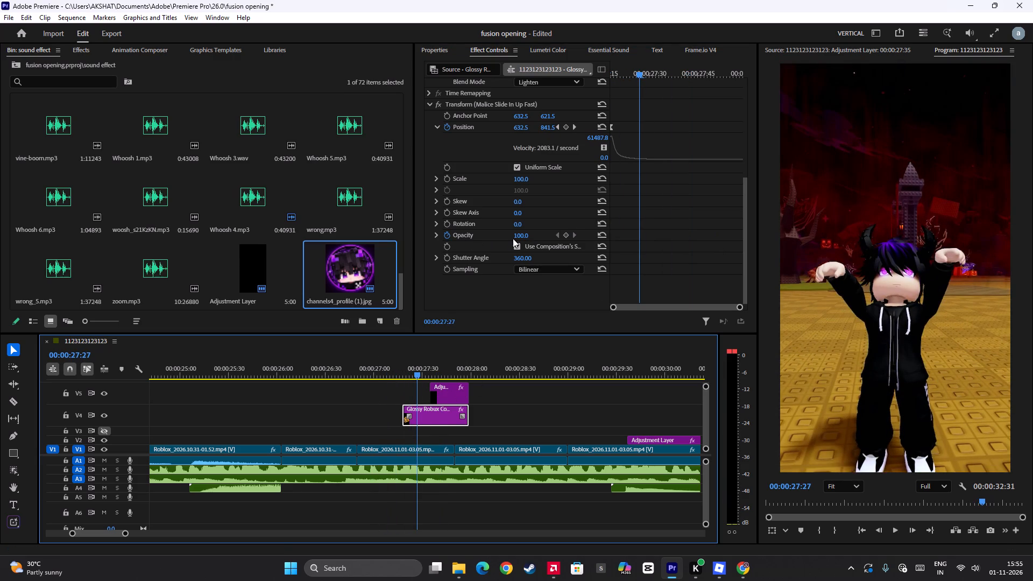
click(515, 247)
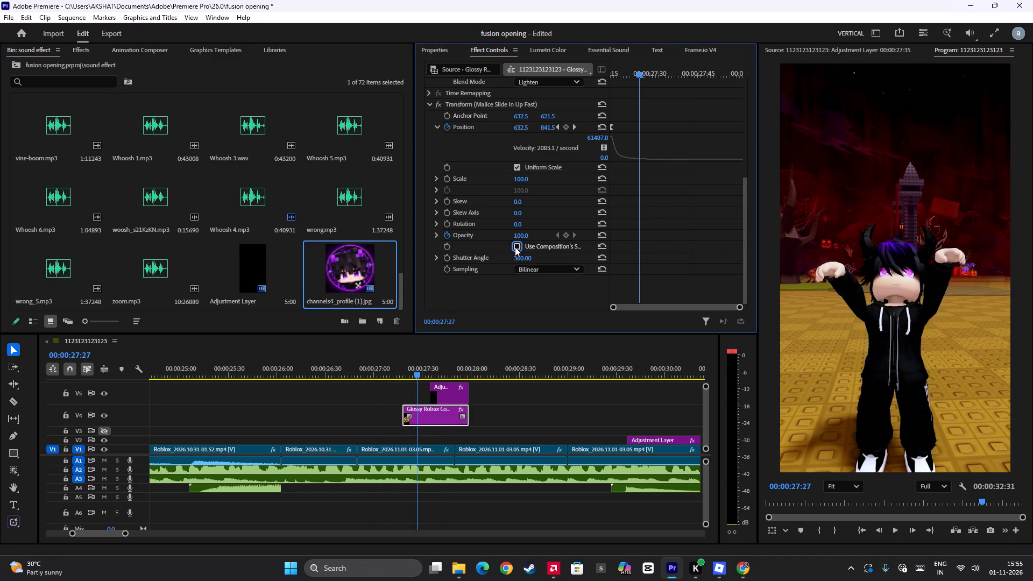
click(515, 247)
Set the Robux coins image's main clip Opacity to 100%.
scroll(536, 187, up, 17)
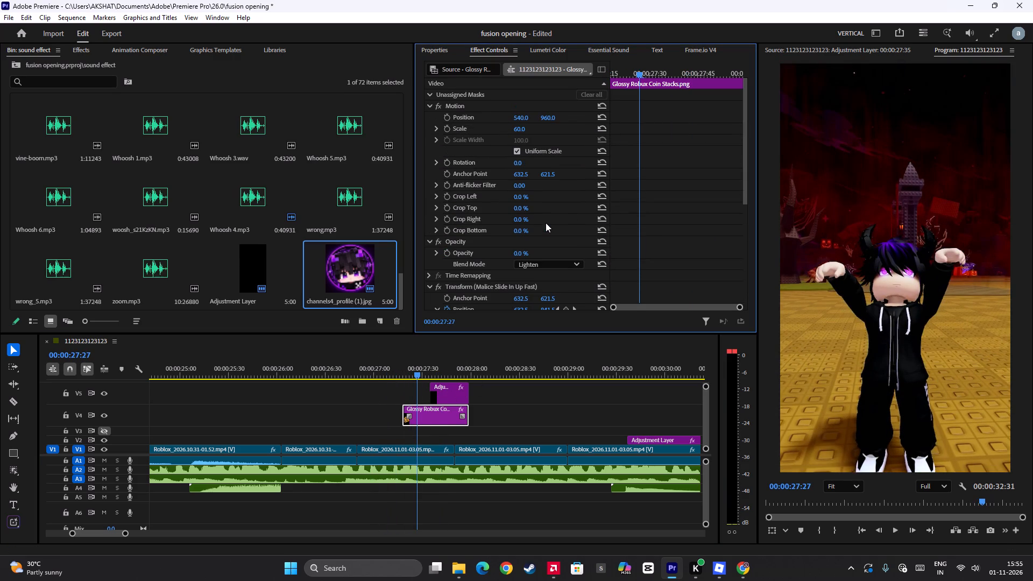
scroll(546, 223, down, 3)
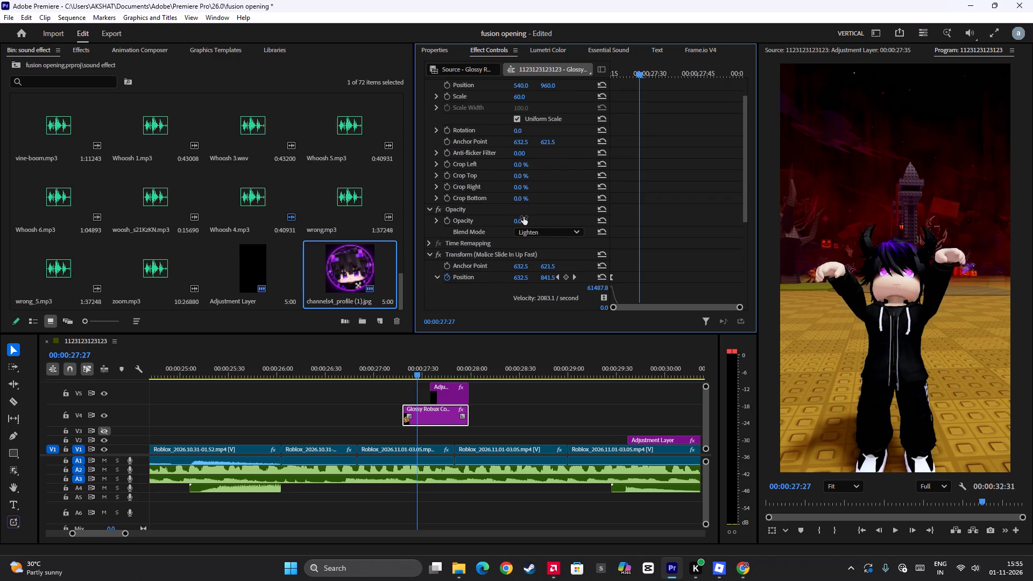
drag(523, 217, 515, 72)
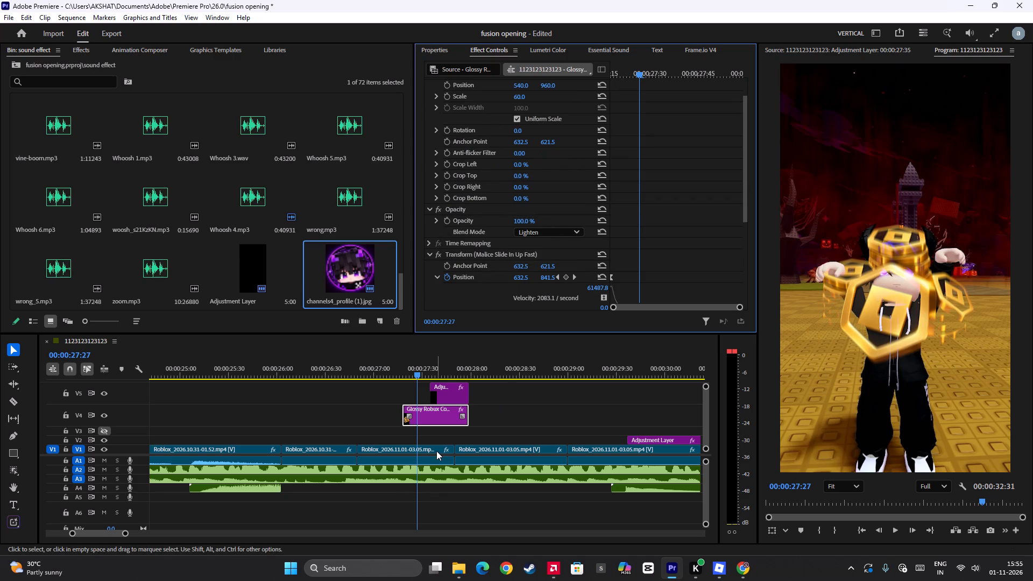
Change the Robux coins image's blend mode to Normal.
click(564, 232)
scroll(561, 285, up, 12)
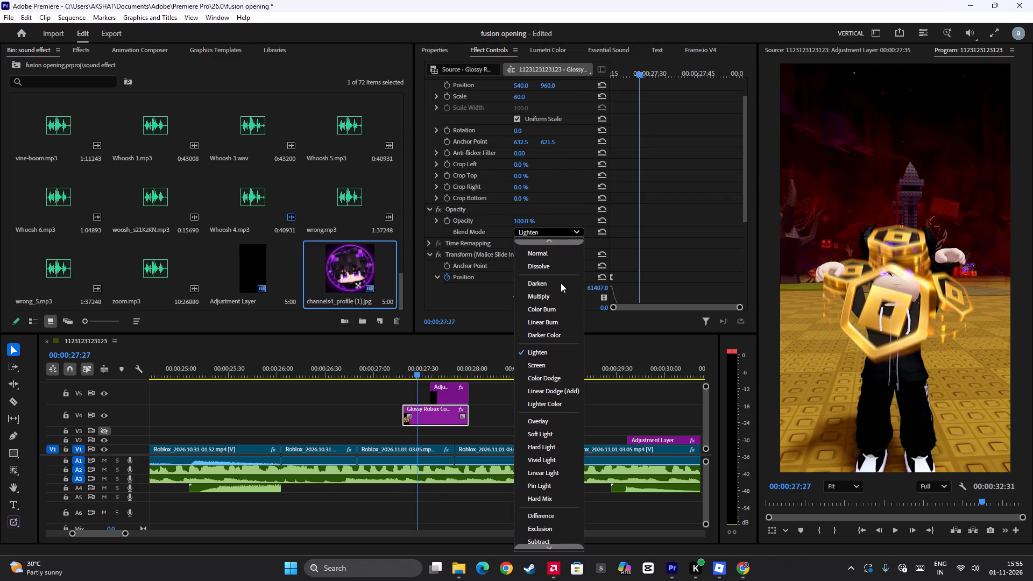
scroll(561, 283, up, 6)
click(546, 251)
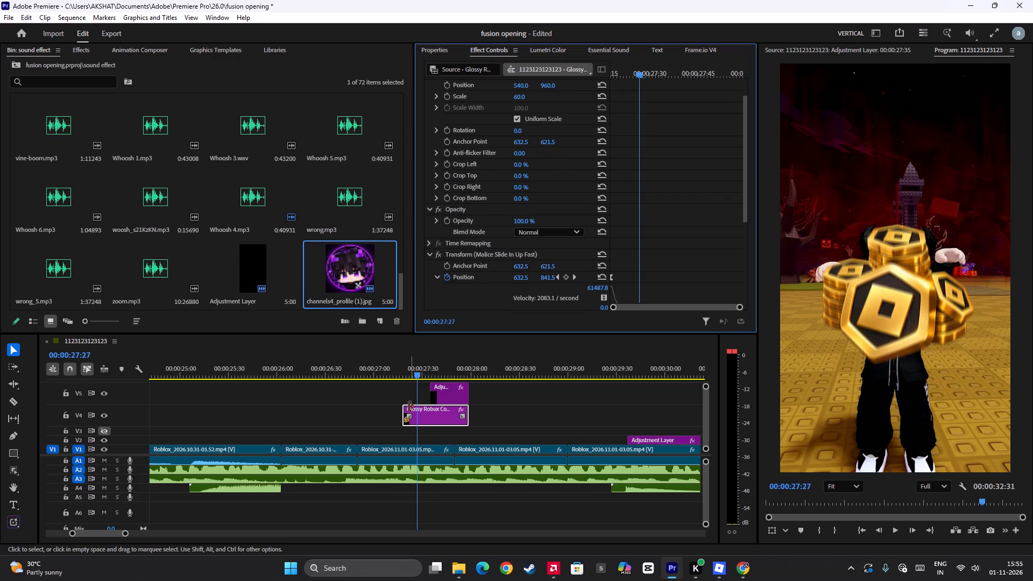
Play back the section around 00:00:27:18 to 00:00:28:06 several times to check the Robux coins image's slide-in and exit.
drag(416, 400, 383, 407)
key(space)
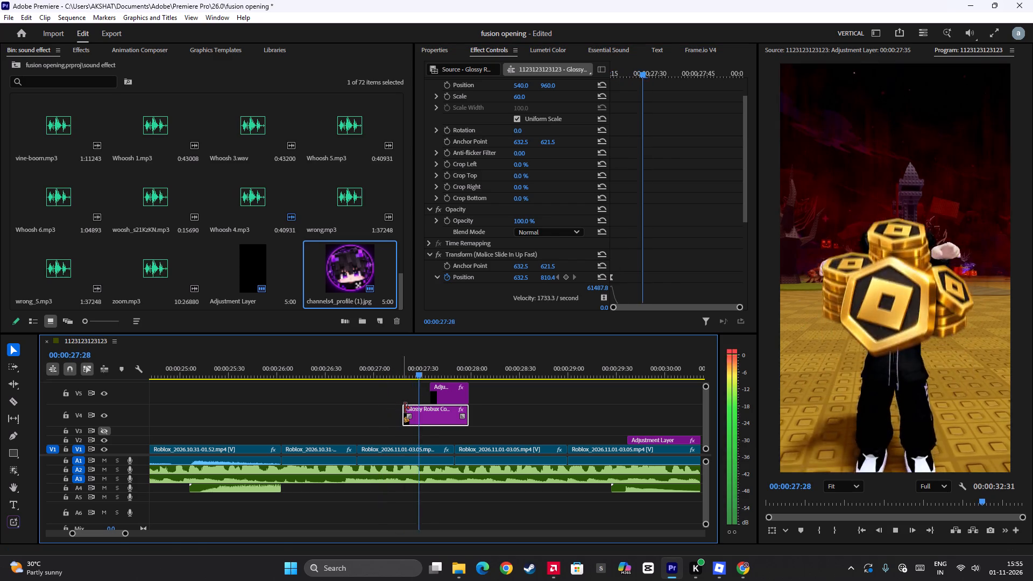
key(space)
key(space)
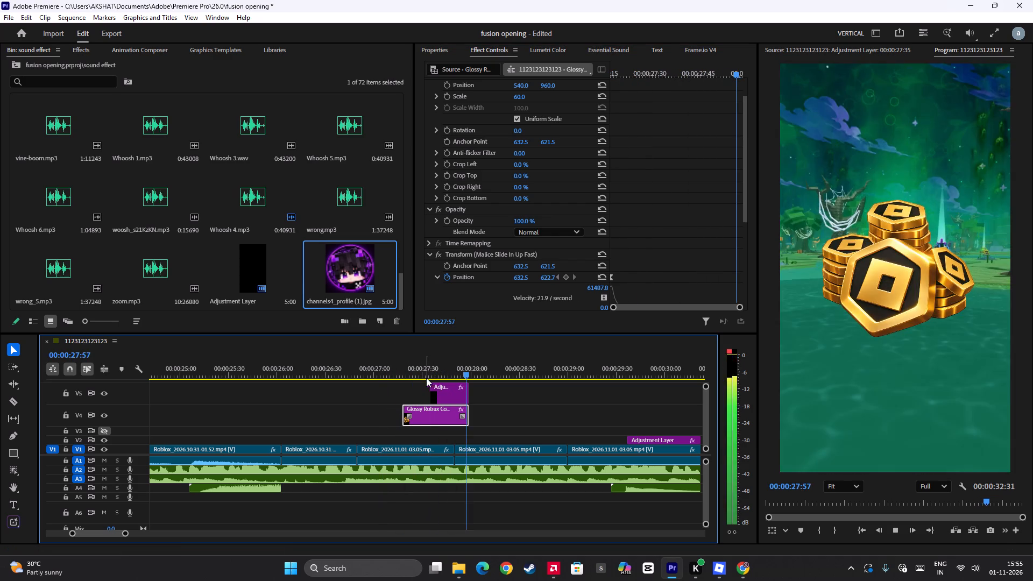
key(space)
click(404, 371)
key(space)
key(space)
click(404, 371)
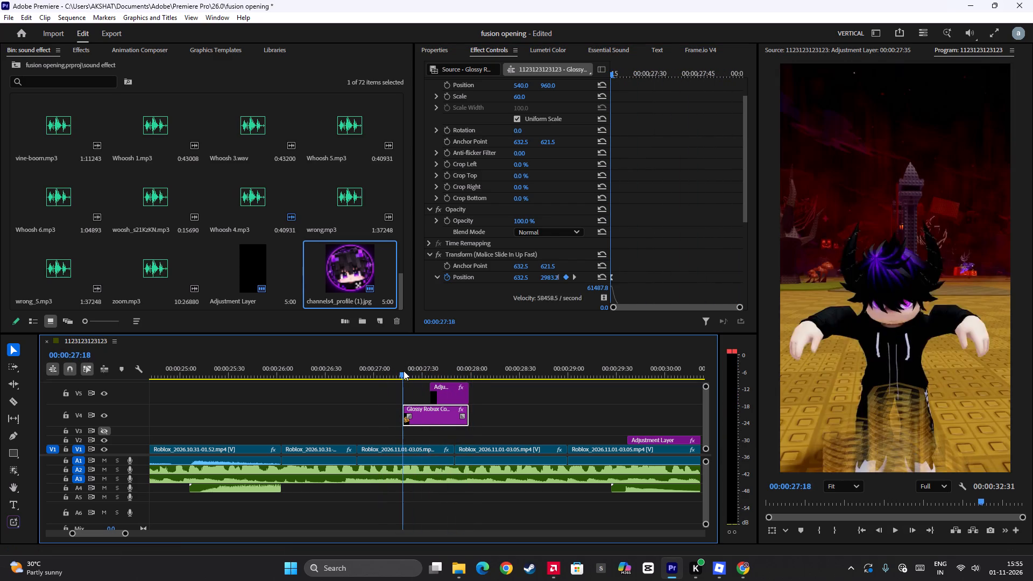
key(space)
key(space)
click(404, 371)
key(space)
key(space)
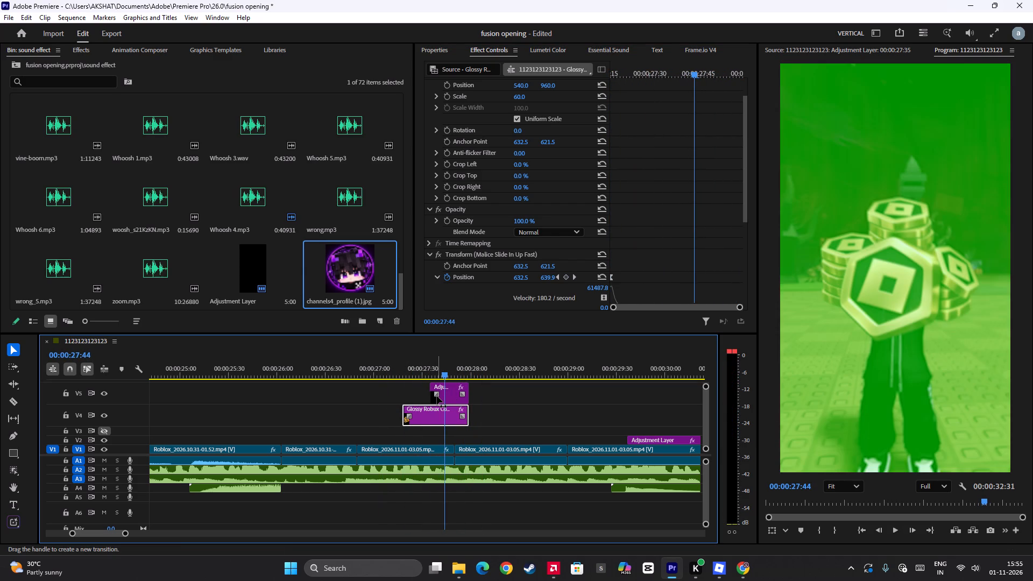
key(space)
key(space)
click(415, 372)
key(space)
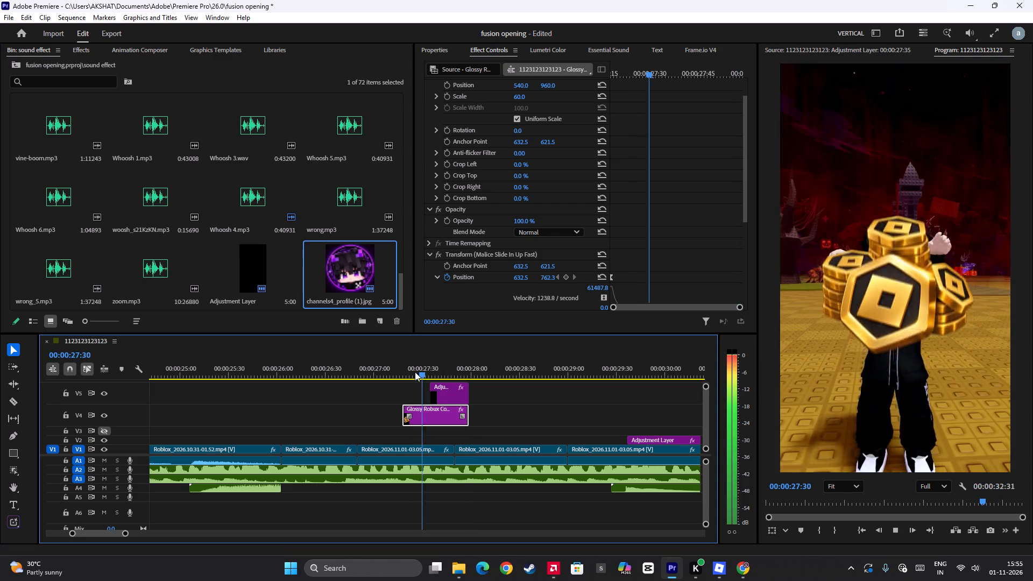
key(space)
key(space)
click(401, 363)
key(space)
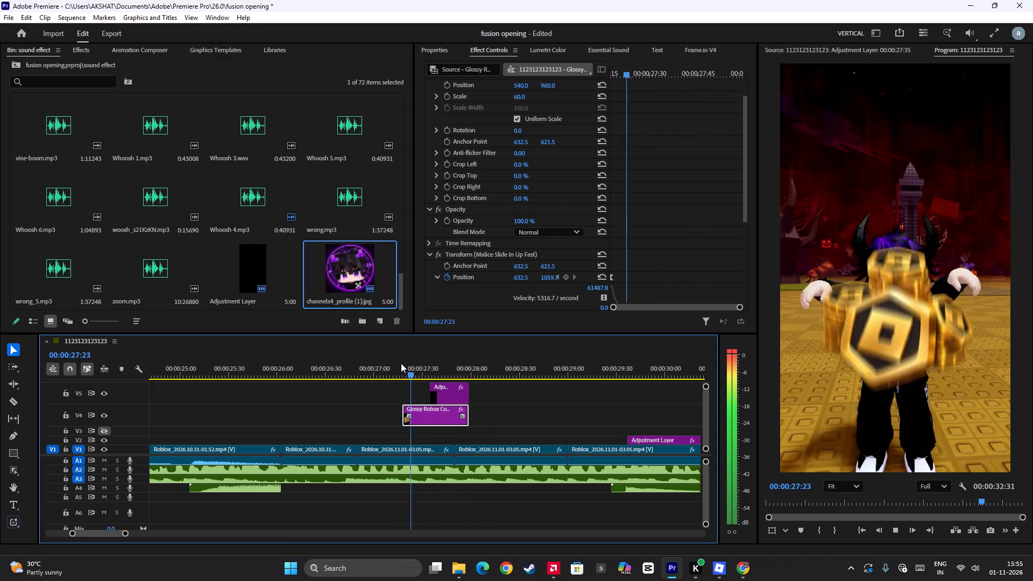
key(space)
click(401, 363)
key(space)
key(space)
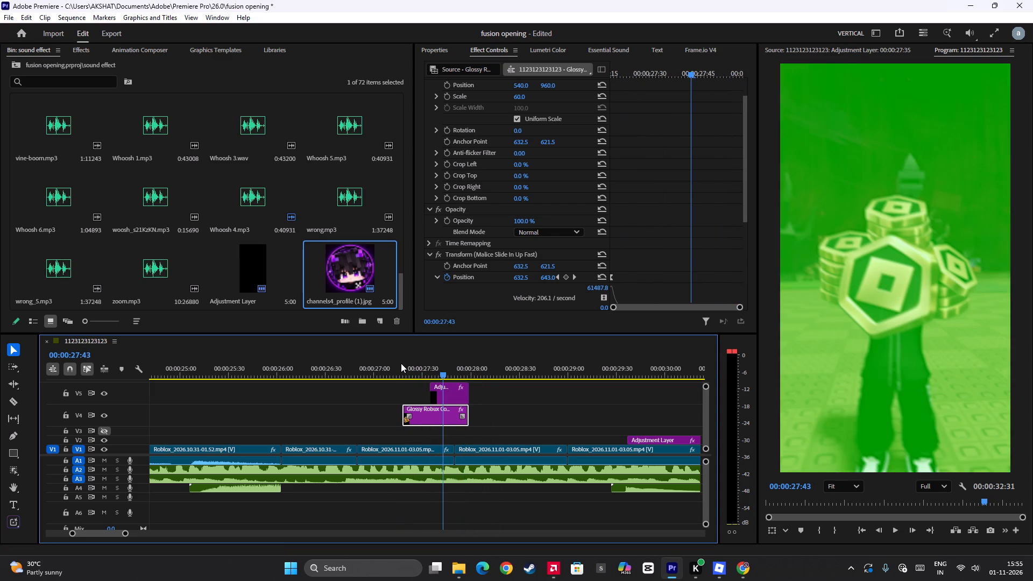
drag(443, 374, 400, 382)
key(space)
key(space)
key(space)
key(space)
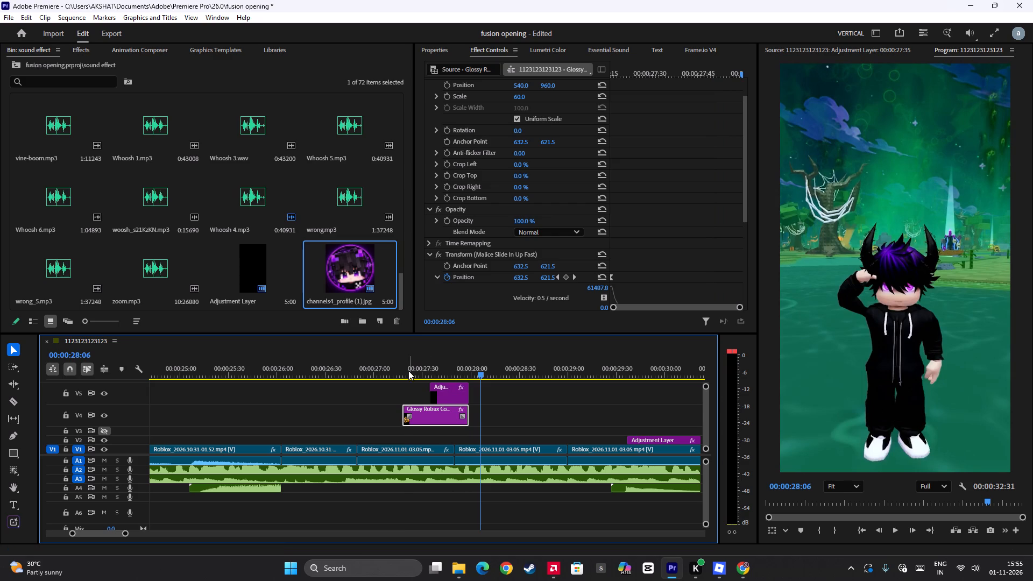
click(406, 371)
key(space)
key(space)
click(406, 371)
key(space)
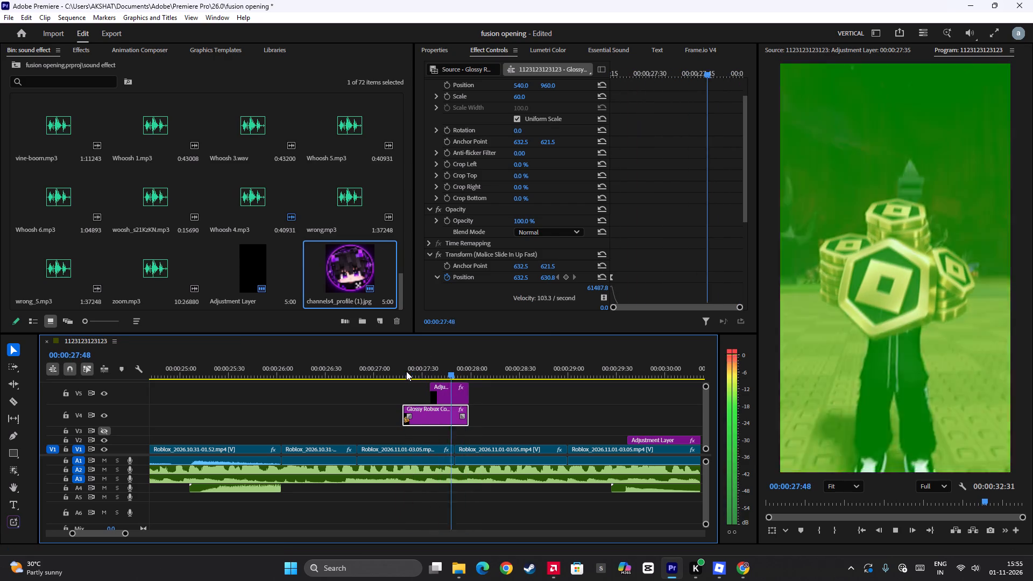
key(space)
Add a Transform Opacity keyframe of 100 to the Robux coins image at 00:00:27:49.
drag(454, 375, 429, 378)
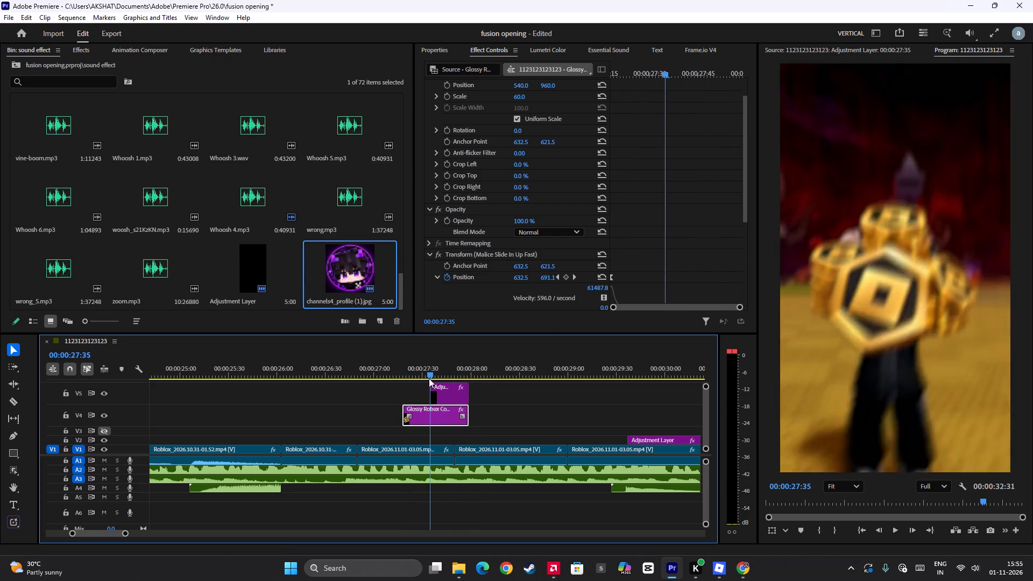
drag(429, 378, 466, 379)
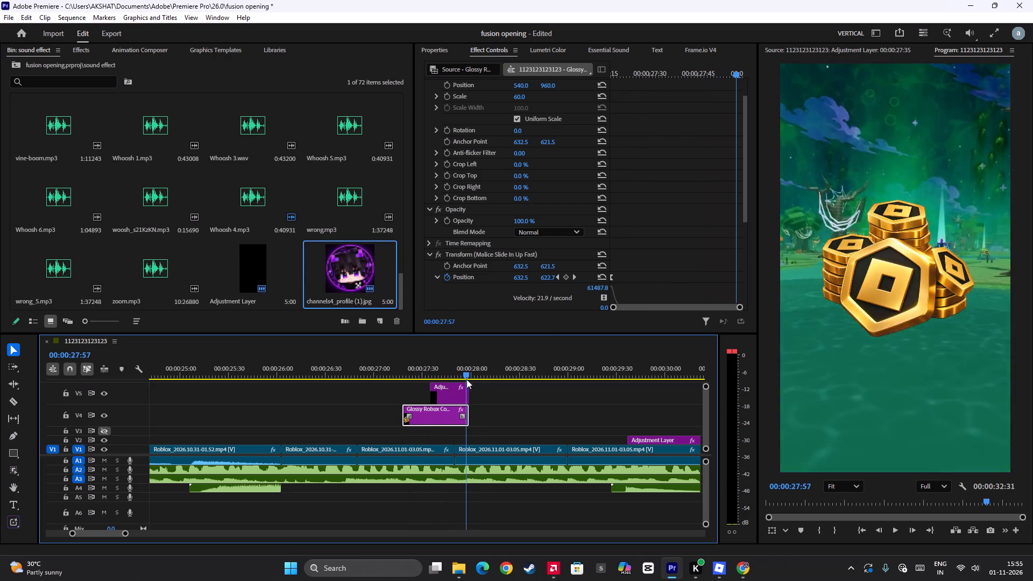
drag(466, 379, 448, 386)
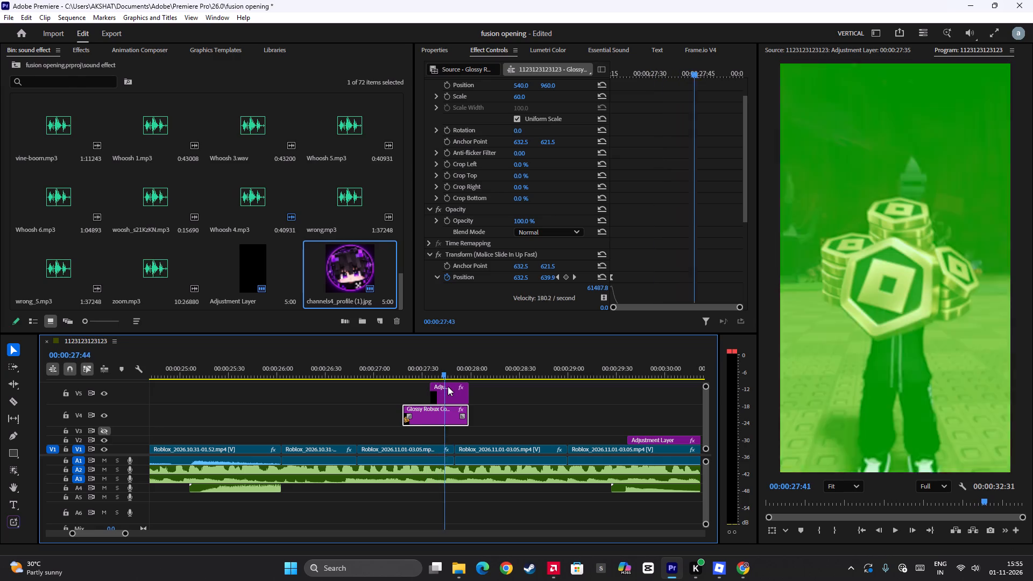
drag(448, 386, 453, 387)
scroll(512, 233, down, 18)
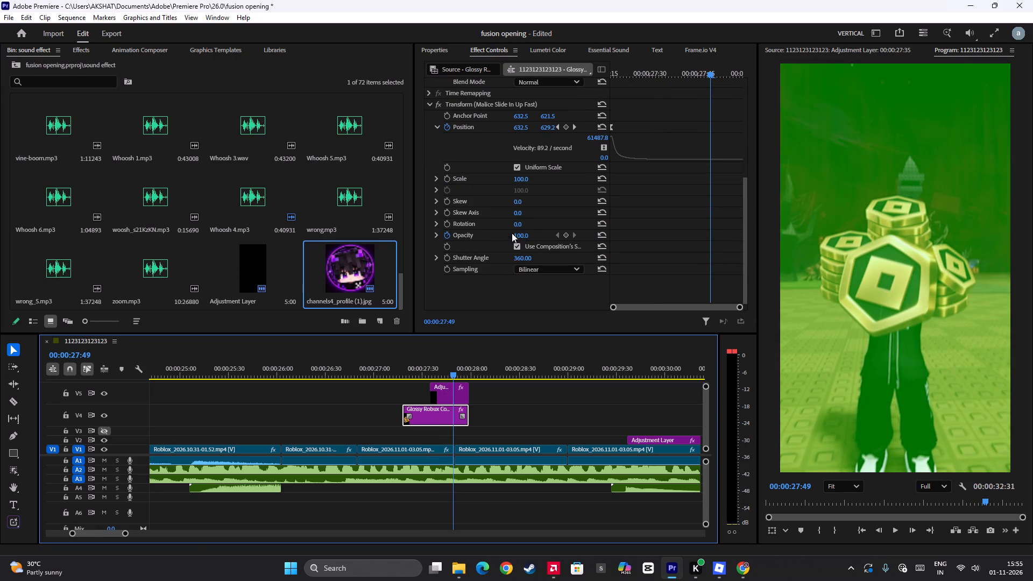
scroll(512, 233, down, 2)
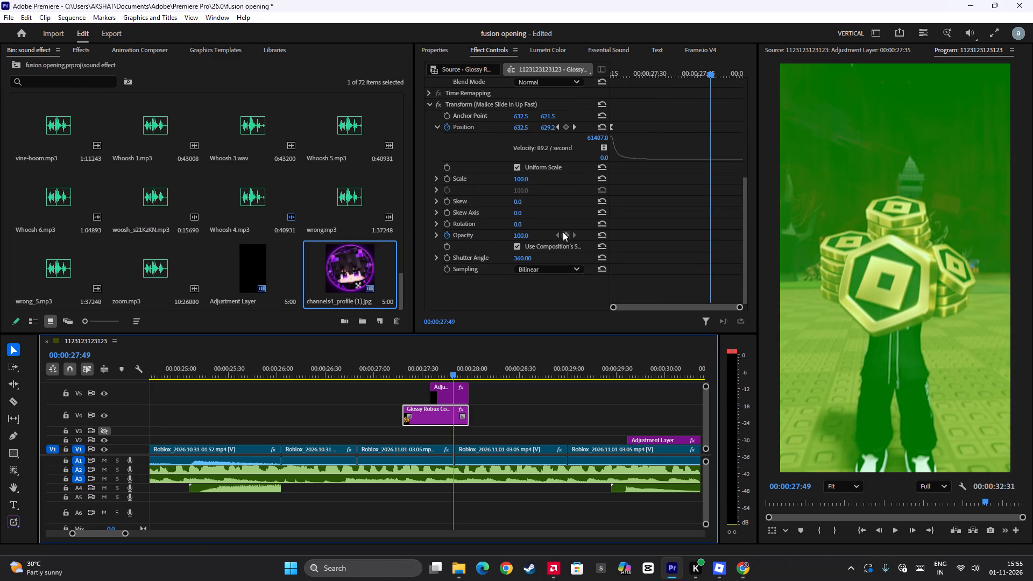
click(564, 235)
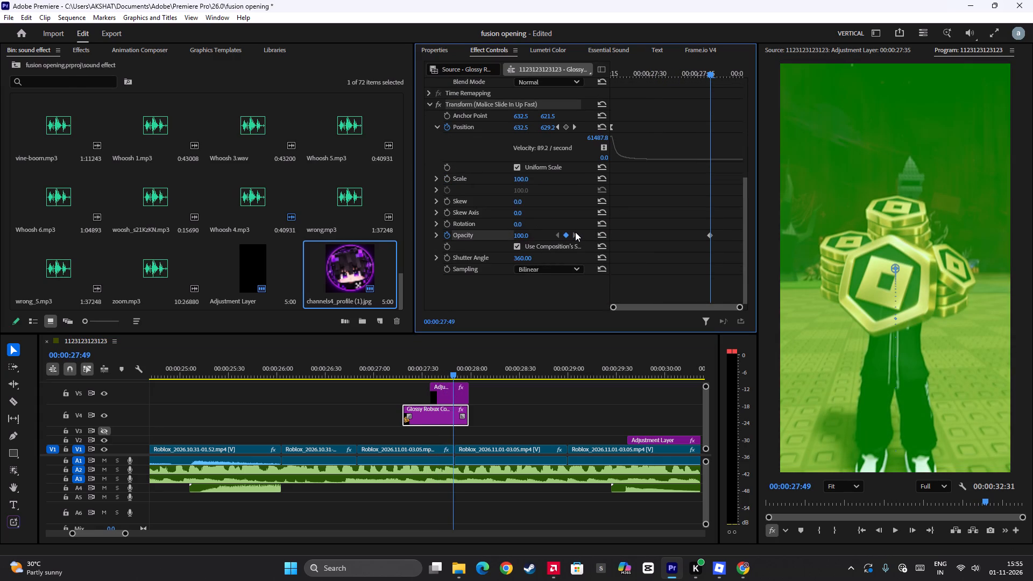
Add a Transform Opacity keyframe of 0 to the Robux coins image at 00:00:27:56.
key(Right)
key(Right)
key(Right)
key(Right)
key(Right)
key(Right)
key(Right)
key(Right)
key(Right)
key(Left)
key(Left)
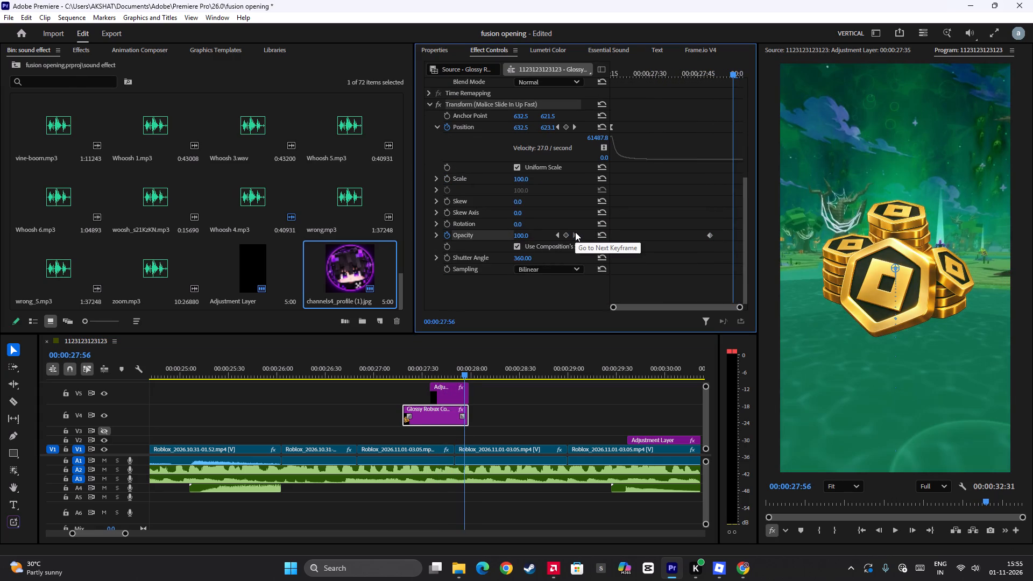
drag(526, 237, 526, 239)
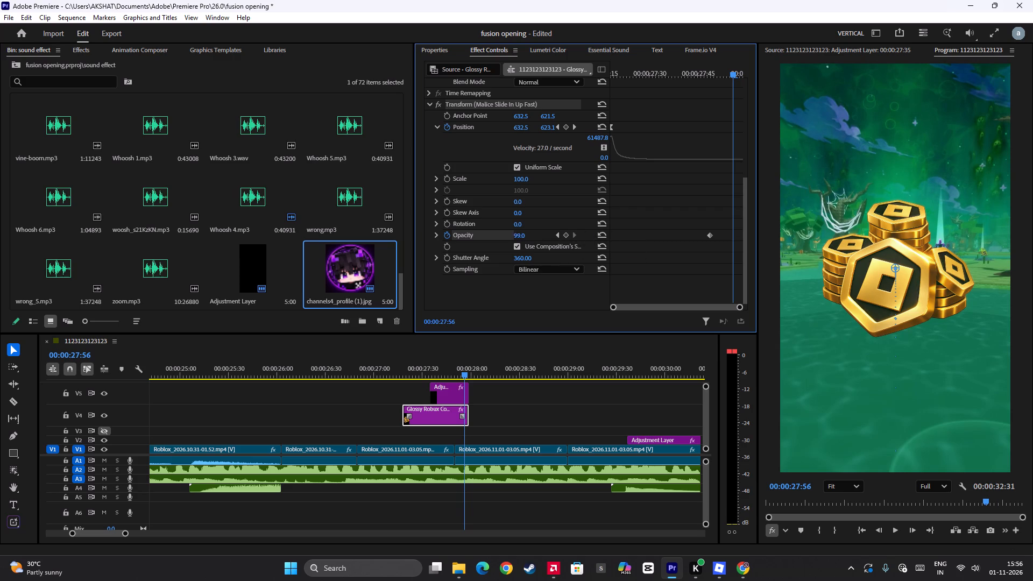
drag(526, 239, 514, 438)
Play back the section from about 00:00:27:21 to 00:00:28:02 several times to check the Robux coins image's fade-out.
click(408, 370)
key(space)
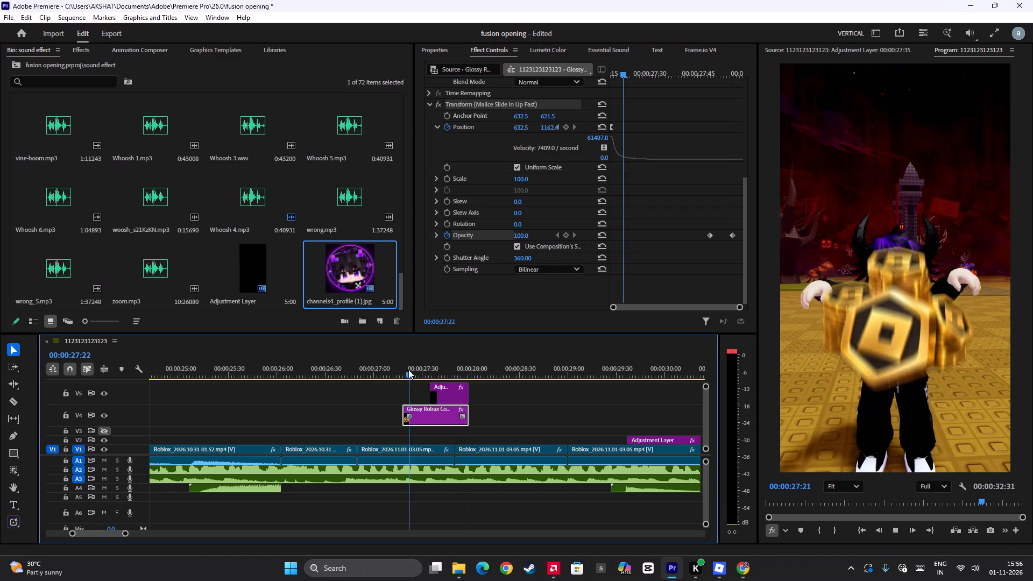
key(space)
click(408, 370)
key(space)
key(space)
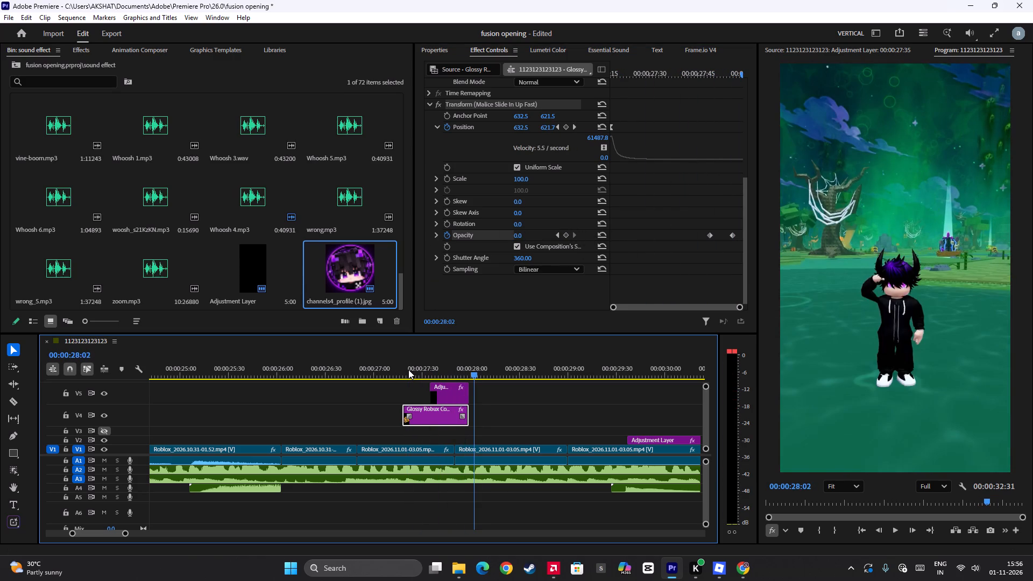
click(408, 370)
key(space)
key(space)
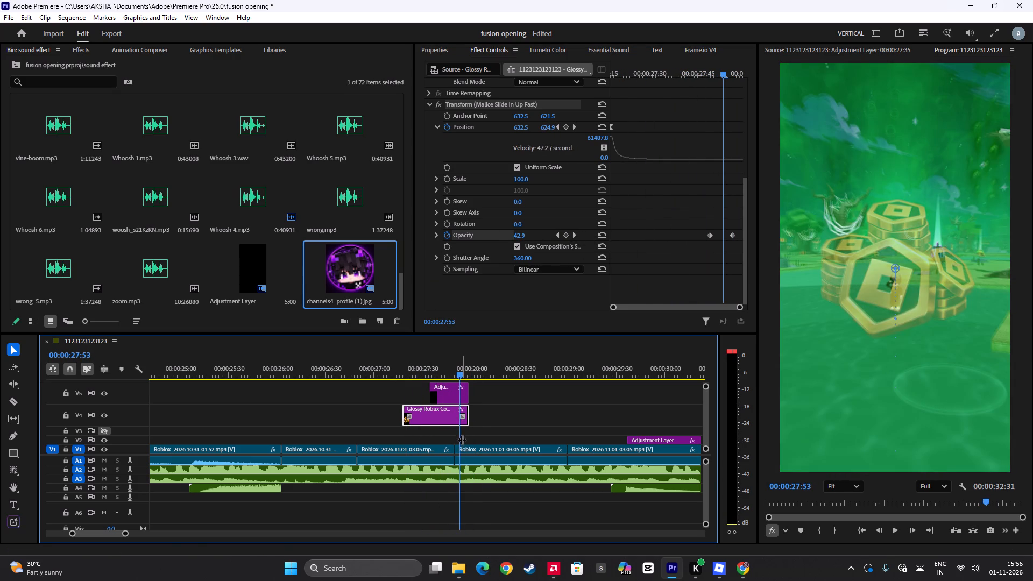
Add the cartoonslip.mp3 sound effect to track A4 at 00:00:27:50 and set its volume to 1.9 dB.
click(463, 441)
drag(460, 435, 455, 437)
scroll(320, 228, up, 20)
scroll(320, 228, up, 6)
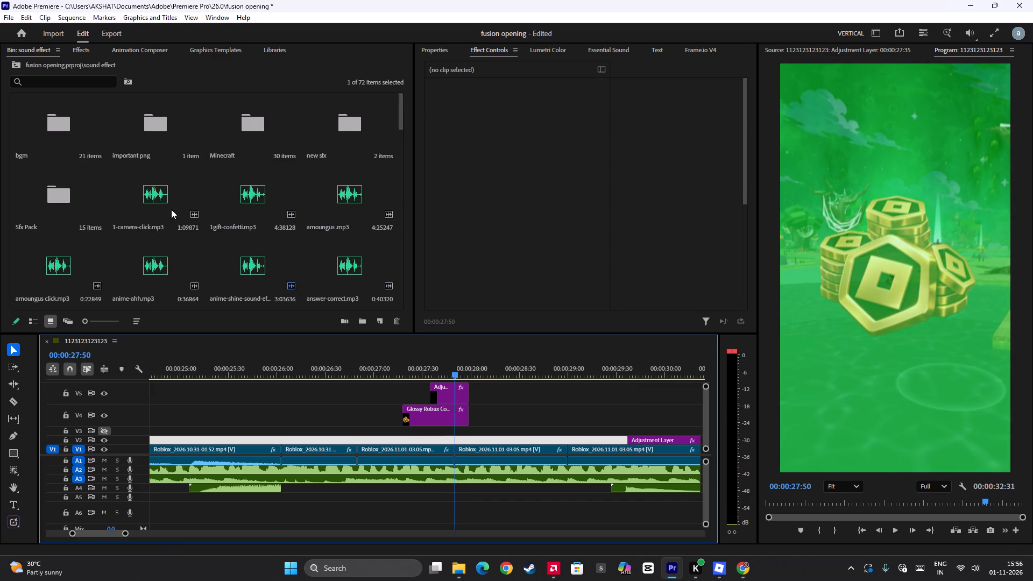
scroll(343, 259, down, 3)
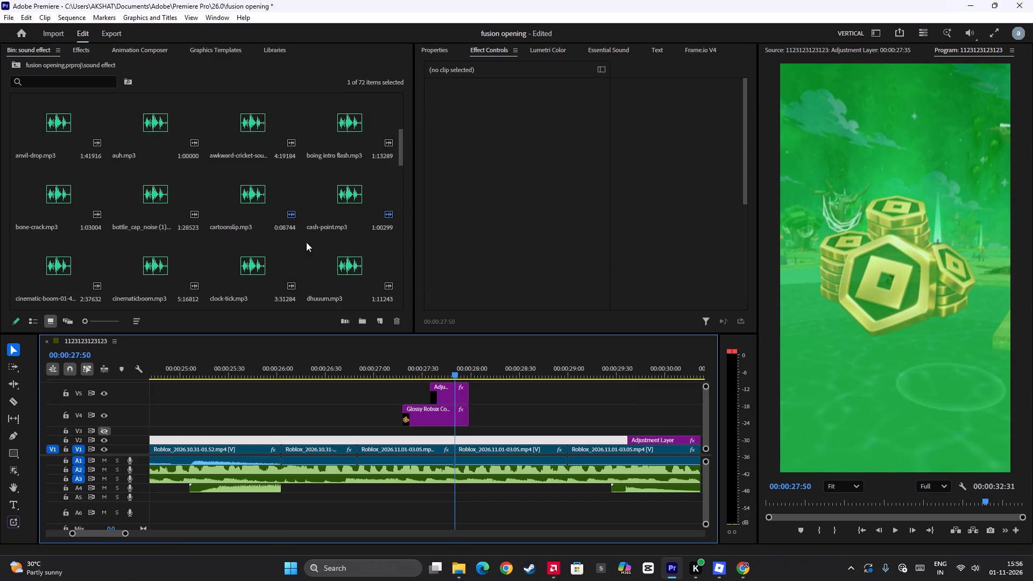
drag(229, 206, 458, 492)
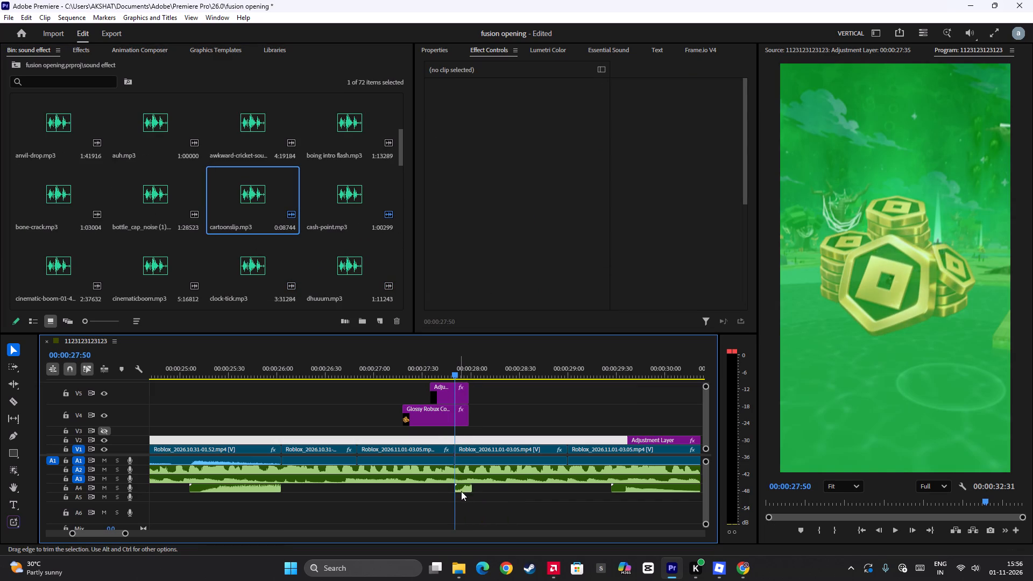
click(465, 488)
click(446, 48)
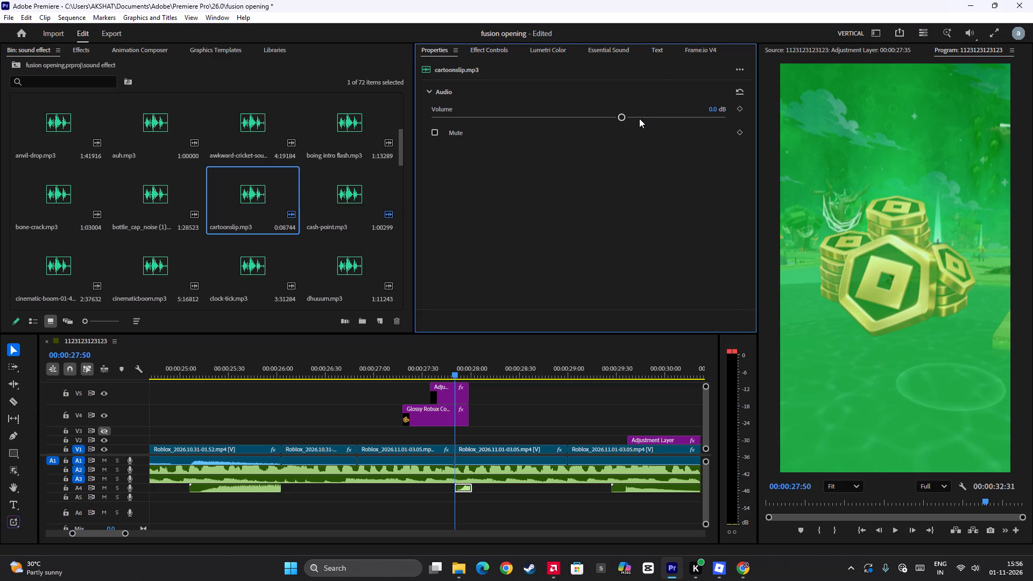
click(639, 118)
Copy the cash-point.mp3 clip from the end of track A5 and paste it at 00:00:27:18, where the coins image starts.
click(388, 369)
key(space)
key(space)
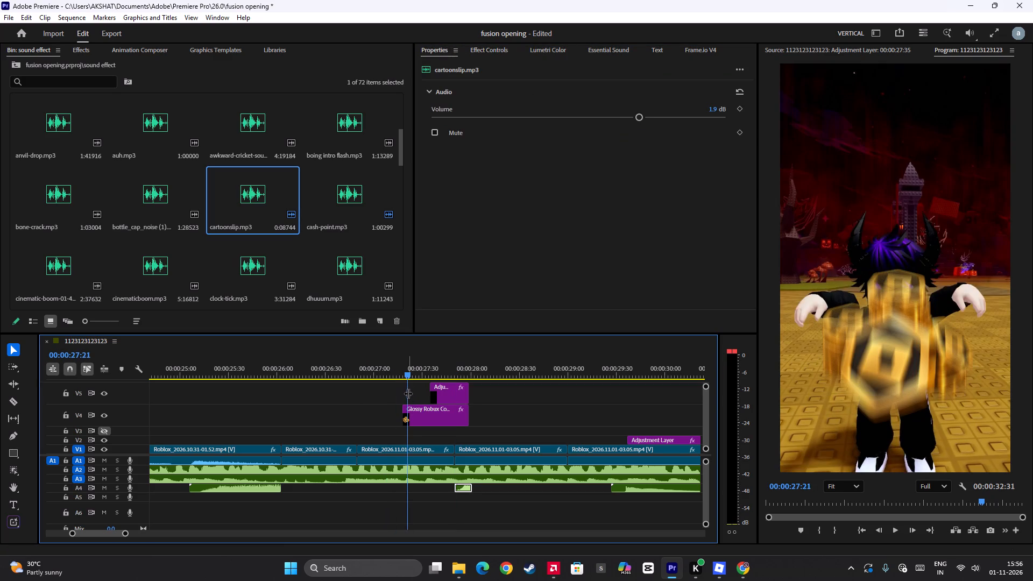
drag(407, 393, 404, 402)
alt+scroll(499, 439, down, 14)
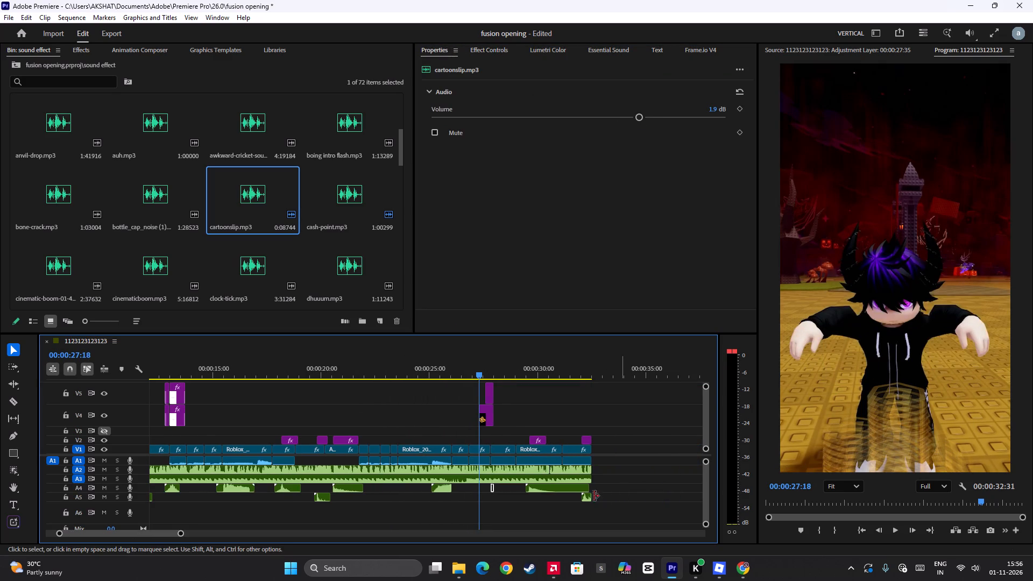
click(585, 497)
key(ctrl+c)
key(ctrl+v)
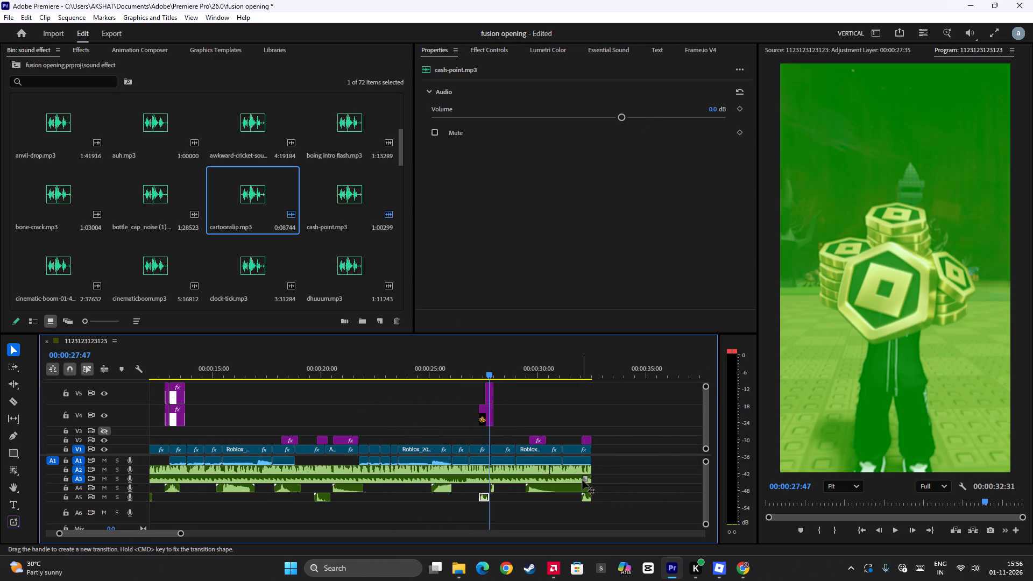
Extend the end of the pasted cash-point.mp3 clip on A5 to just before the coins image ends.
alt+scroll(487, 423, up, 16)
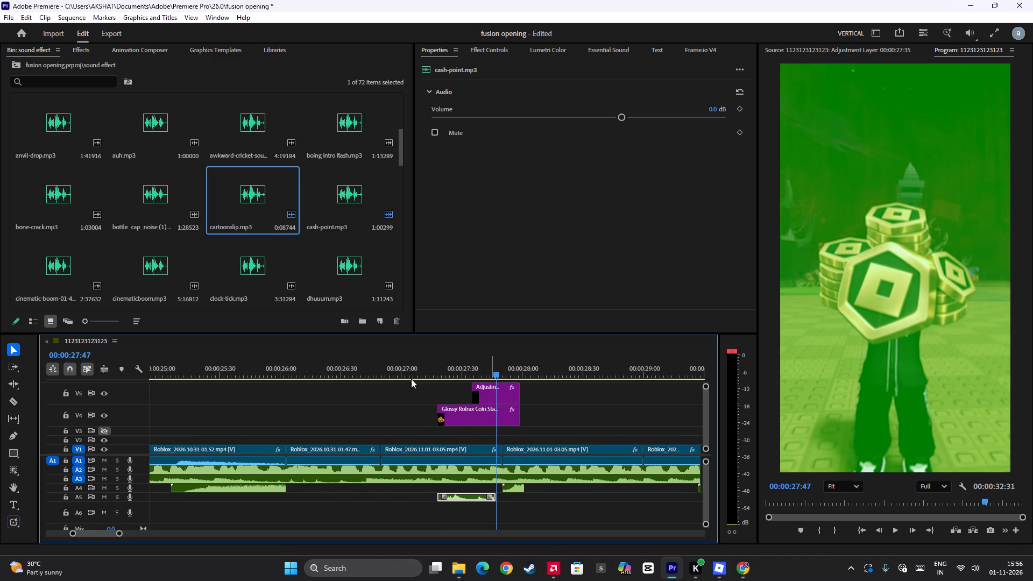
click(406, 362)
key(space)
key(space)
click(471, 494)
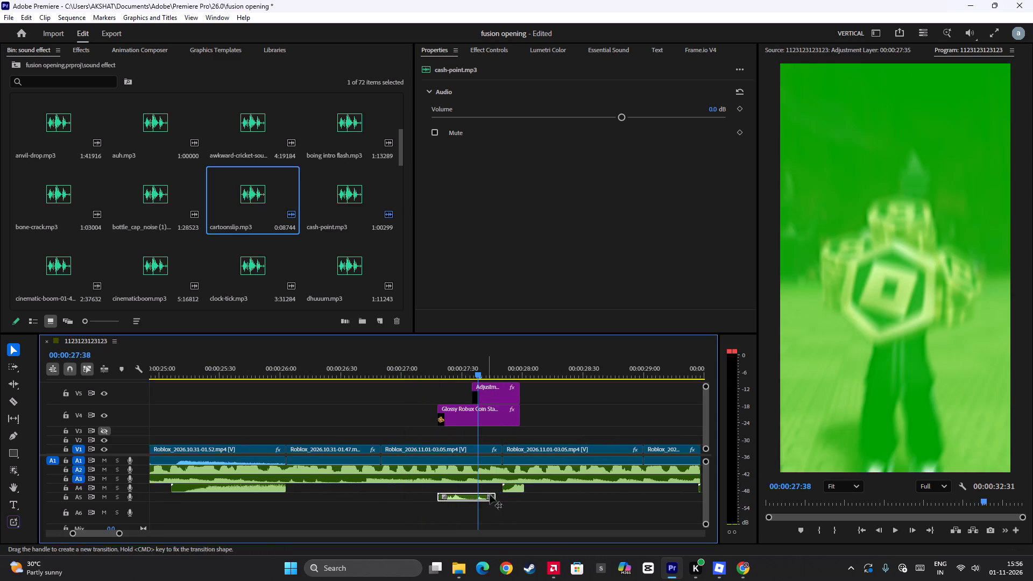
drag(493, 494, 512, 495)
Play back from about 00:00:27:02 several times to check the sounds against the Robux coins image.
click(405, 370)
key(space)
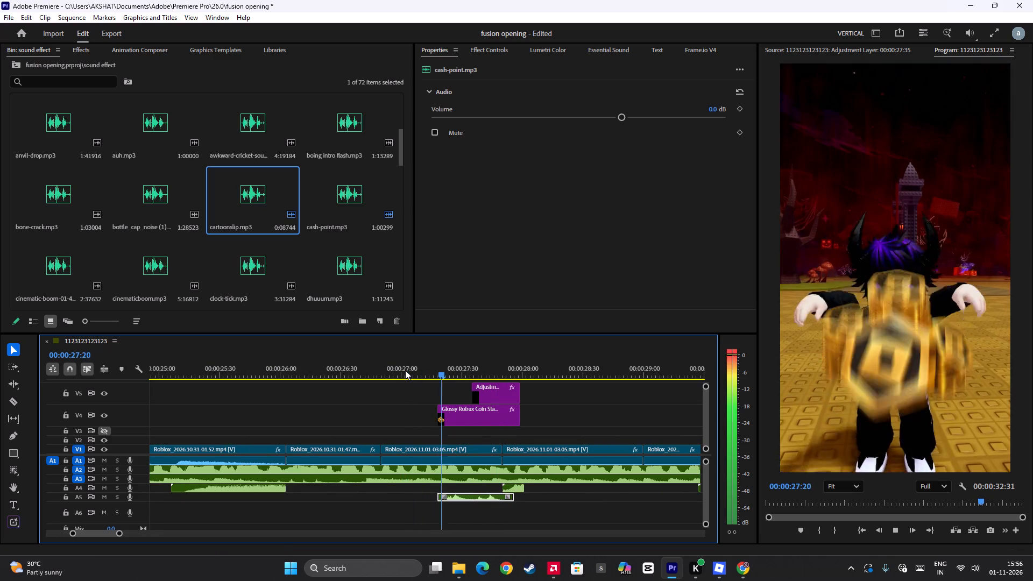
key(space)
click(405, 370)
key(space)
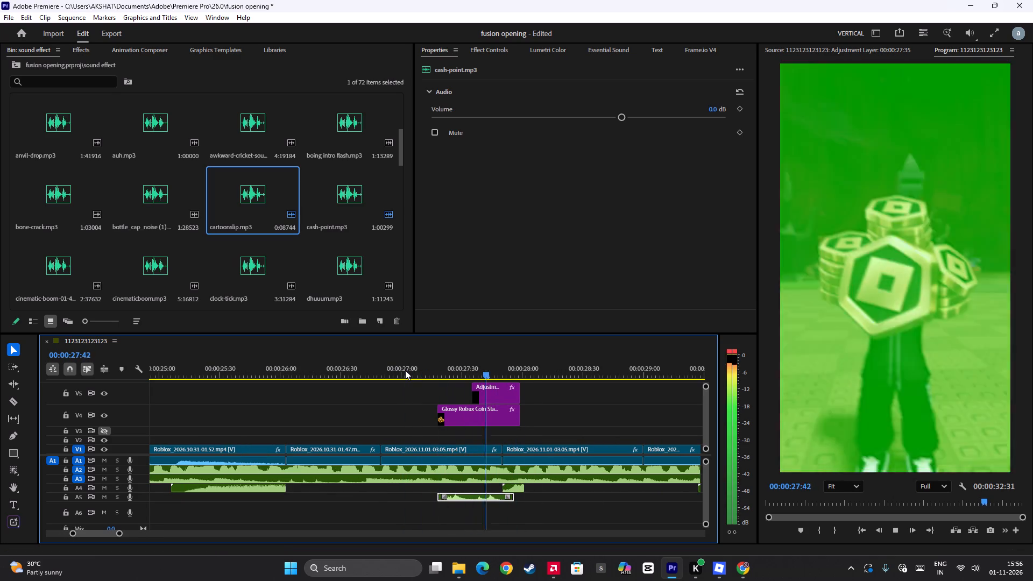
click(405, 370)
key(space)
alt+scroll(523, 410, down, 6)
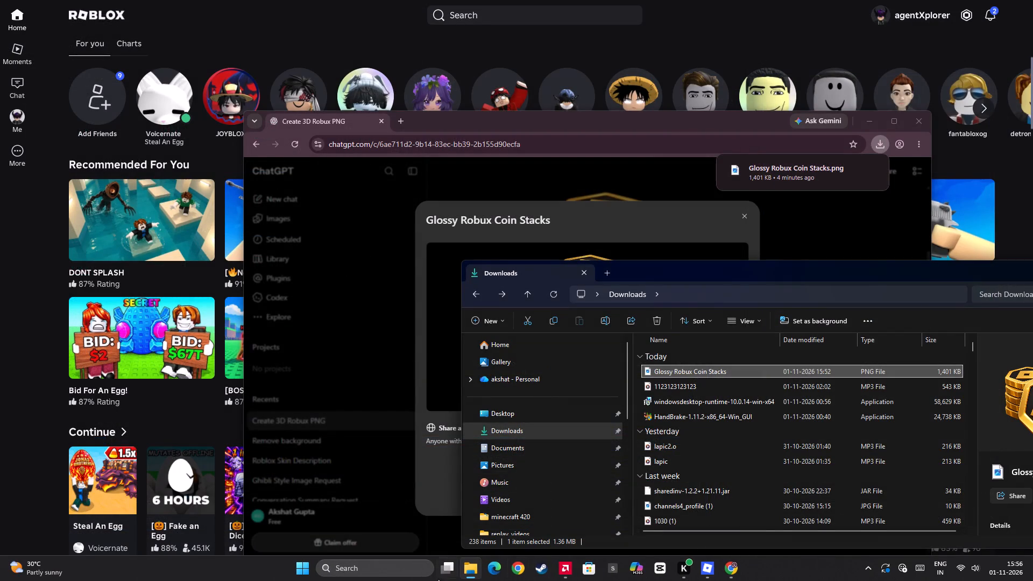
Relaunch Adobe Premiere and reopen the fusion opening project that was open when it quit.
click(408, 573)
click(408, 248)
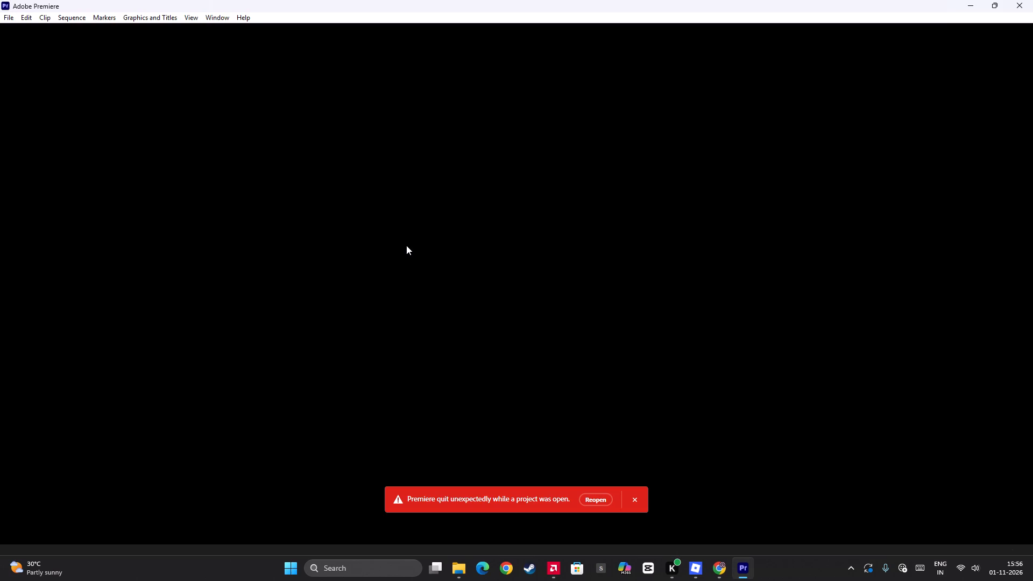
click(588, 498)
Close the Roblox app that is running in the background.
right_click(699, 572)
click(687, 537)
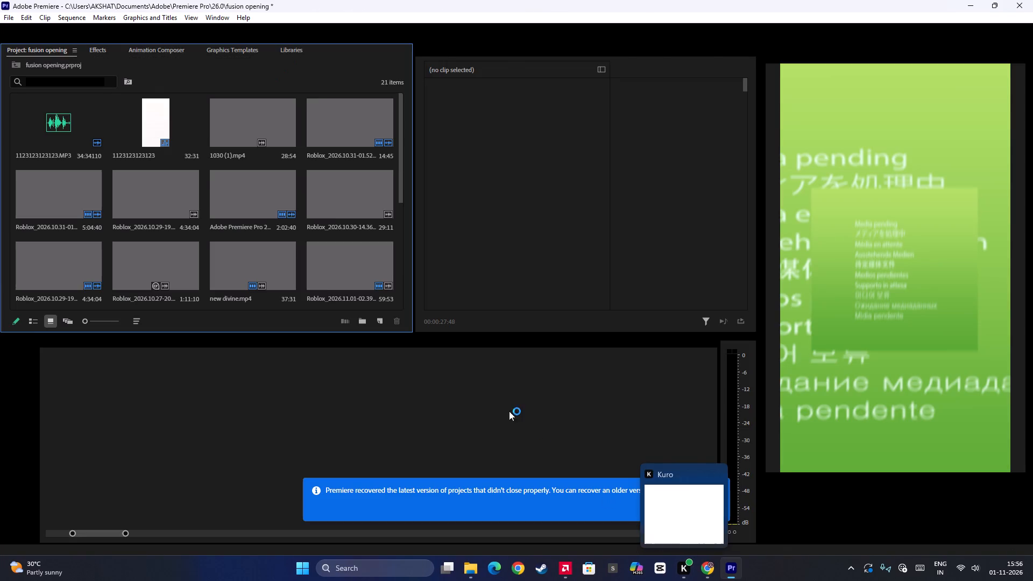
Play back the recovered sequence from about 00:00:26:18 and around the Robux coins image to check its state.
click(396, 369)
key(space)
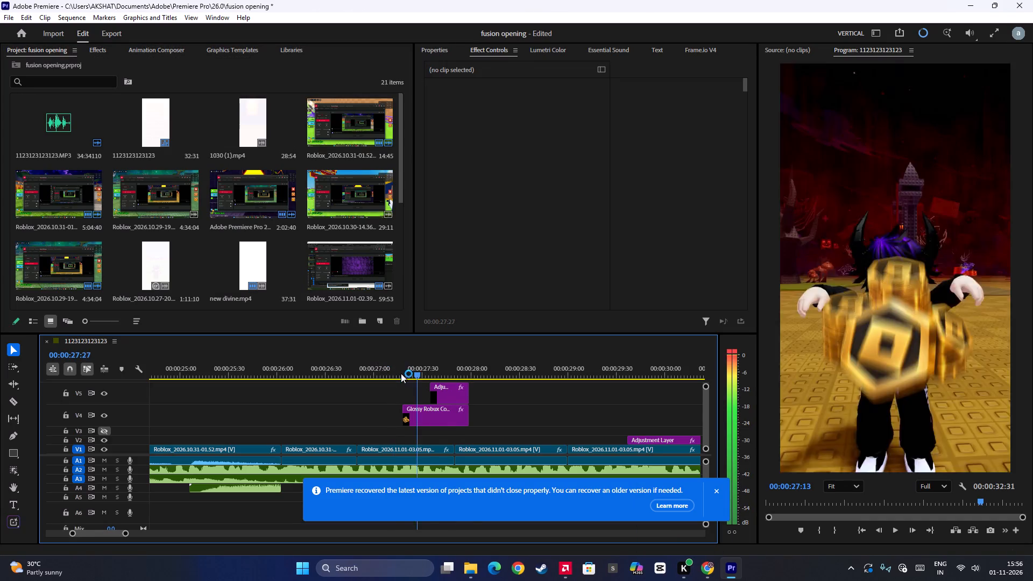
key(space)
click(306, 366)
key(space)
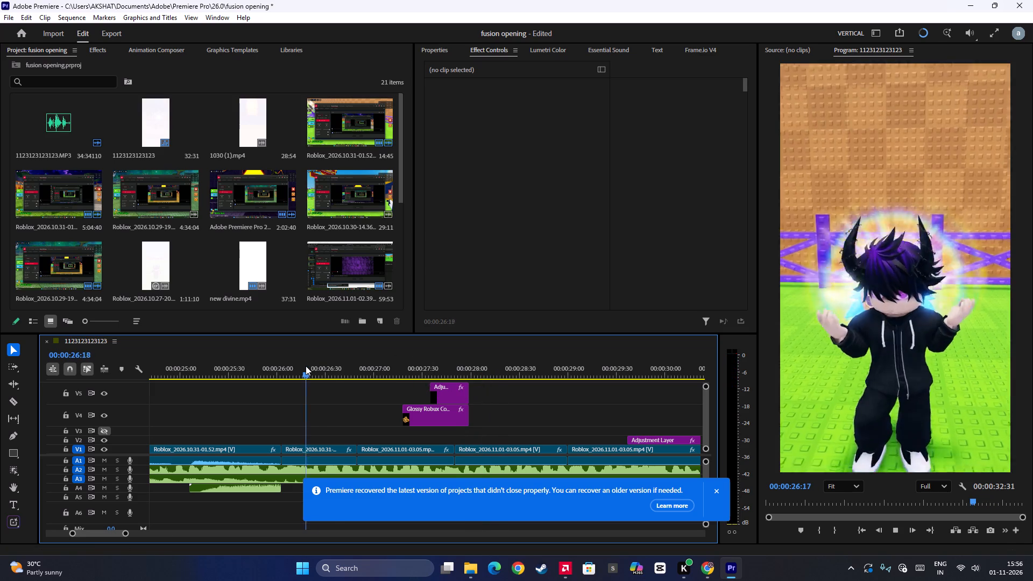
key(space)
Place cash-point.mp3 from the sound effect bin on track A4, starting slightly before the Robux coins image, and dismiss the recovery notice.
scroll(464, 392, down, 1)
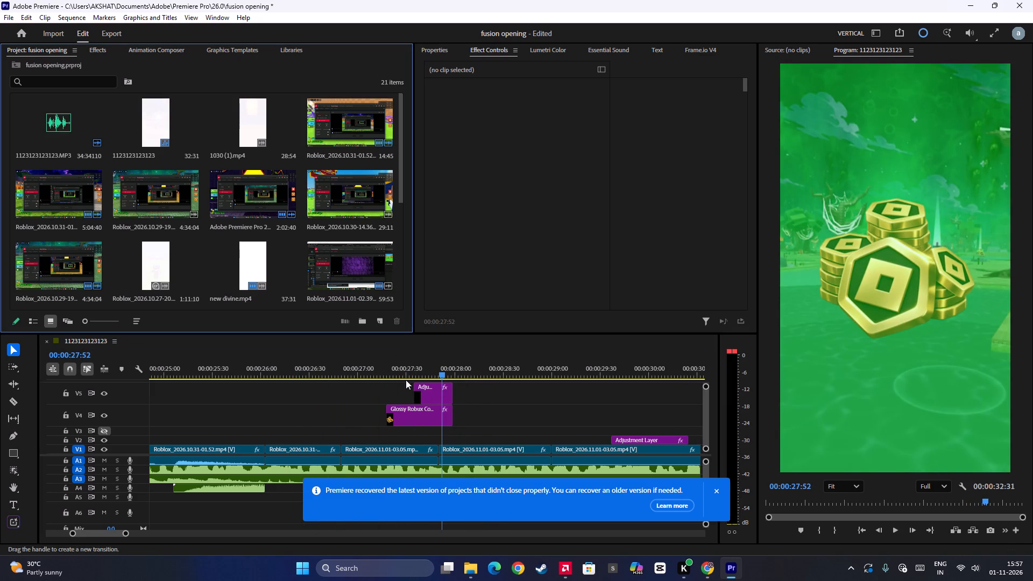
click(397, 375)
drag(396, 388, 388, 397)
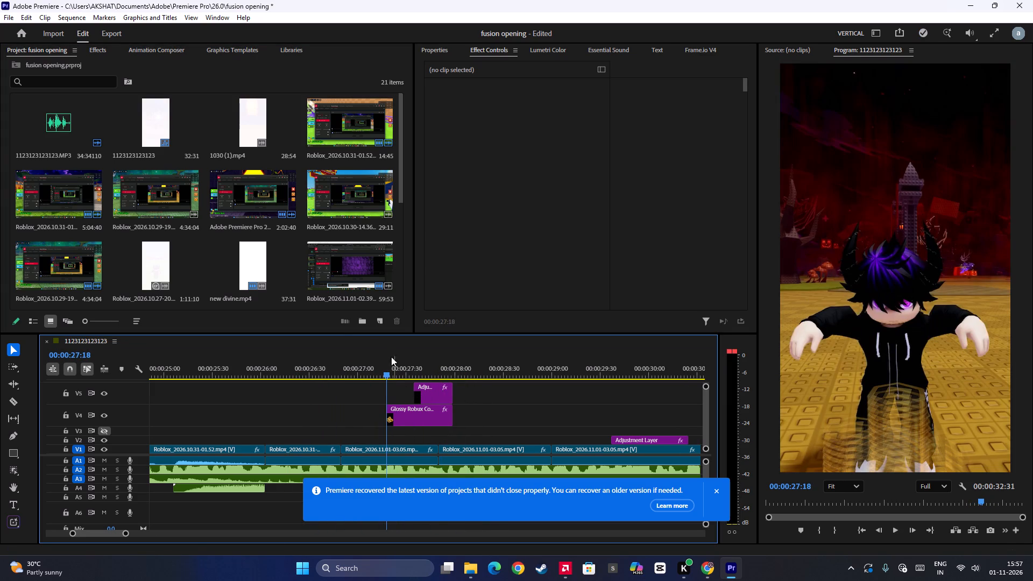
scroll(180, 190, up, 4)
scroll(186, 174, down, 2)
scroll(185, 181, up, 3)
scroll(185, 176, down, 9)
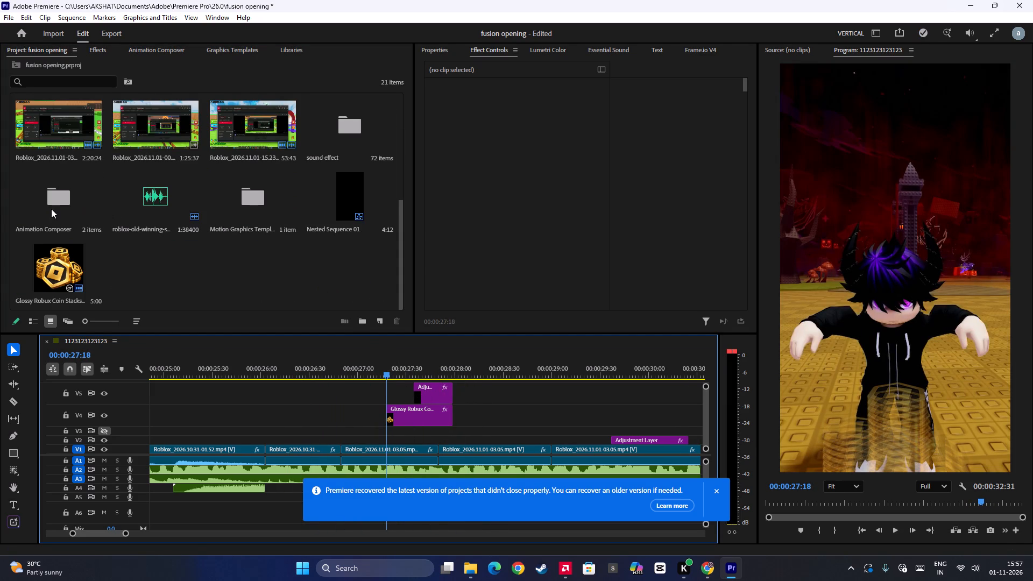
double_click(336, 133)
scroll(174, 203, down, 9)
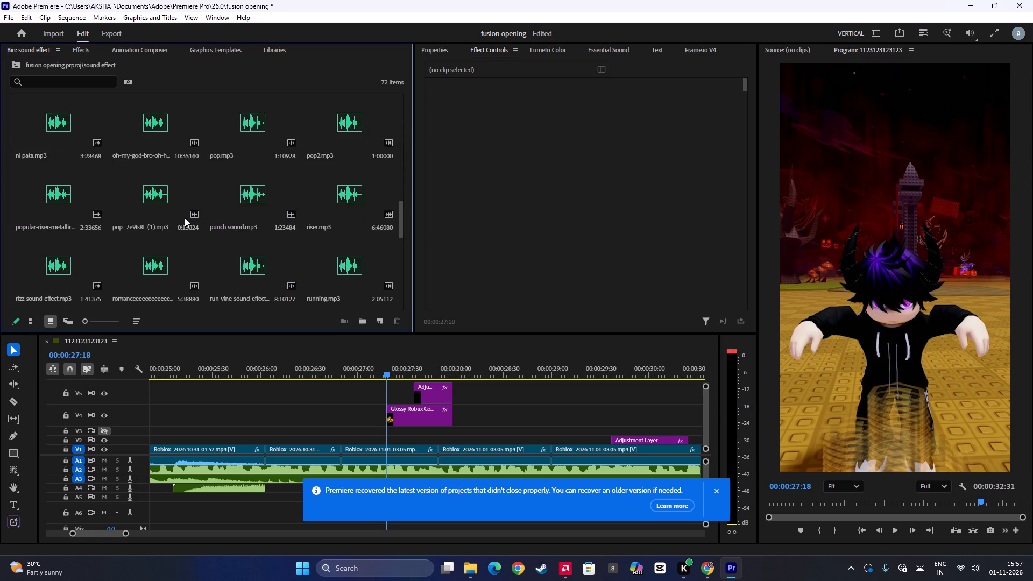
scroll(198, 215, up, 11)
scroll(213, 246, down, 2)
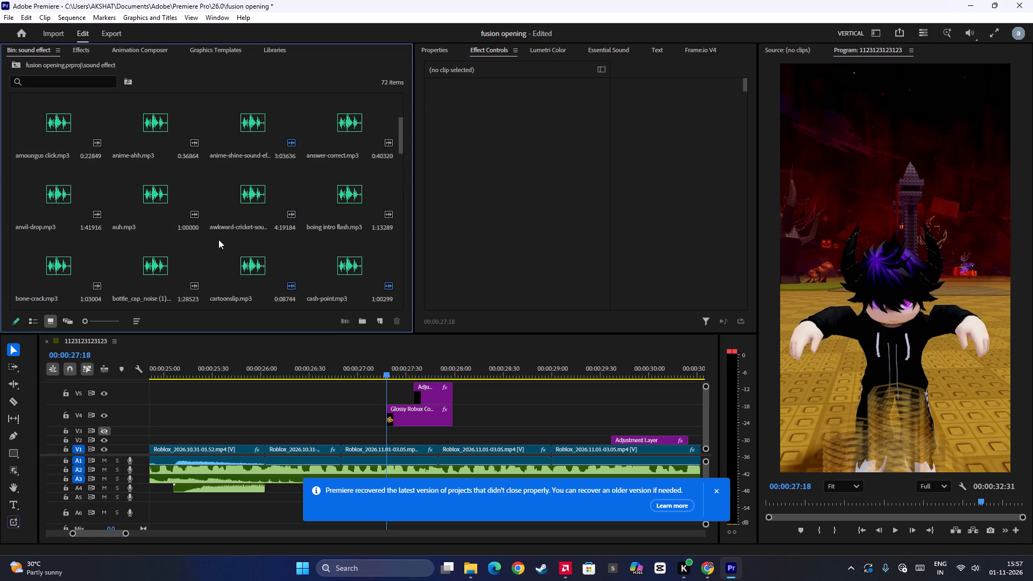
scroll(243, 229, up, 1)
scroll(307, 208, down, 2)
drag(335, 214, 388, 492)
click(714, 493)
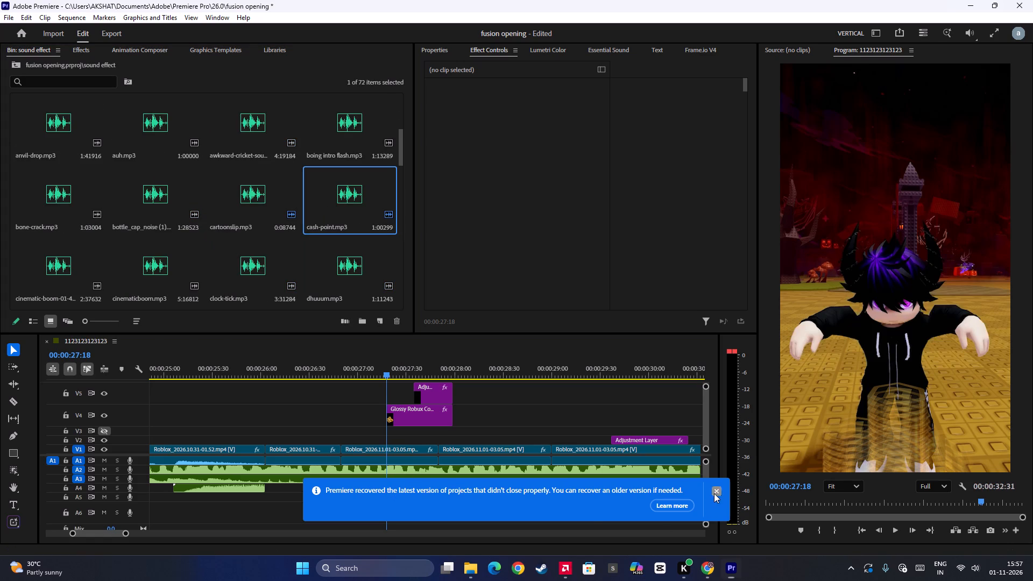
drag(358, 194, 380, 487)
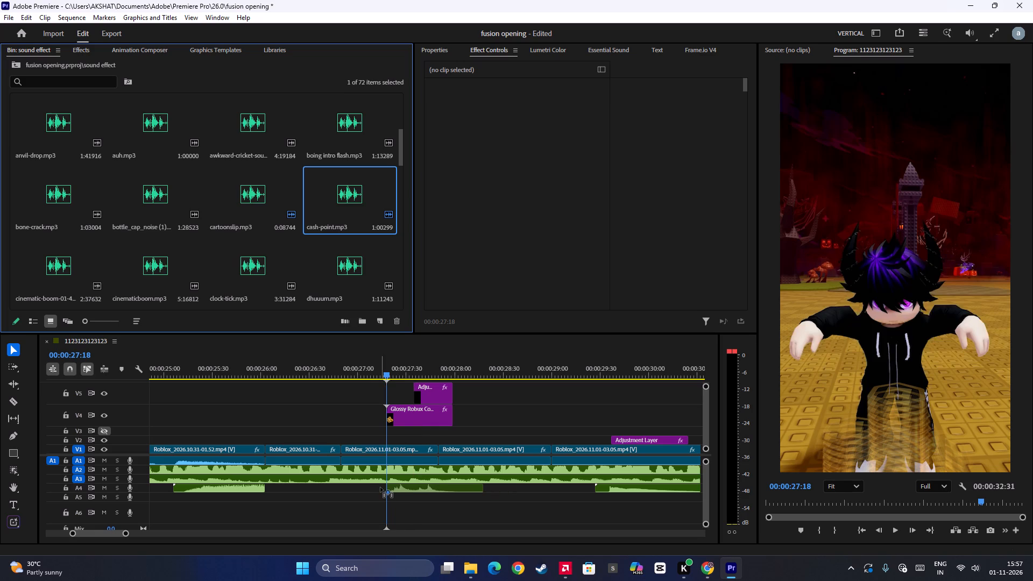
drag(380, 487, 378, 488)
Set the volume of the cash-point.mp3 clip under the Robux coins image to 3.8 dB.
click(395, 487)
click(434, 48)
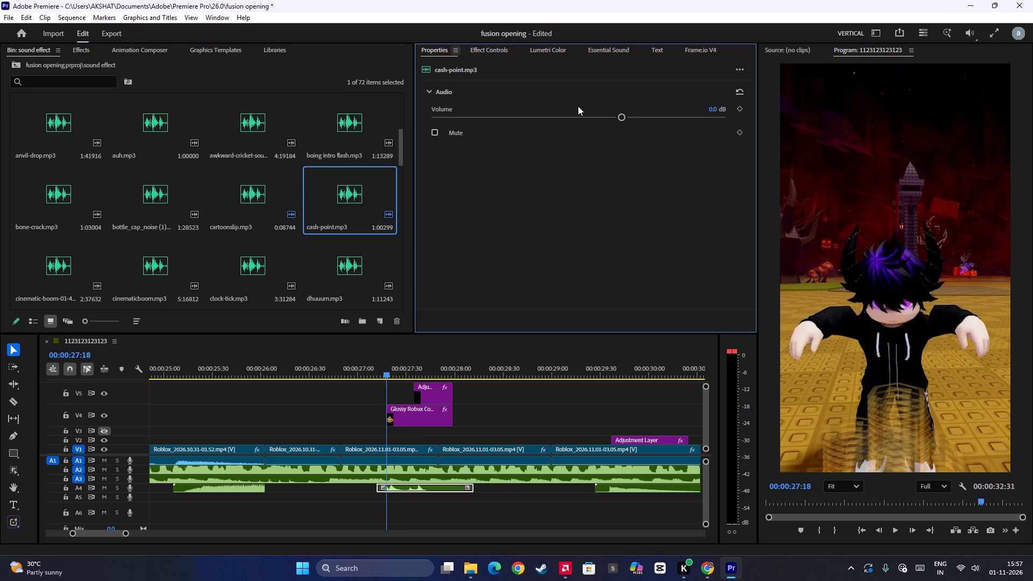
click(637, 116)
click(649, 114)
click(655, 119)
Play back from about 00:00:27:00 to check the cash-point.mp3 timing against the Robux coins image's entrance.
click(358, 367)
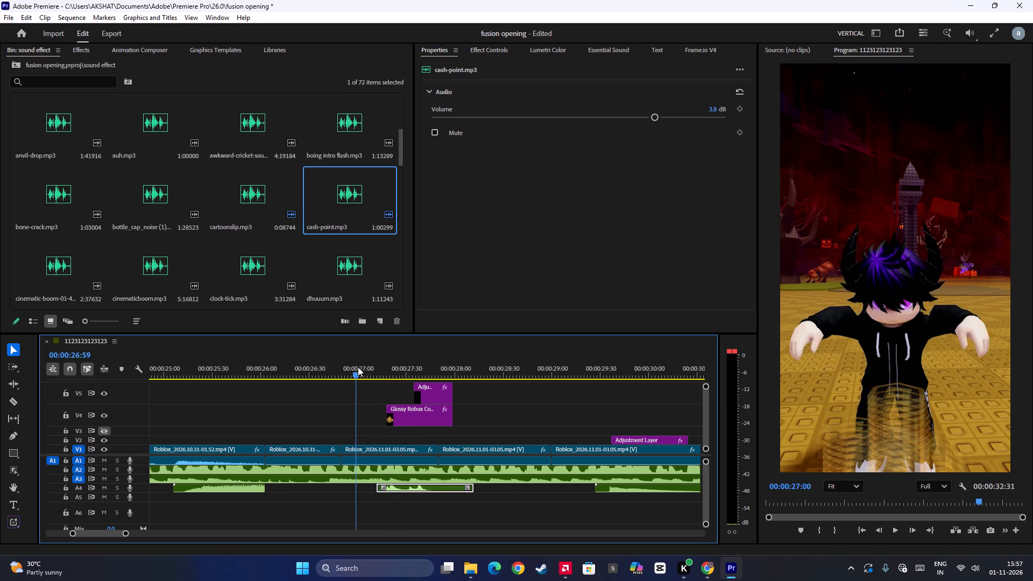
key(space)
key(space)
click(358, 367)
key(space)
key(space)
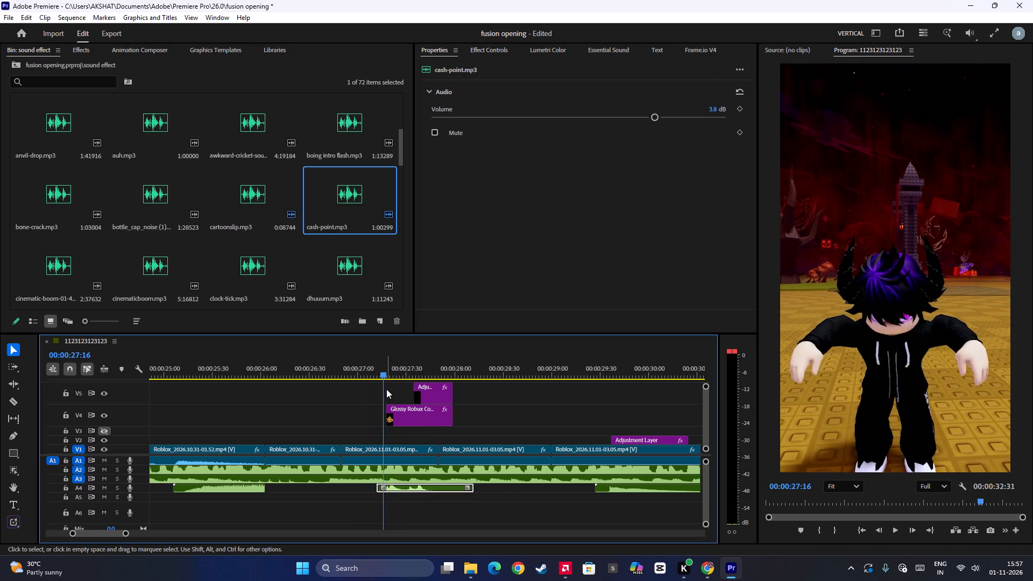
click(386, 394)
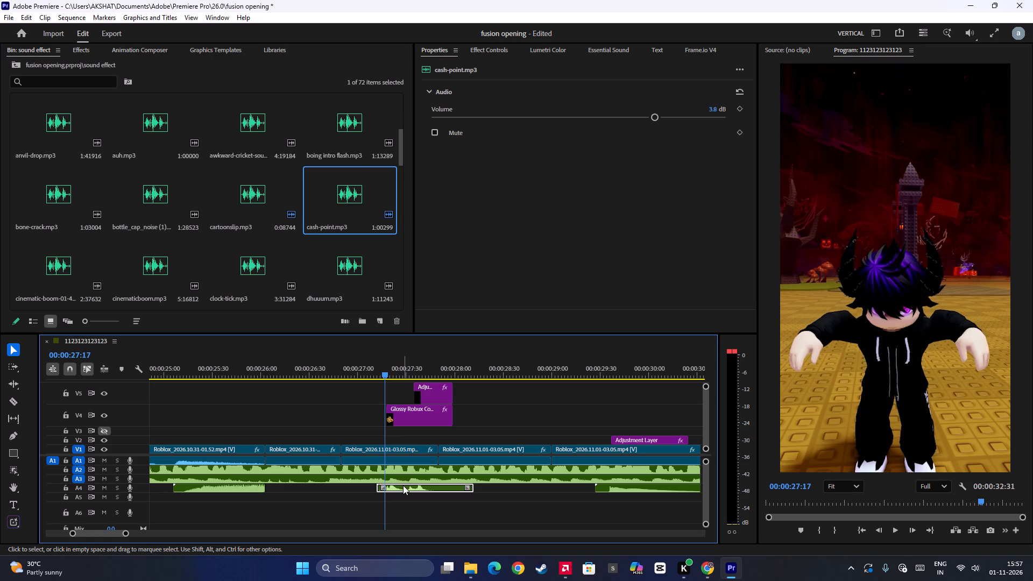
click(403, 485)
Play back repeatedly from about 00:00:27:00 to check the cash-point.mp3 timing against the Robux coins image's slide-in.
click(358, 365)
key(space)
key(space)
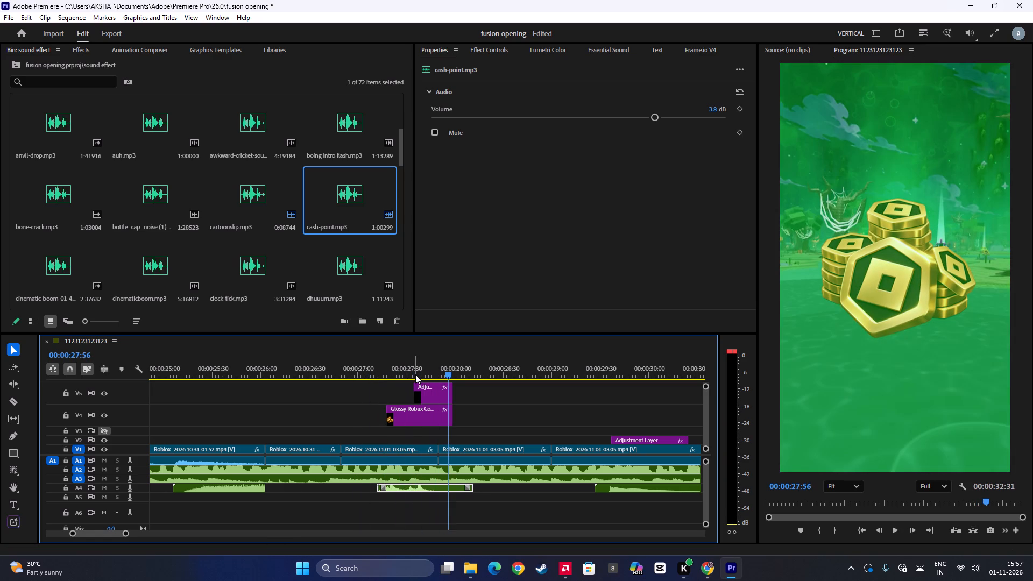
click(385, 367)
key(space)
key(space)
click(385, 367)
key(space)
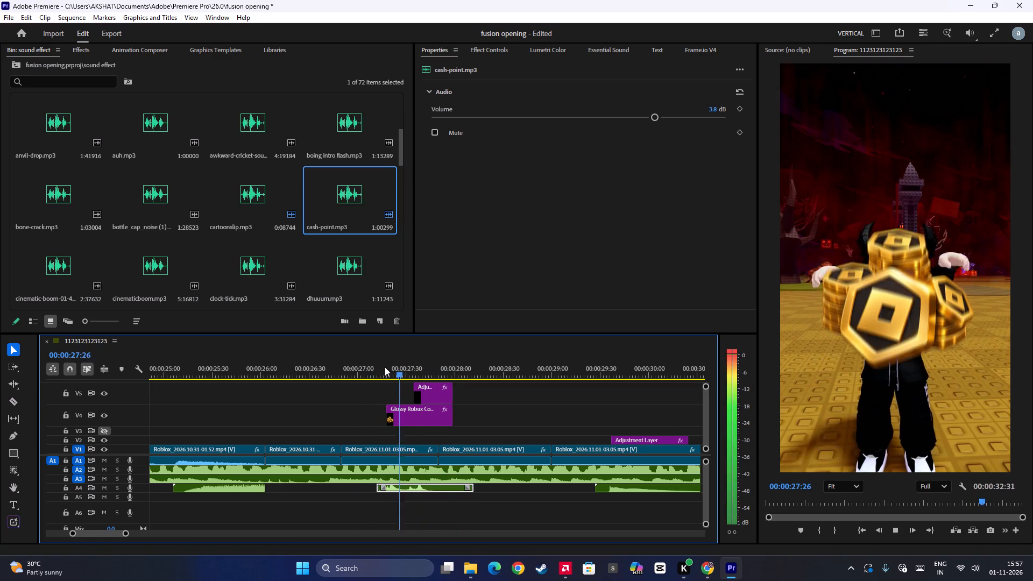
key(space)
key(space)
key(space)
click(386, 370)
key(space)
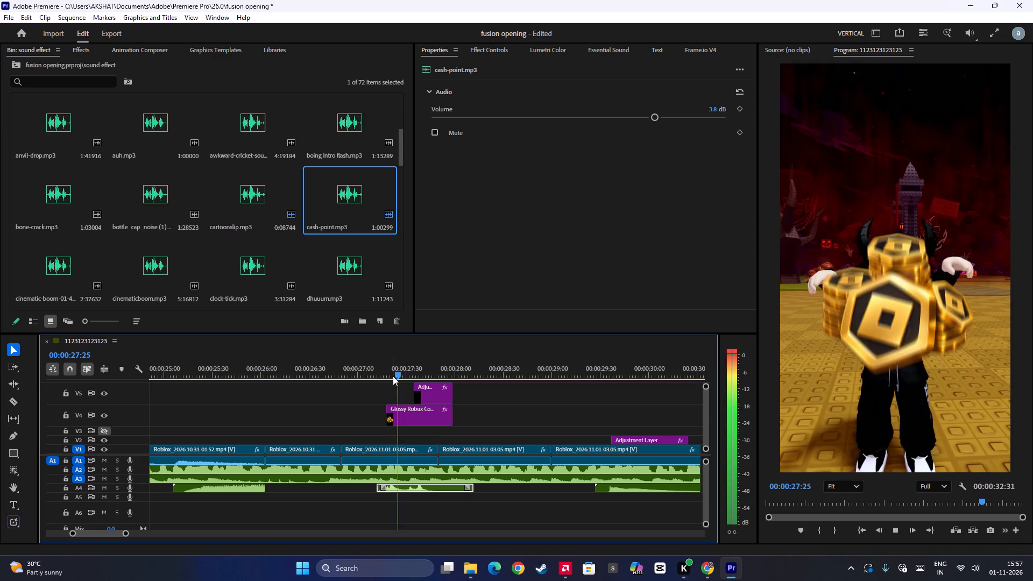
key(space)
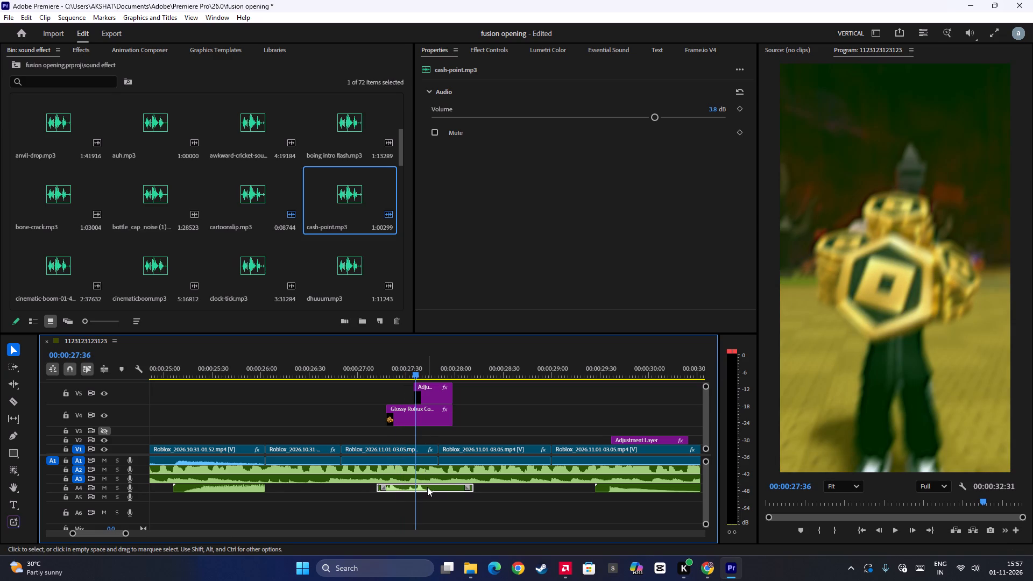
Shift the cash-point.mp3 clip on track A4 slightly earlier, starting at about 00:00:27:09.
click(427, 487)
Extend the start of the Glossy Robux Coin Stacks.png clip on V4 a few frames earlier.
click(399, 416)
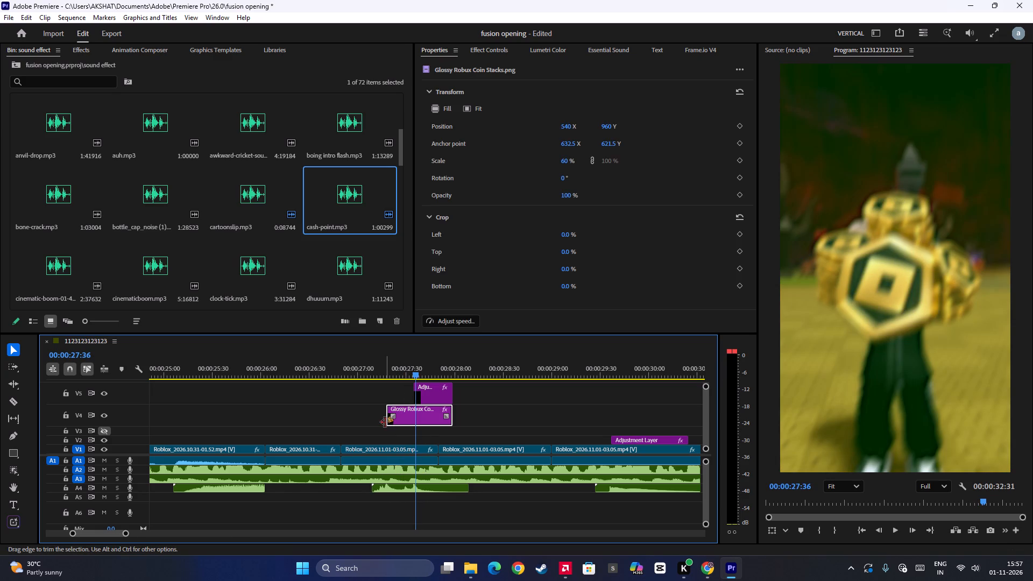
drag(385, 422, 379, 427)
Play back around the extended start of the Robux coins image to check its entrance against the cash-point.mp3 sound.
click(378, 367)
key(space)
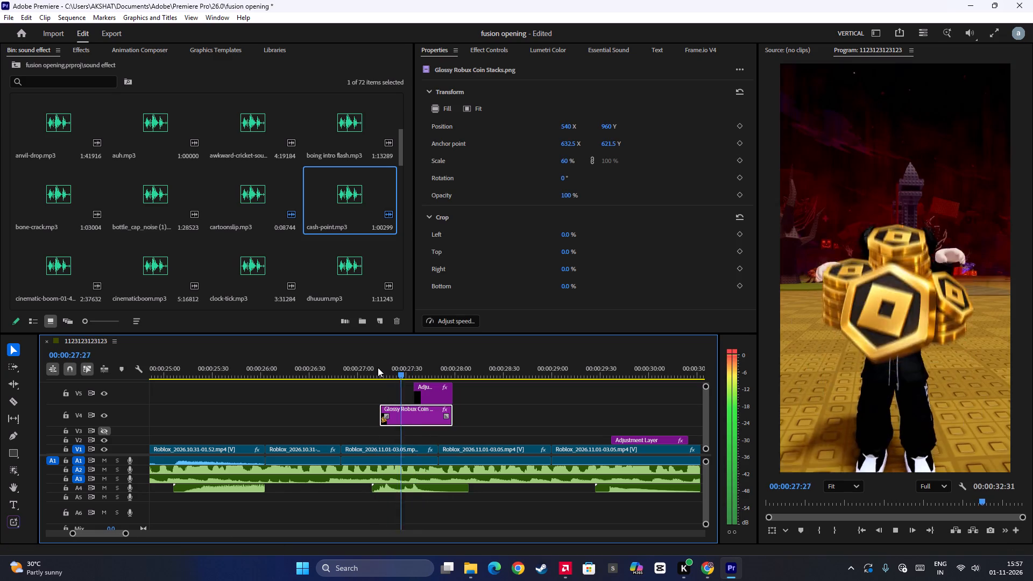
click(378, 367)
click(331, 366)
key(space)
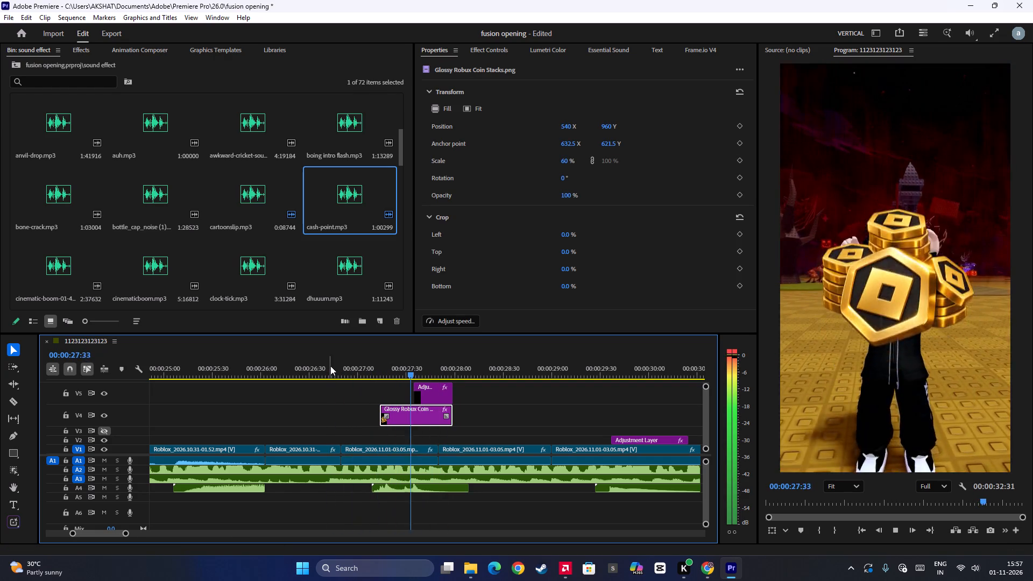
key(space)
click(330, 366)
key(space)
key(space)
key(space)
key(space)
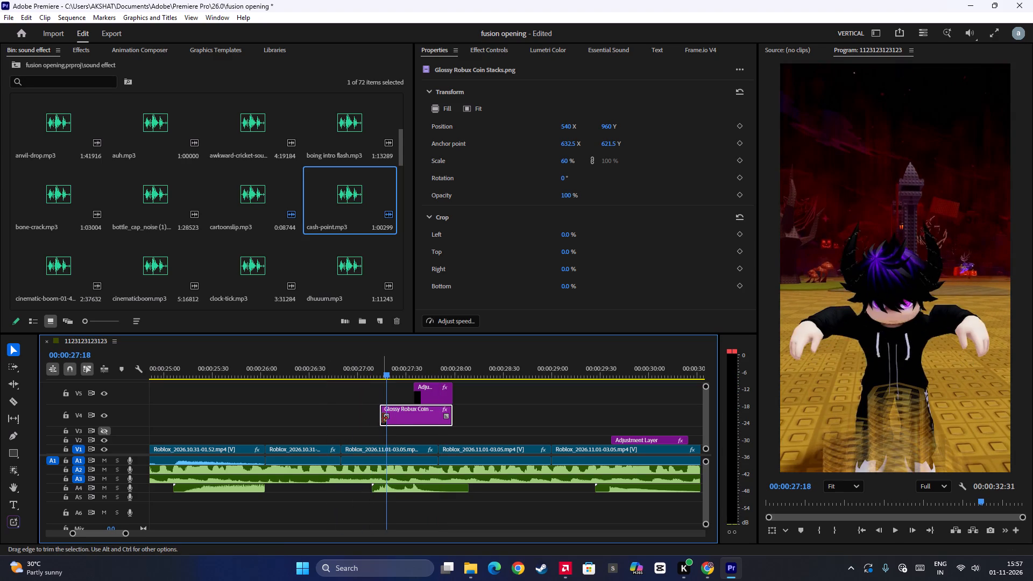
key(space)
key(space)
click(344, 357)
key(space)
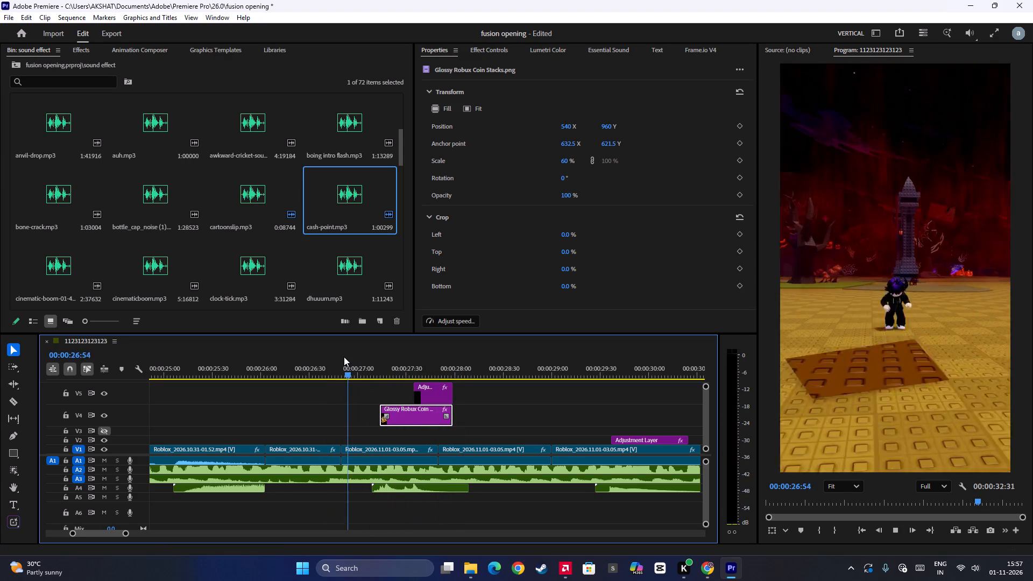
key(space)
click(388, 378)
key(space)
key(space)
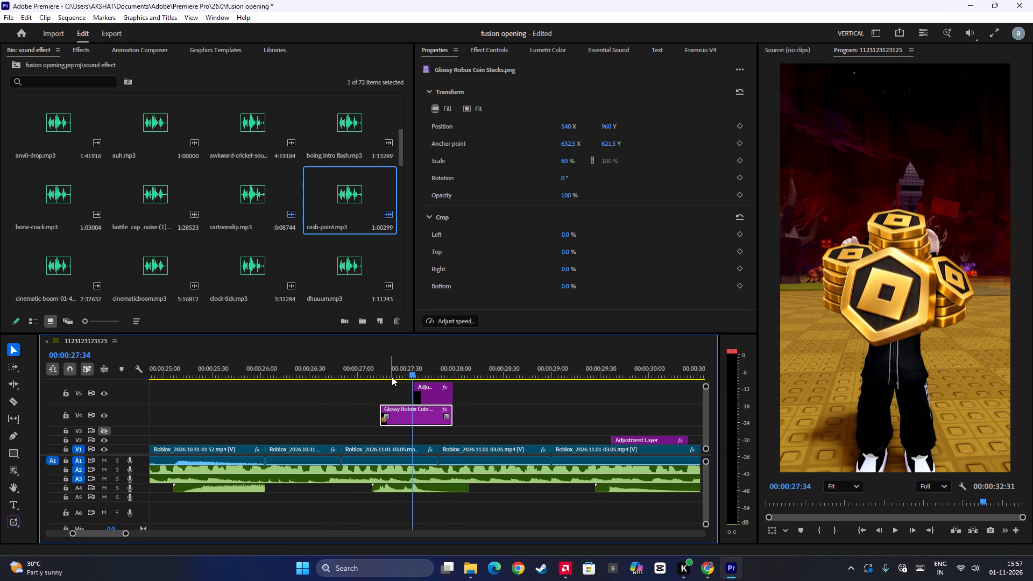
key(space)
click(383, 372)
key(space)
key(space)
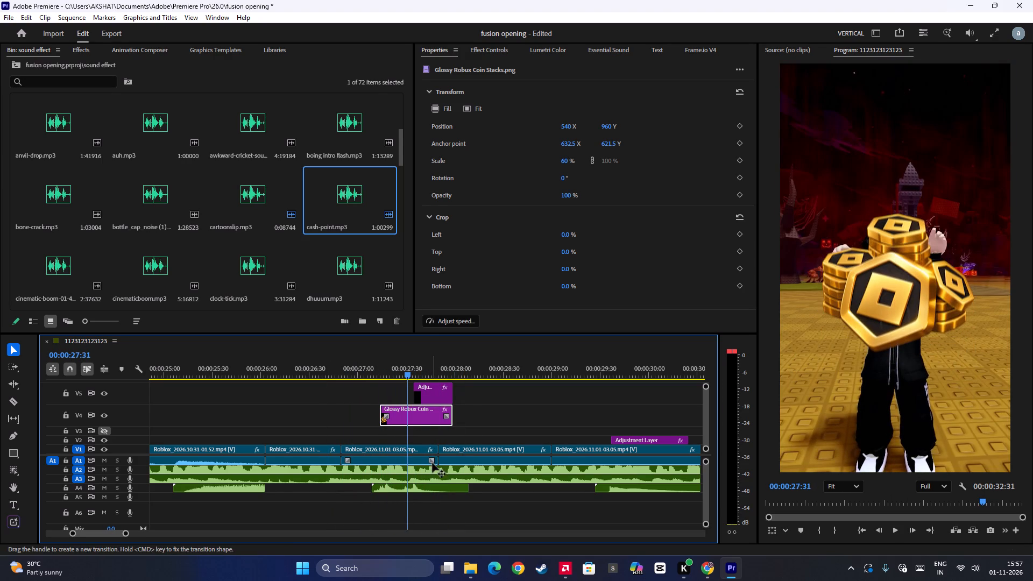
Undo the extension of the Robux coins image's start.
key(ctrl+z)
Move the cash-point.mp3 clip on track A4 slightly later, starting at about 00:00:27:11.
click(431, 484)
drag(431, 484, 432, 484)
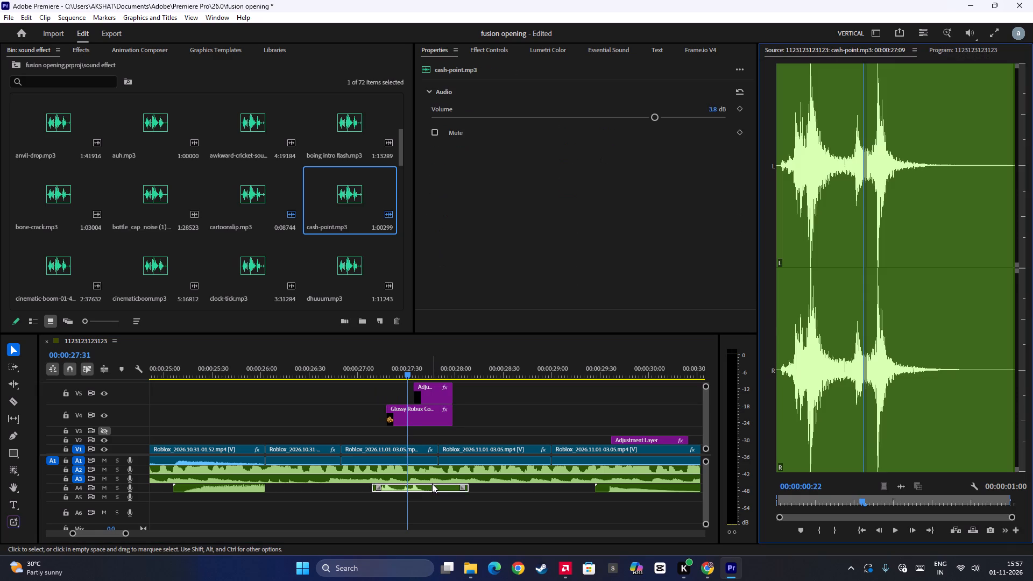
drag(432, 484, 437, 484)
drag(422, 484, 429, 485)
alt+scroll(430, 485, up, 7)
drag(408, 486, 411, 486)
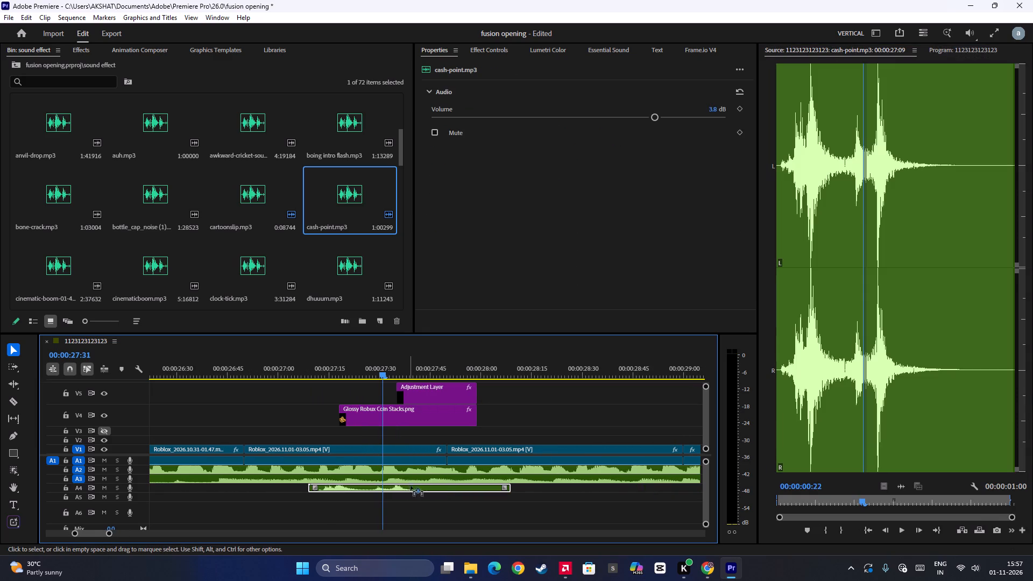
drag(411, 486, 416, 486)
Play back from about 00:00:27:10 through the Robux coins image to check the repositioned sound and the image's exit.
click(314, 365)
key(space)
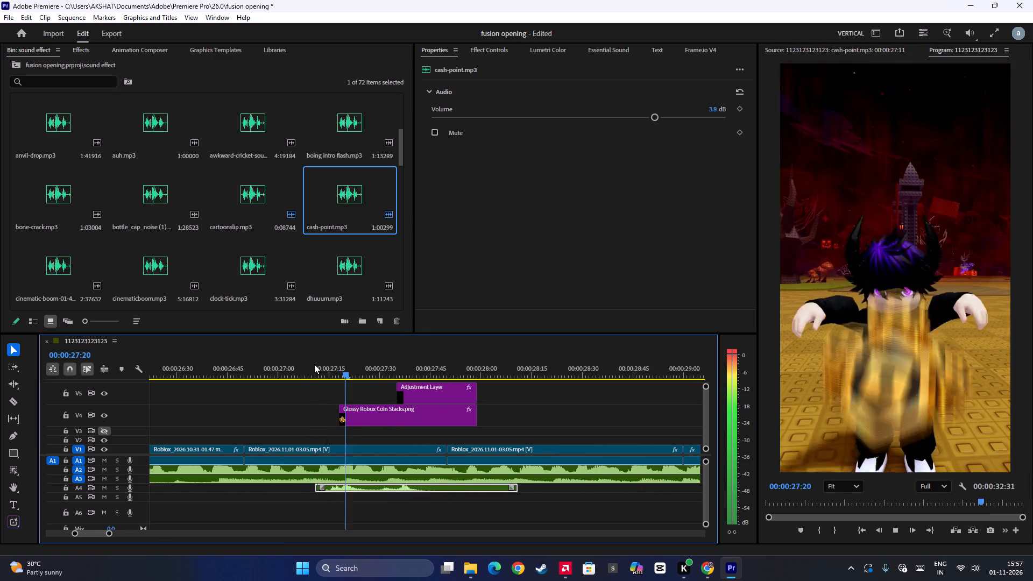
click(314, 364)
key(space)
click(314, 364)
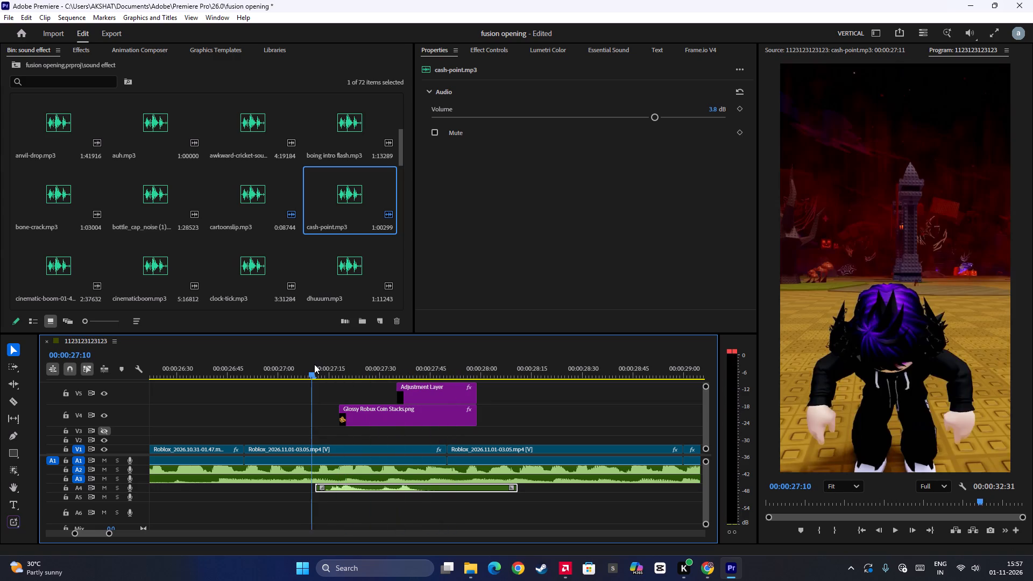
key(space)
click(314, 364)
key(space)
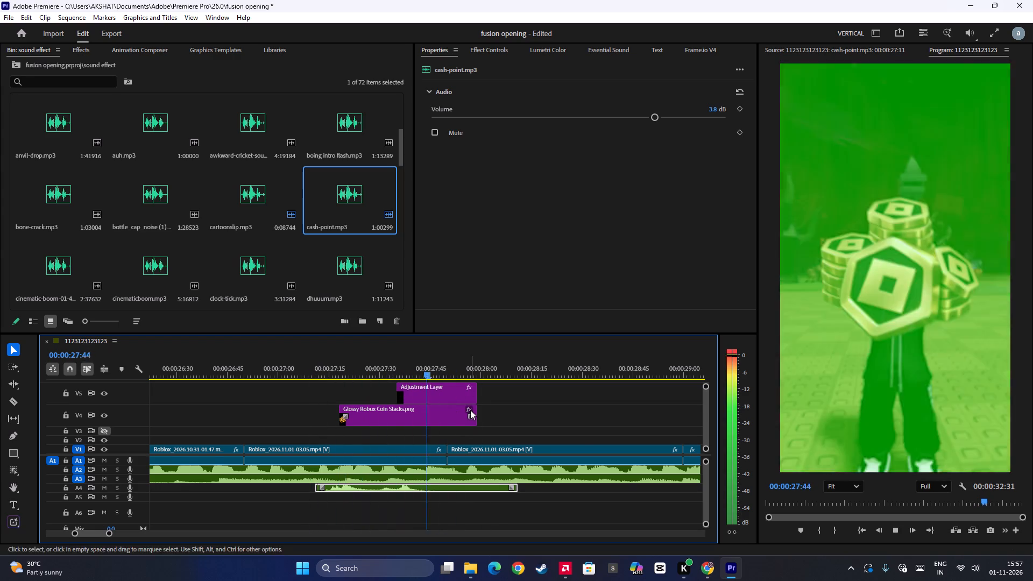
alt+scroll(471, 417, down, 6)
key(space)
click(422, 368)
key(space)
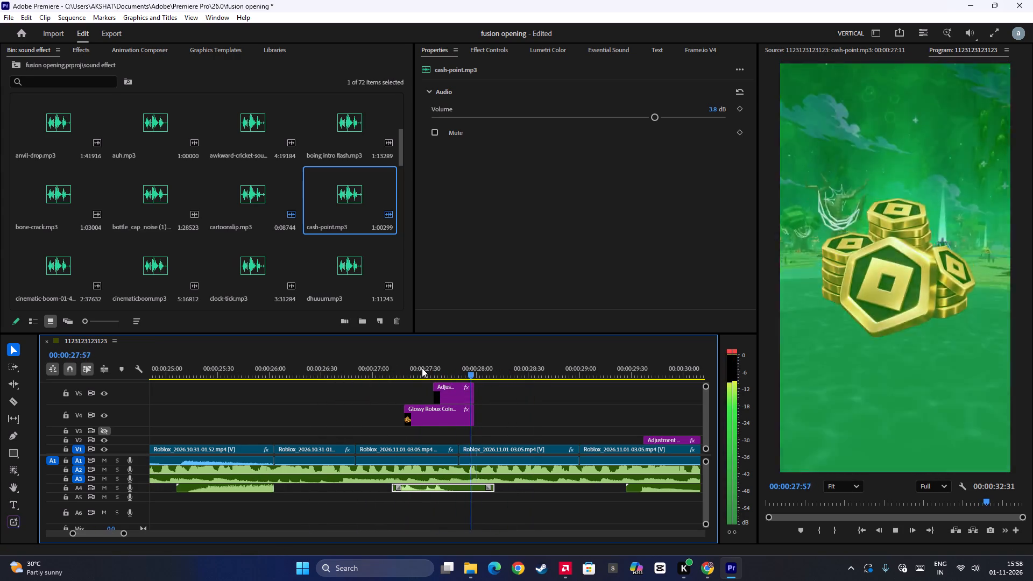
key(space)
click(422, 368)
drag(422, 368, 443, 378)
Add a 100 opacity keyframe at 00:00:27:54 in the Transform effect of the Glossy Robux Coin Stacks.png clip.
click(450, 417)
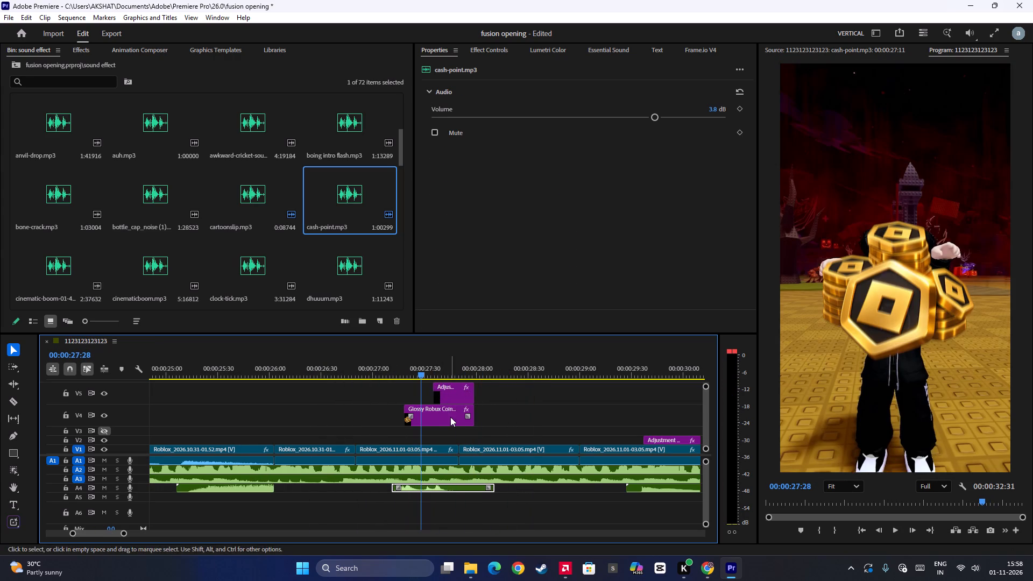
click(457, 372)
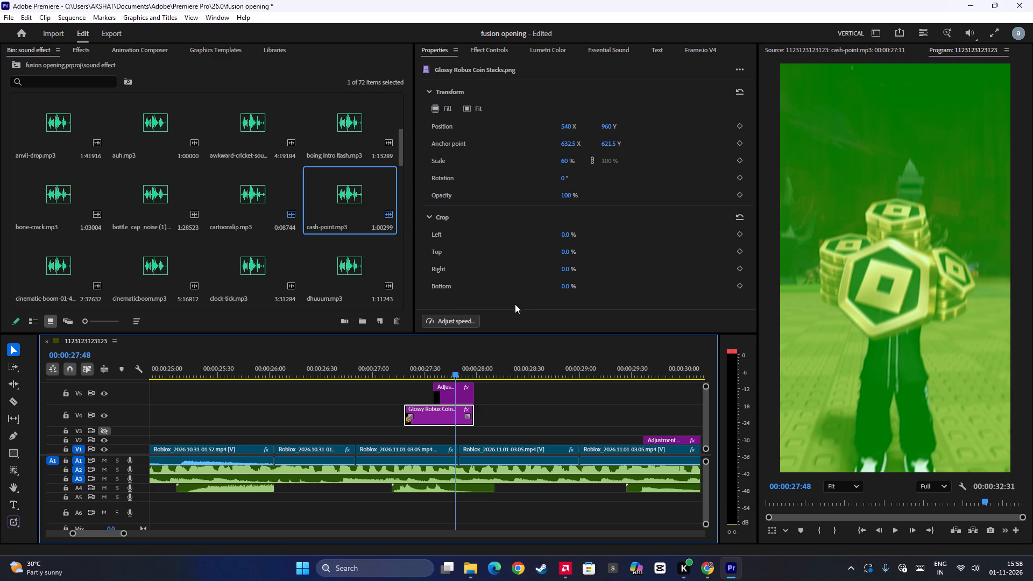
key(Right)
key(Right)
key(Right)
key(Right)
key(Right)
key(Right)
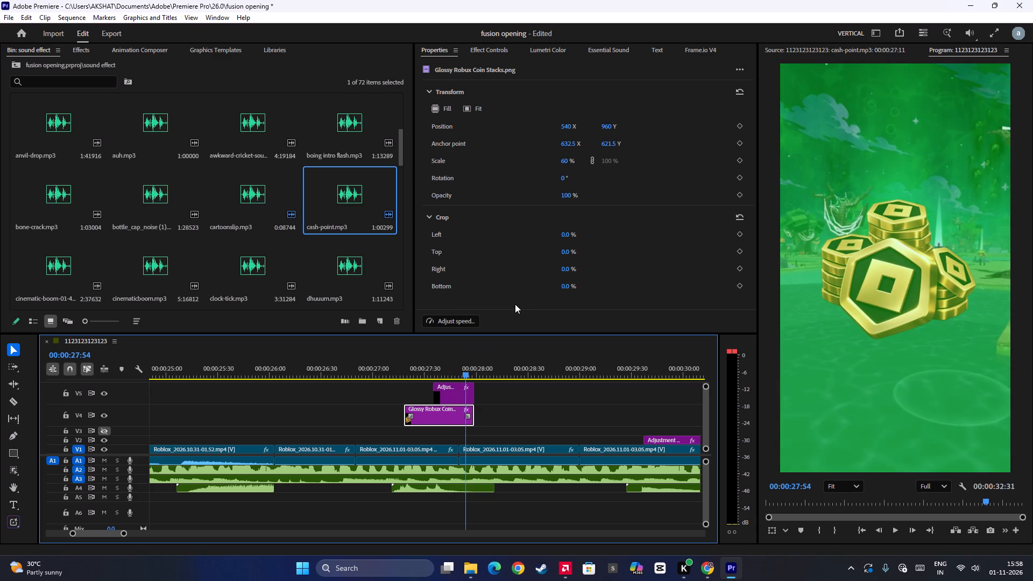
click(487, 51)
scroll(487, 265, down, 4)
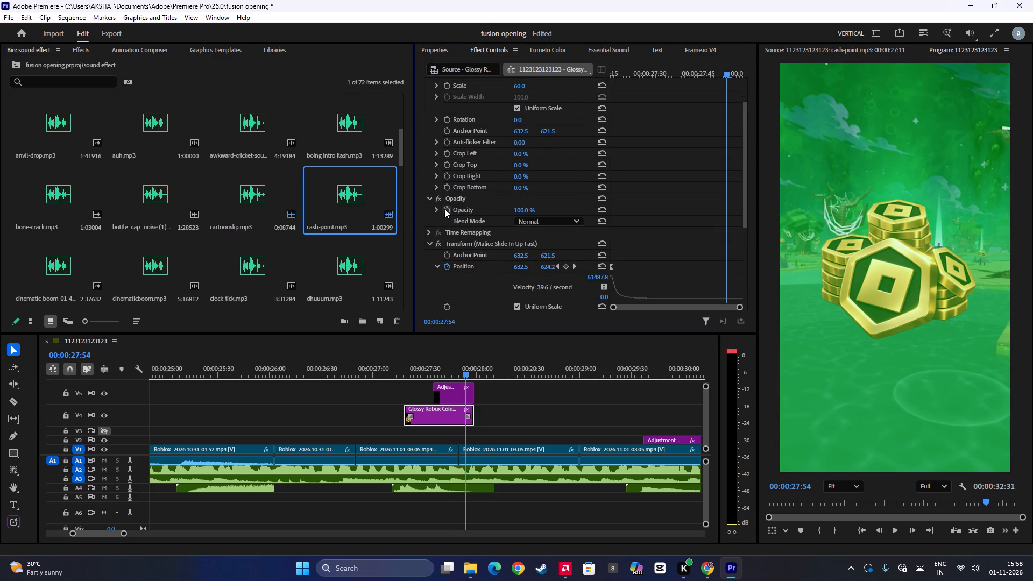
scroll(492, 277, down, 10)
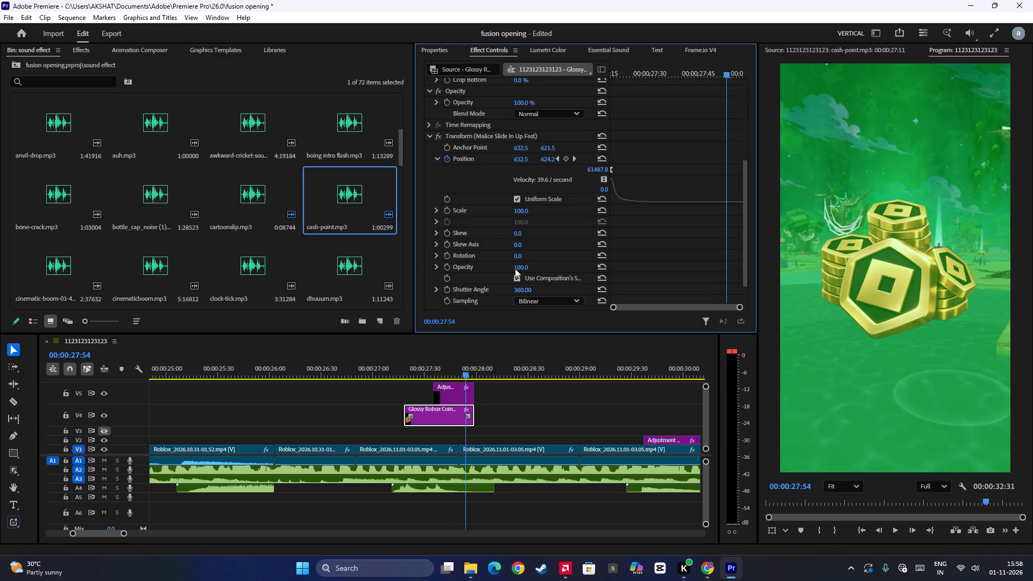
click(448, 267)
Set the coins image's Transform opacity to 0 at 00:00:27:58, completing a quick fade-out at the clip's end.
key(Right)
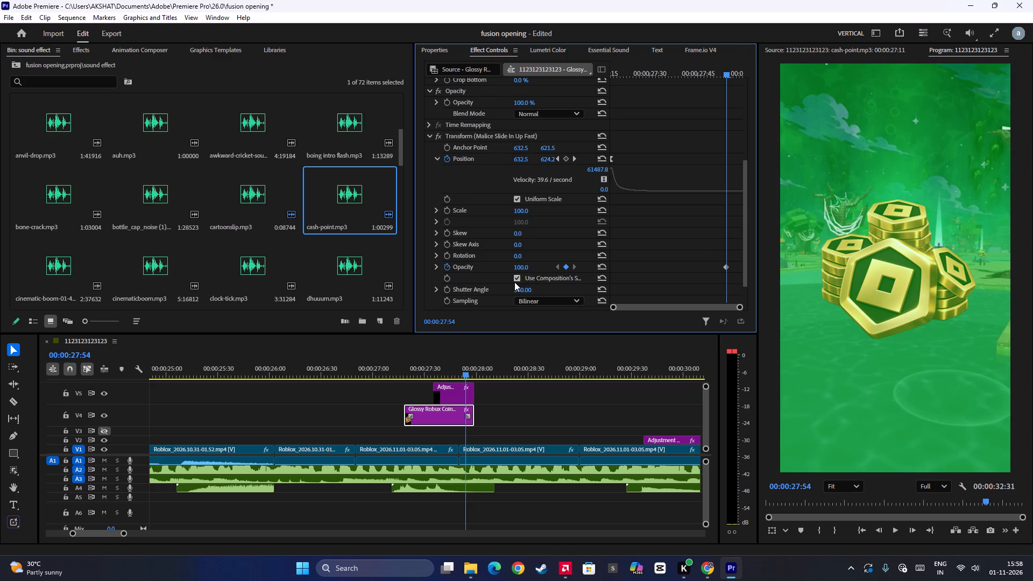
key(Right)
key(Right)
key(Right)
key(Right)
key(Left)
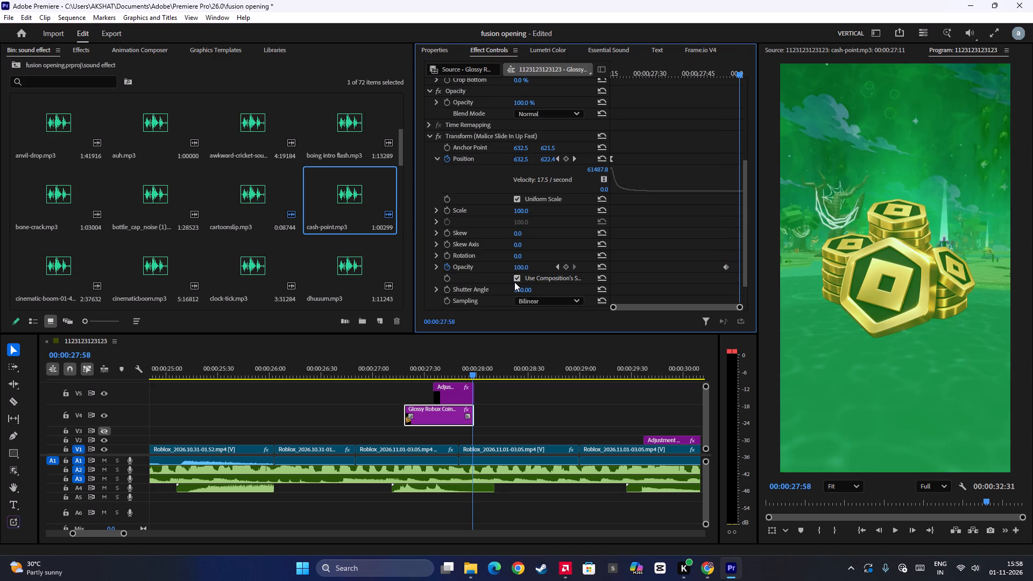
click(526, 266)
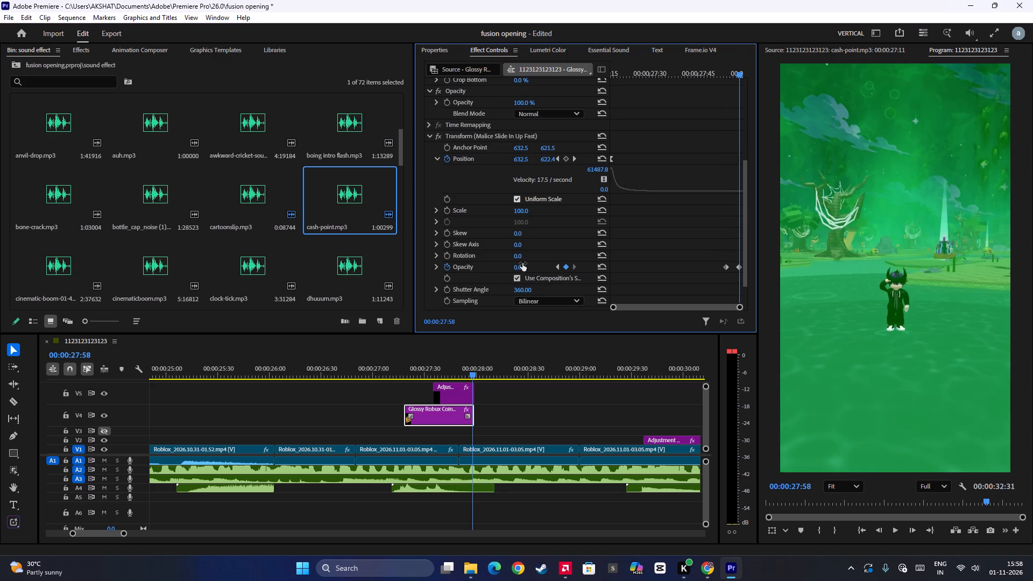
Play back from the start of the Robux coins image to check its fade-out.
click(410, 370)
key(space)
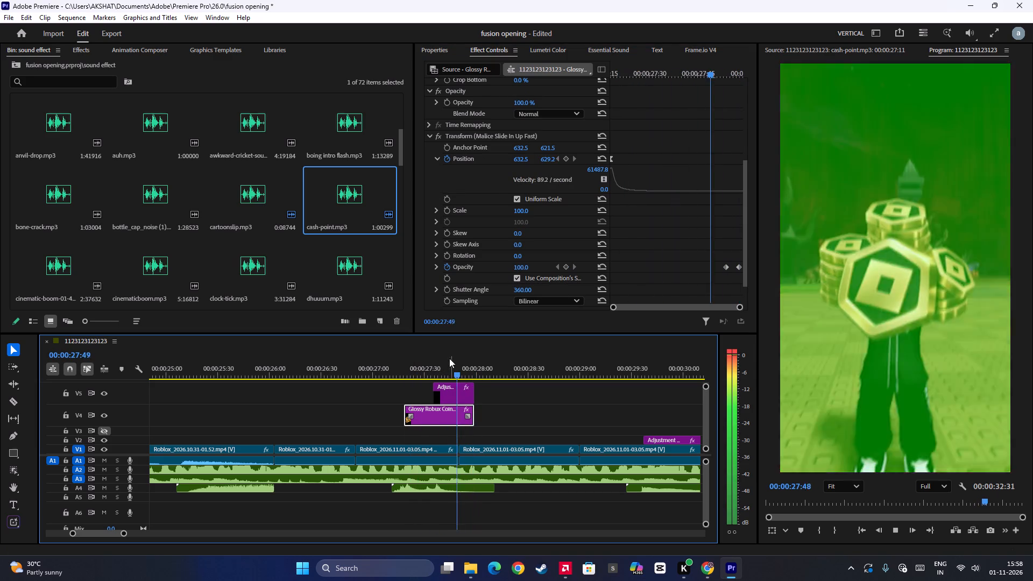
key(space)
click(409, 374)
key(space)
key(space)
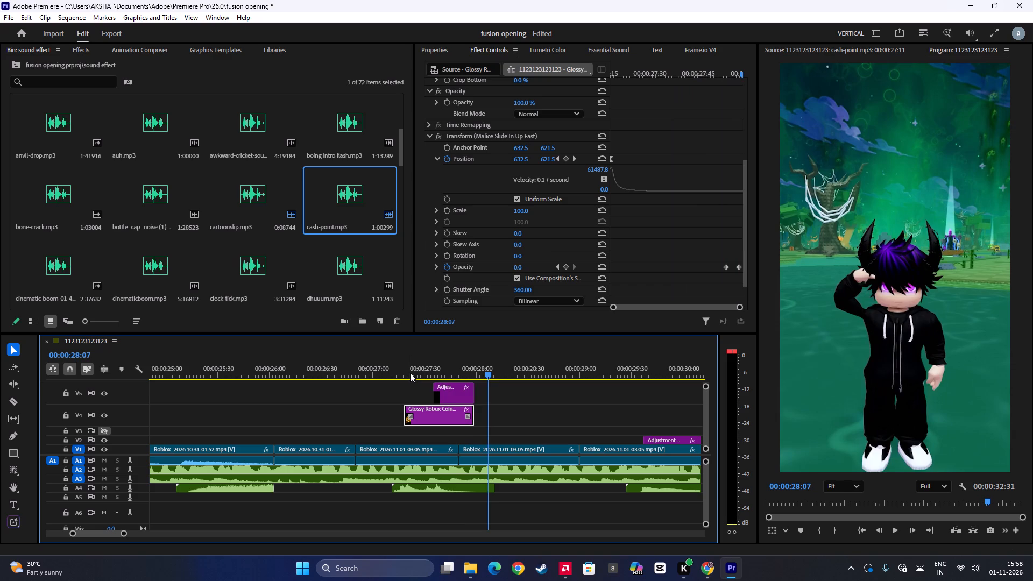
key(space)
scroll(517, 408, down, 8)
key(space)
Place cartoonslip.mp3 from the sound effect bin on track A4 at about 00:00:27:50, over the coins image's fade-out, and preview it.
drag(434, 415, 365, 427)
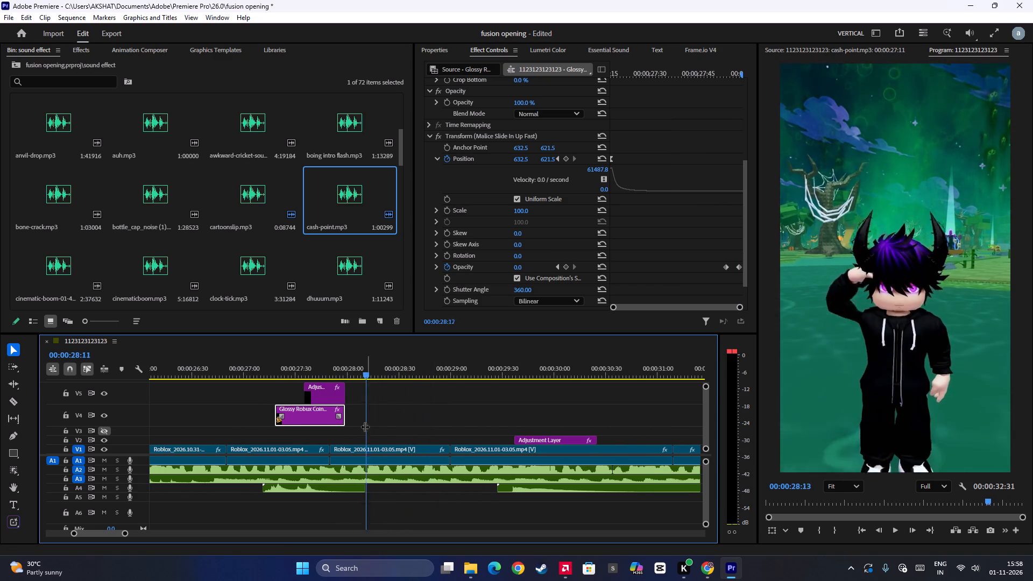
drag(365, 427, 347, 436)
scroll(291, 258, up, 6)
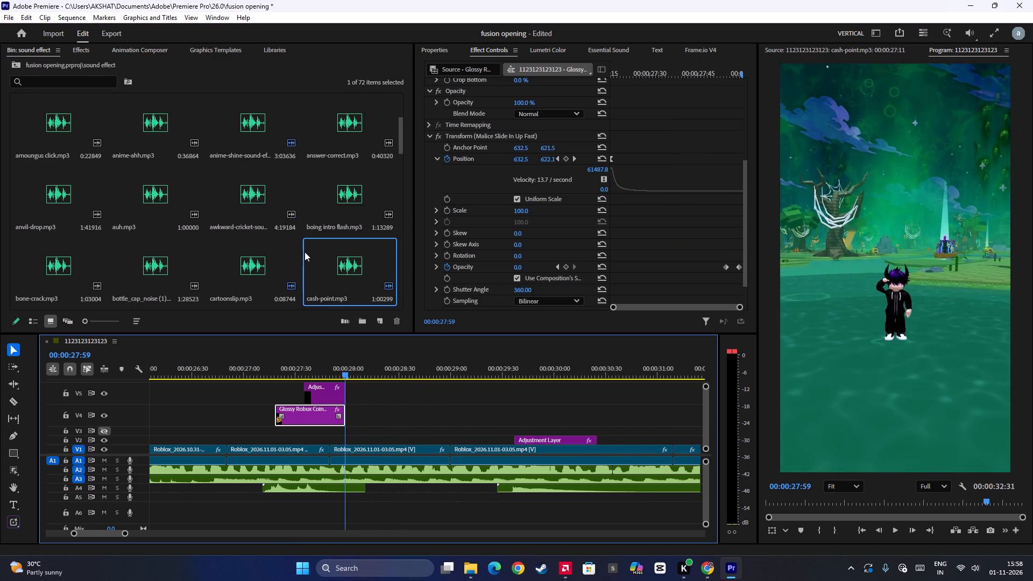
scroll(305, 252, down, 2)
drag(239, 274, 331, 490)
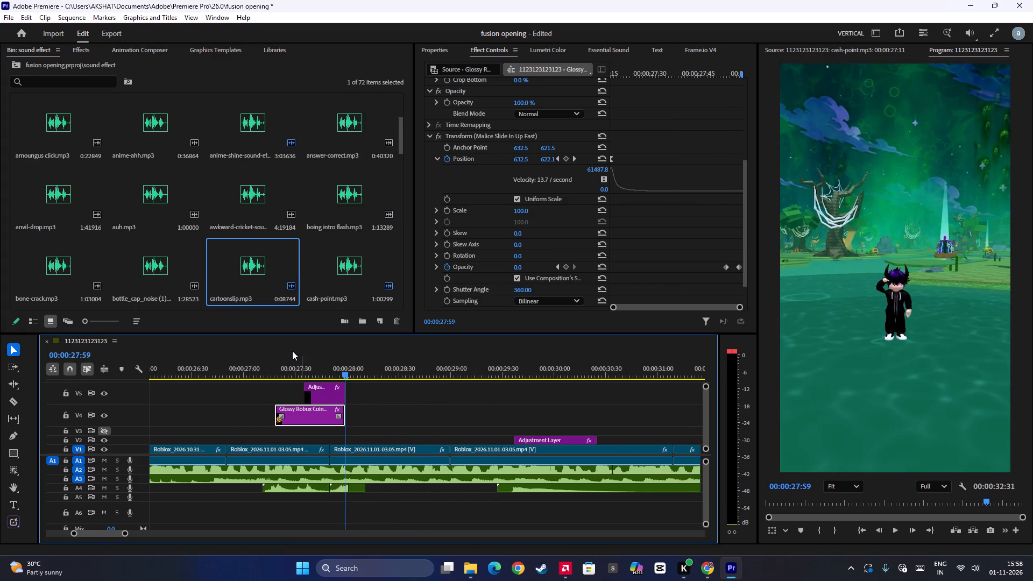
click(295, 360)
key(space)
key(space)
Set the volume of the cartoonslip.mp3 clip on track A4 to 2.0 dB.
click(338, 488)
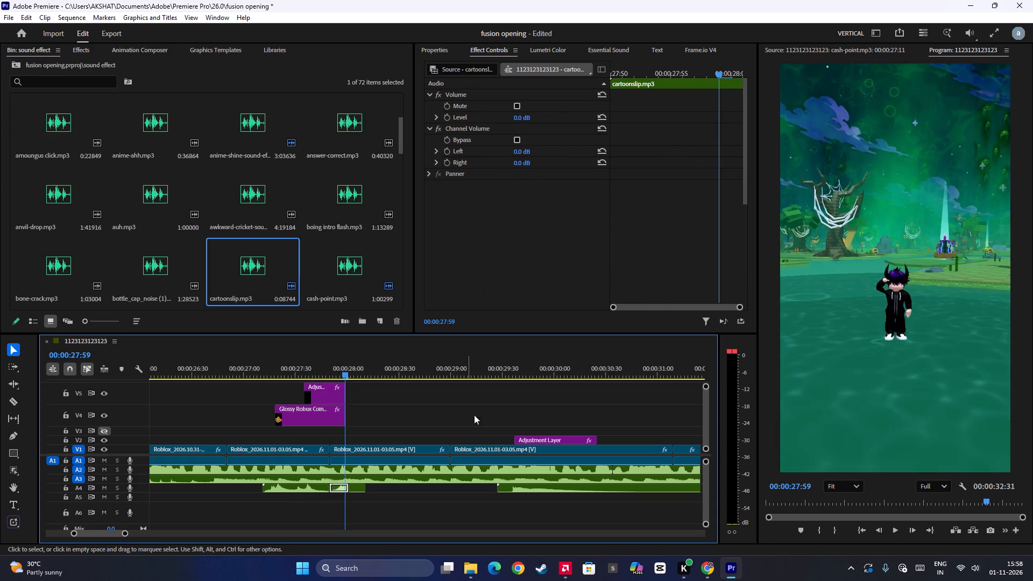
click(433, 50)
click(640, 114)
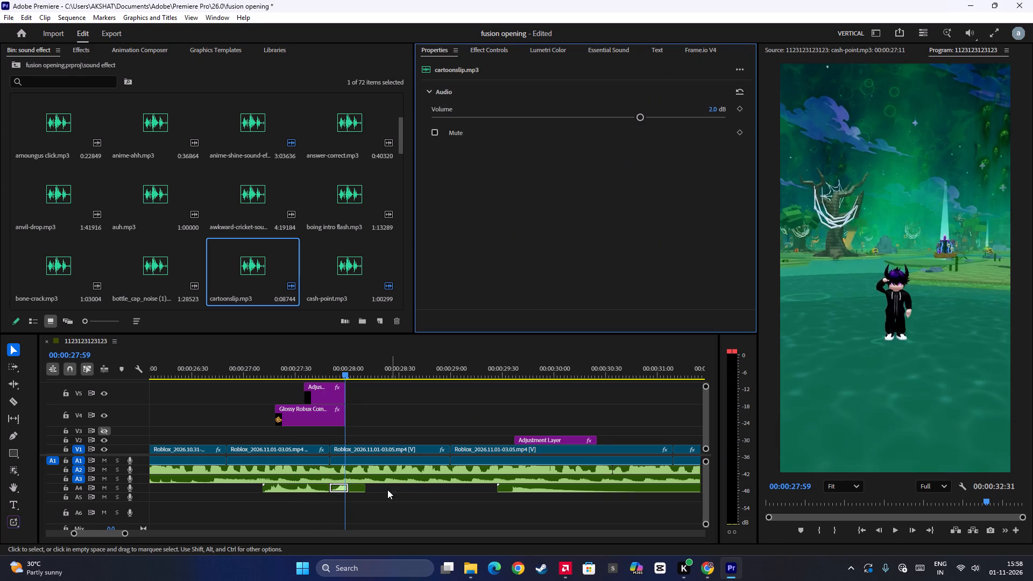
Play back from about 00:00:27:42 to check the cartoonslip.mp3 sound against the Robux coins image's fade-out.
alt+scroll(386, 484, up, 7)
scroll(247, 392, up, 6)
click(243, 355)
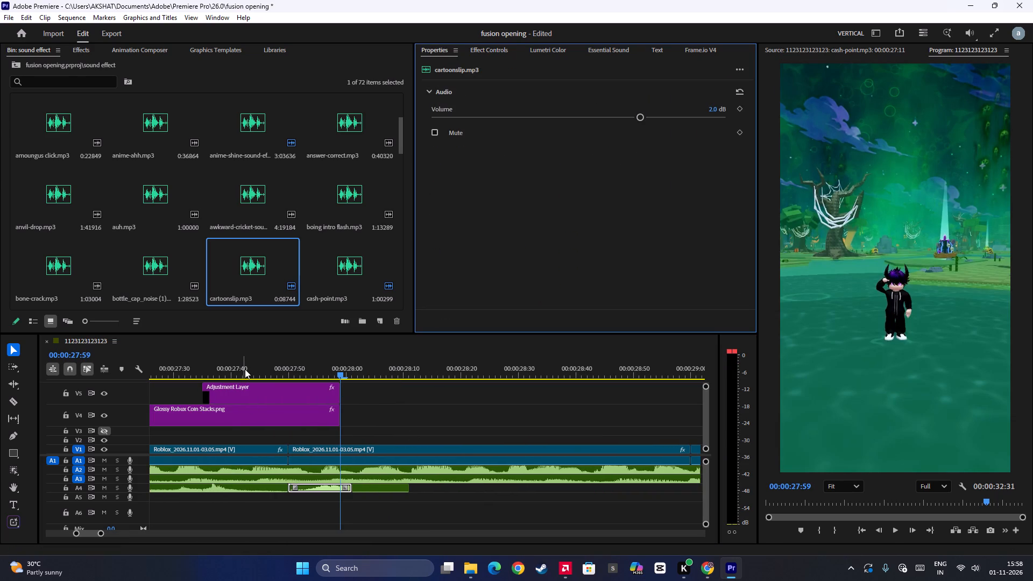
click(245, 369)
key(space)
alt+scroll(364, 420, down, 7)
key(space)
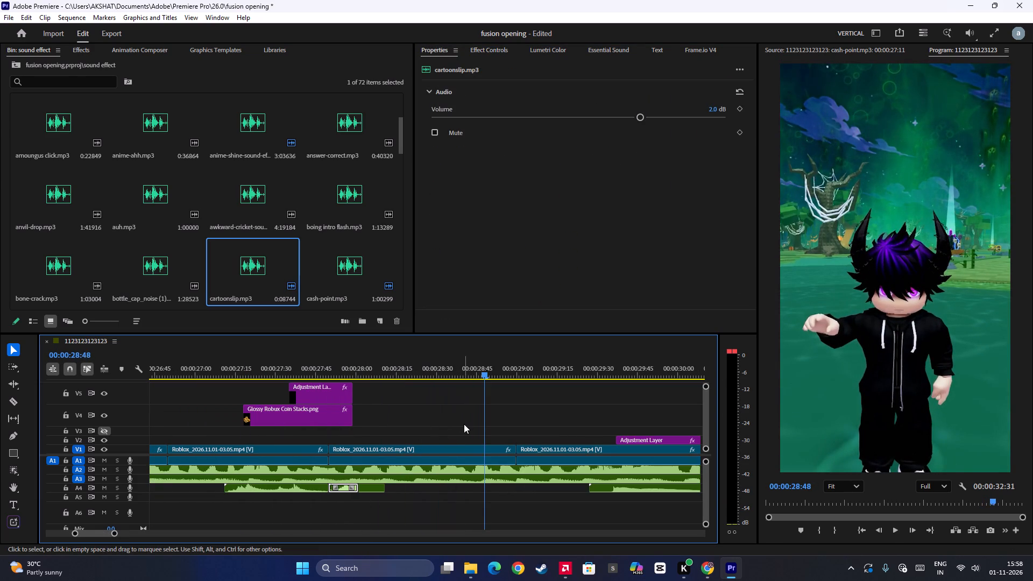
Play back from about 00:00:28:48 towards the end of the sequence to check the closing section.
key(space)
scroll(464, 424, down, 7)
key(space)
click(489, 363)
key(space)
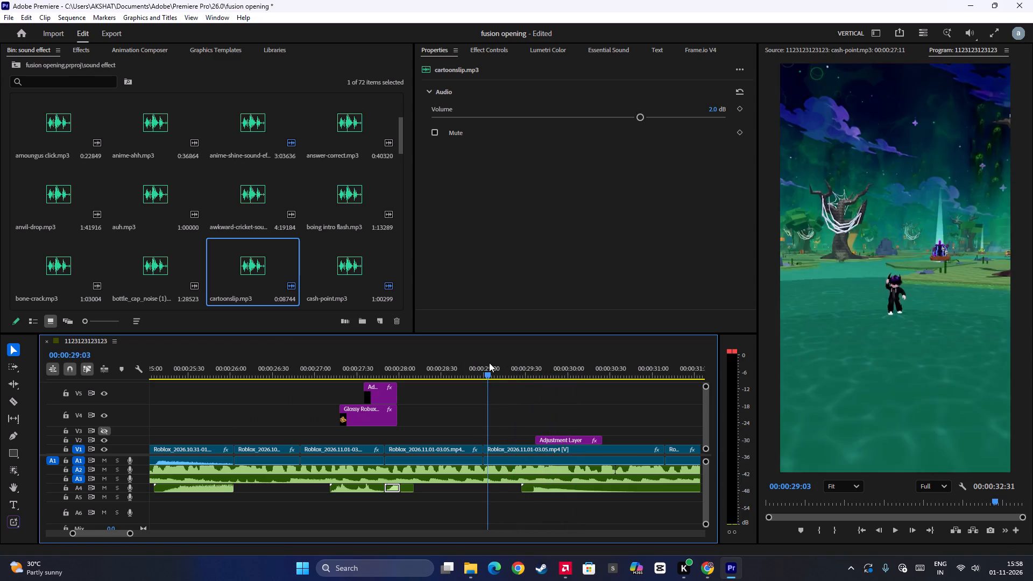
key(space)
key(space)
scroll(529, 393, down, 9)
key(space)
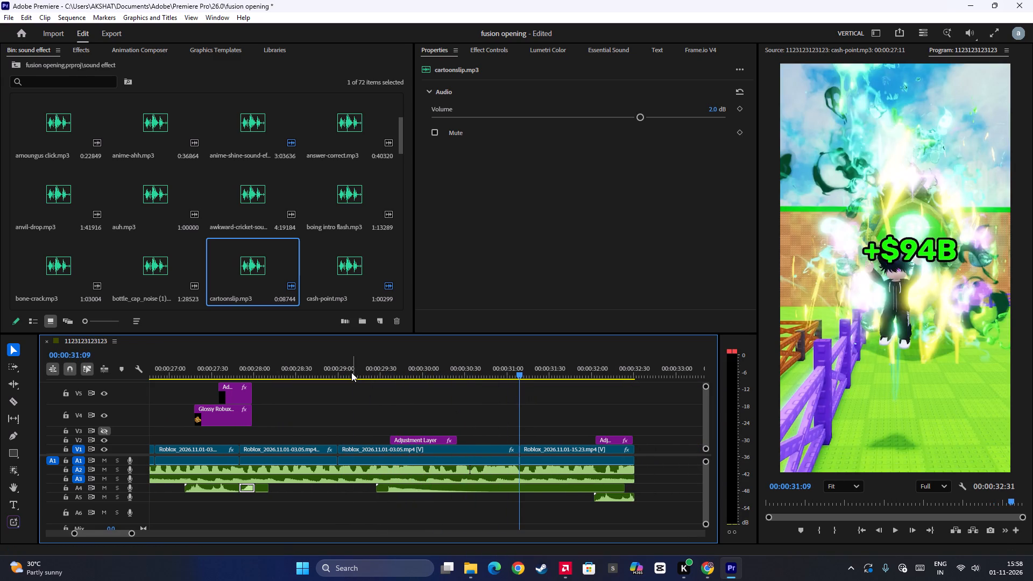
click(351, 372)
click(326, 370)
key(space)
key(space)
Play back from about 00:00:27:14, at the coins image's entrance, to the end of the sequence to check the sound.
click(189, 369)
key(space)
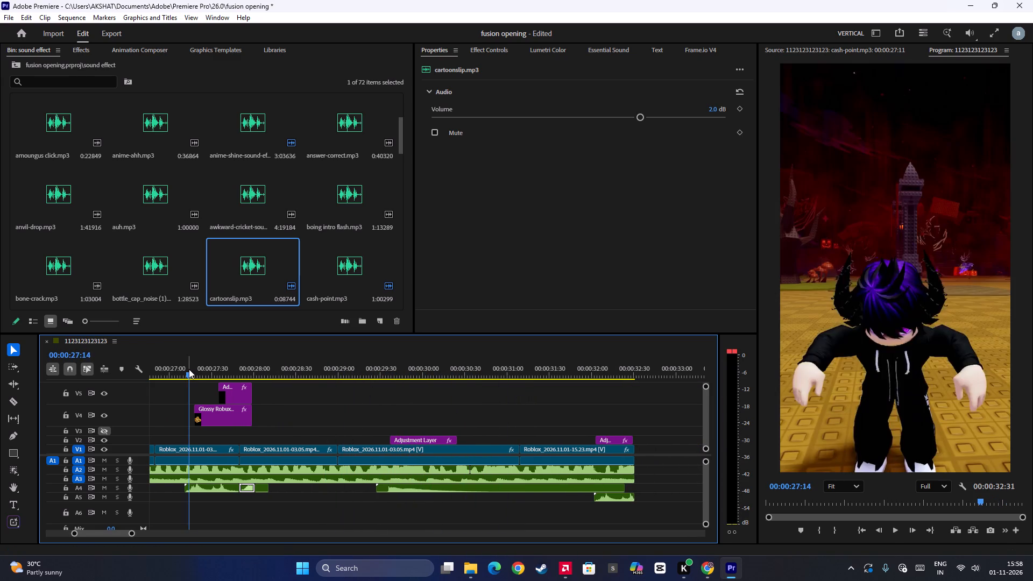
scroll(462, 416, down, 6)
alt+scroll(462, 416, down, 6)
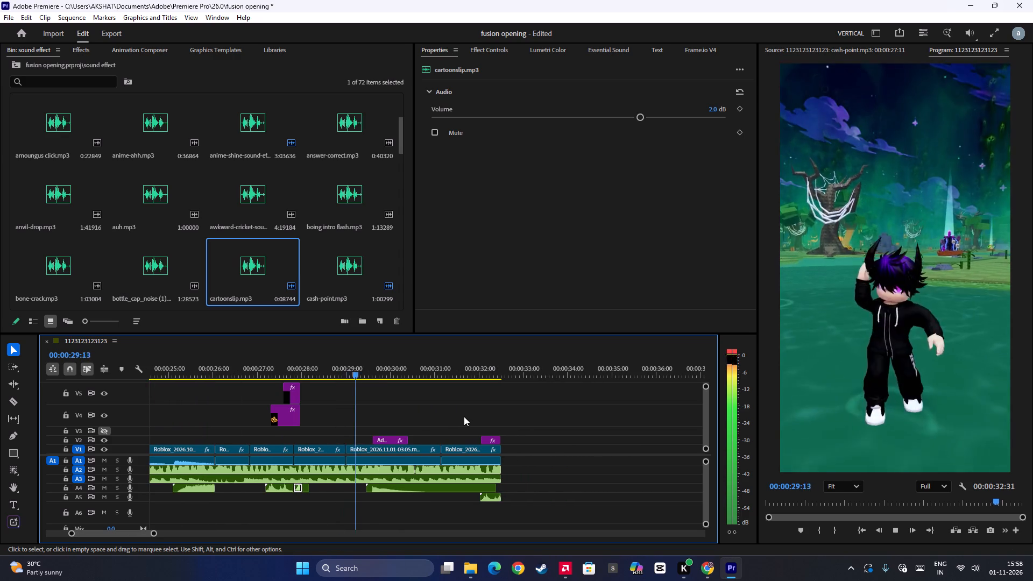
key(space)
key(space)
scroll(468, 415, down, 4)
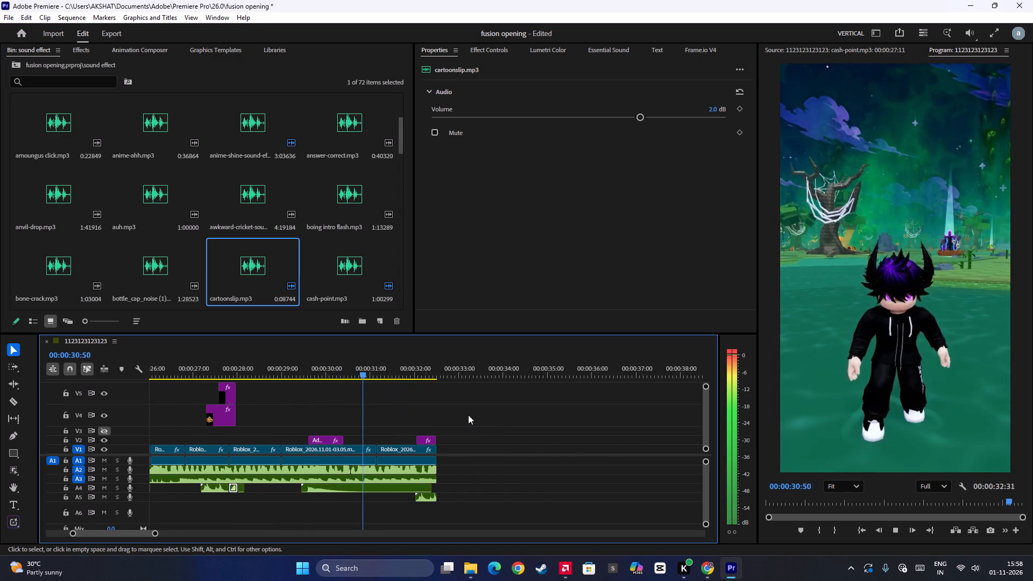
alt+scroll(486, 421, up, 7)
key(space)
Inspect the final 1123123123123.MP3 clips on track A2 and play back from about 00:00:30:10 to the last scene.
click(340, 469)
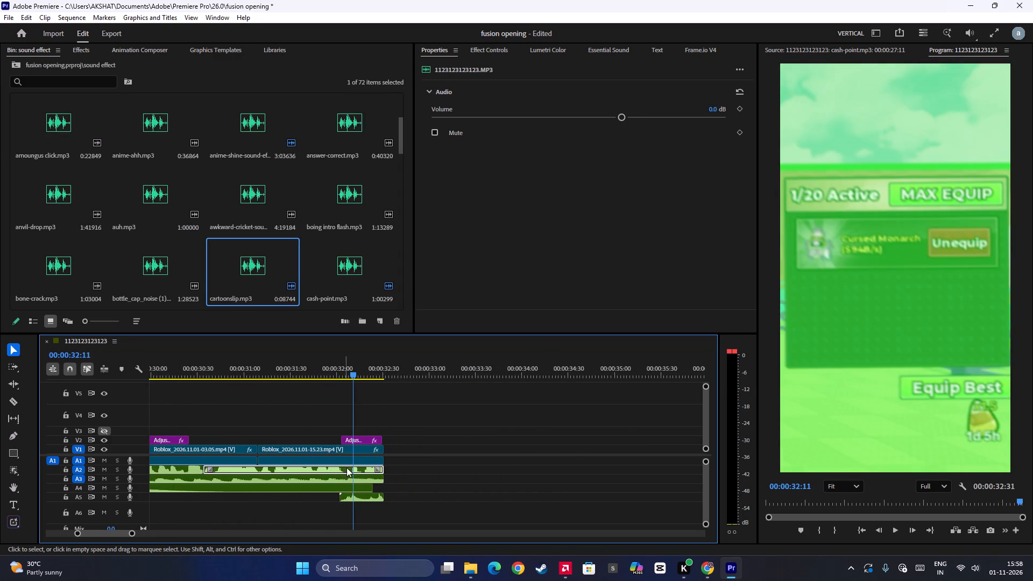
scroll(391, 445, up, 6)
click(265, 472)
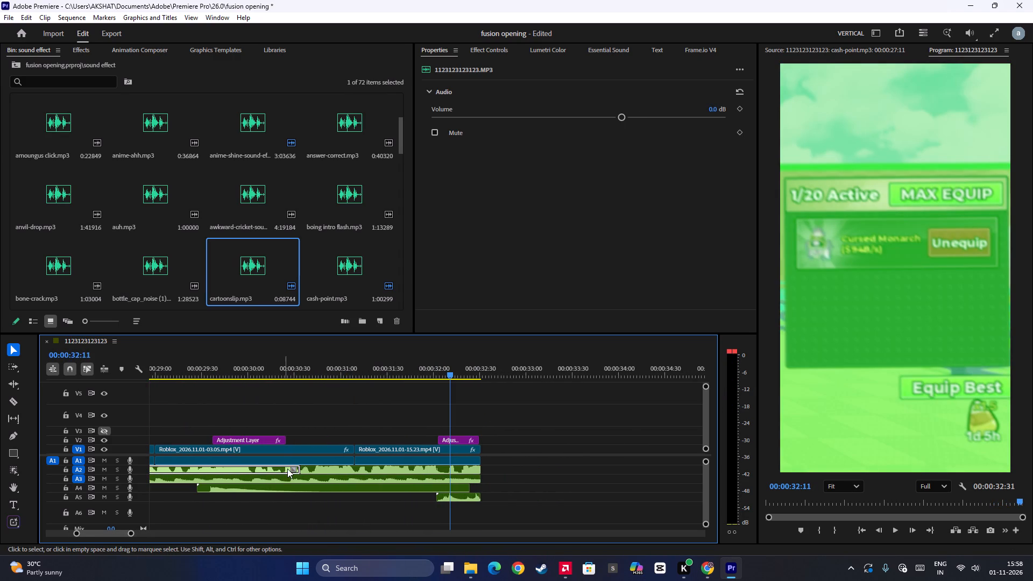
click(327, 471)
click(264, 367)
key(space)
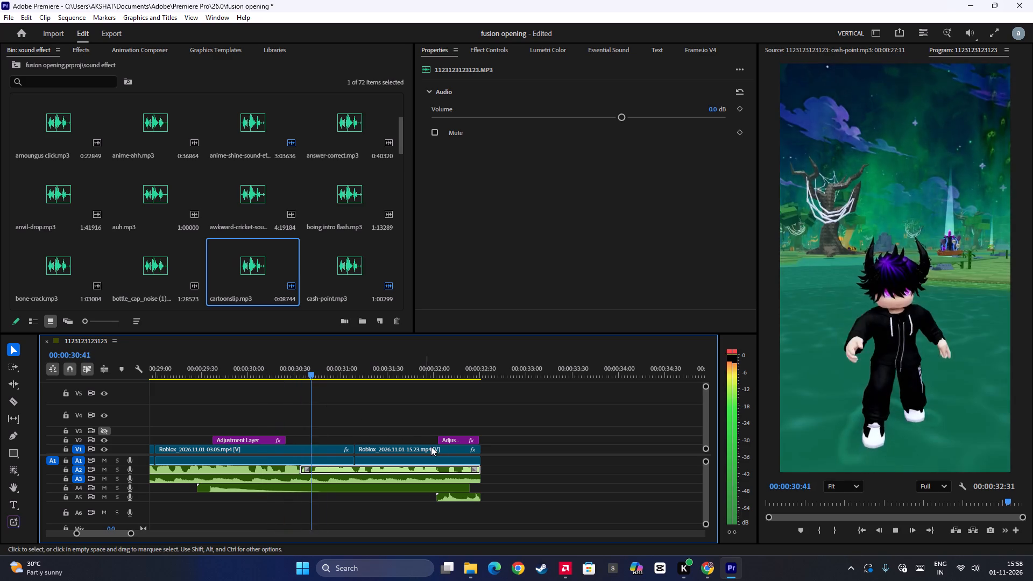
key(space)
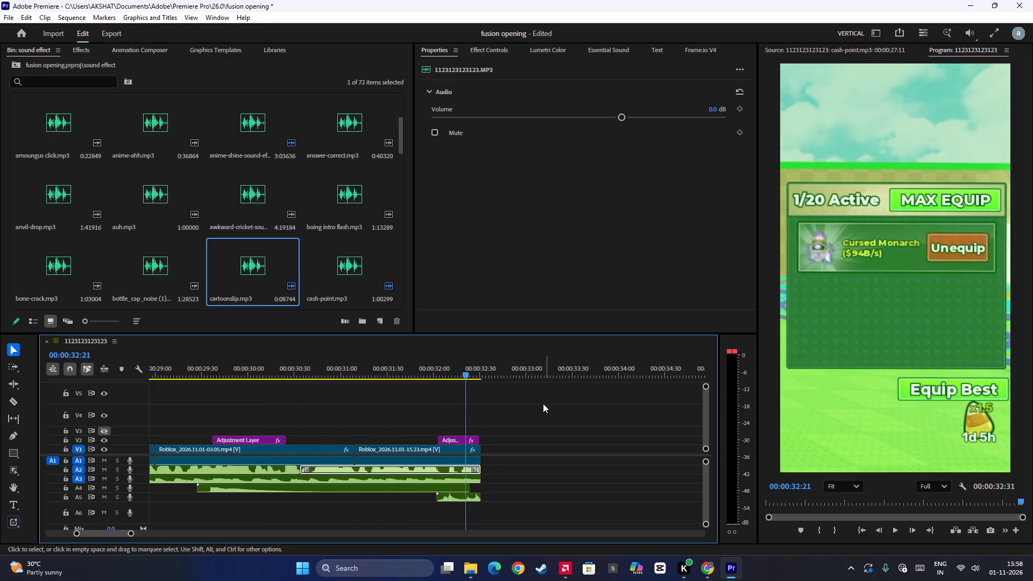
Set the volume of the cash-point.mp3 clip on track A5 to 2.4 dB and preview it from about 00:00:31:46.
click(458, 505)
click(459, 497)
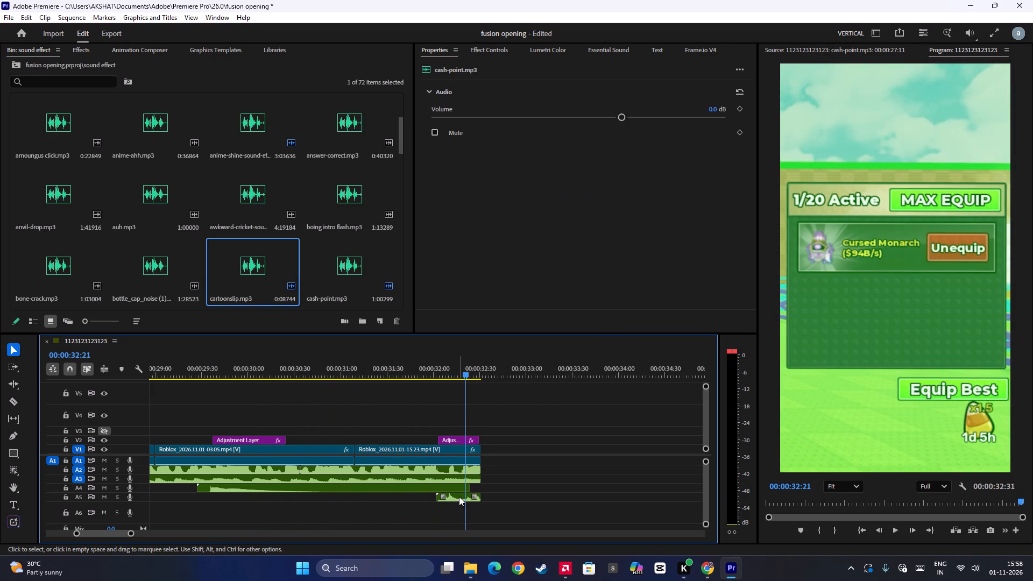
click(643, 117)
click(413, 370)
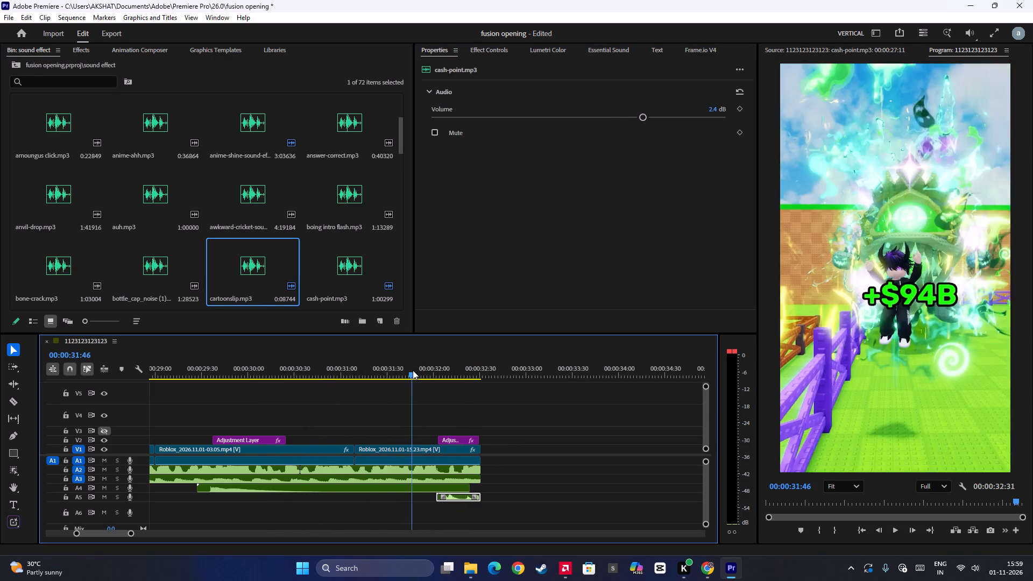
key(space)
key(space)
click(429, 372)
key(space)
key(space)
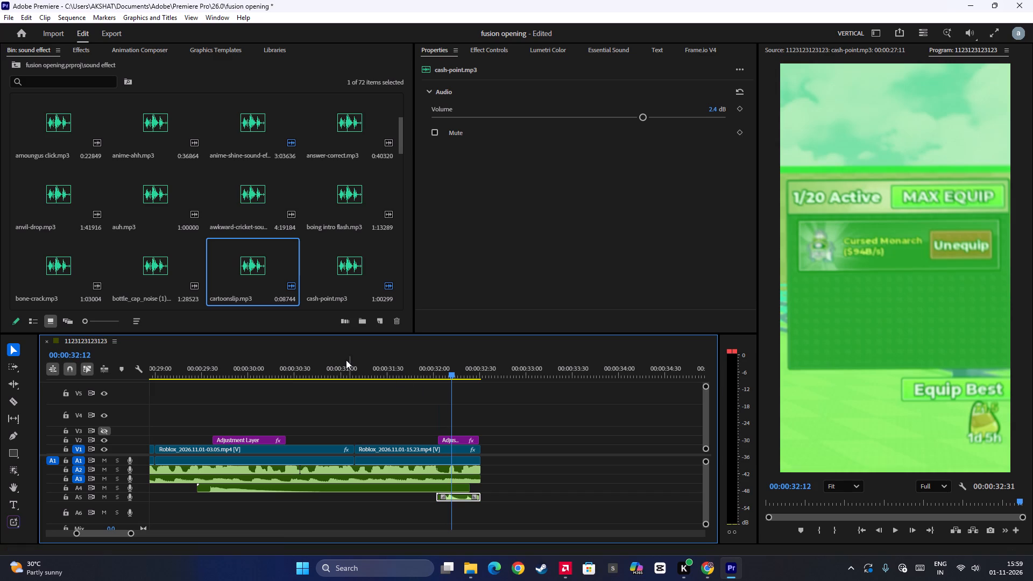
Play back from about 00:00:29:40, at the start of the V2 adjustment layer, to check the section.
click(216, 369)
key(space)
key(space)
key(space)
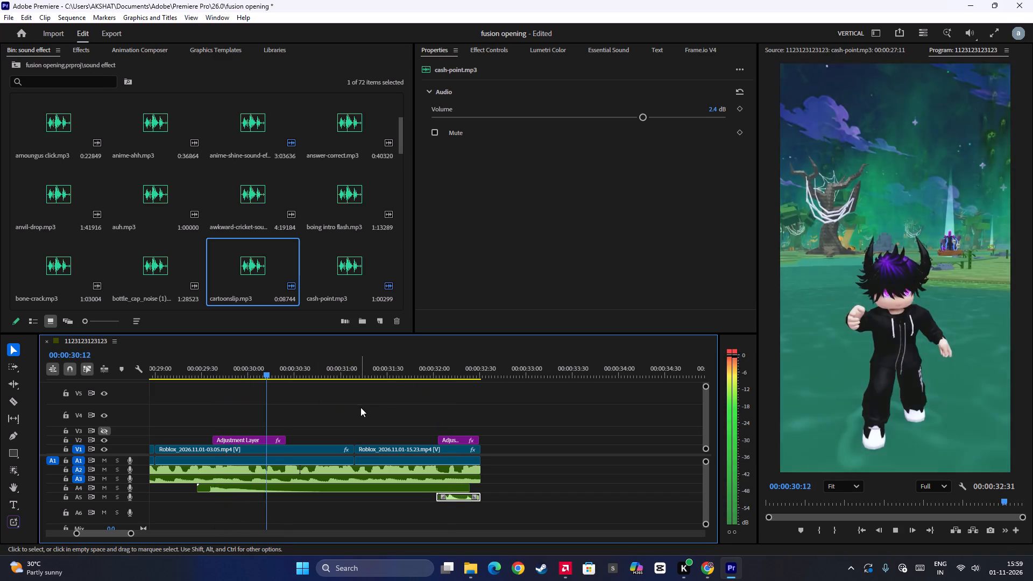
key(space)
Search Animation Composer for "SUB" to find subscribe animations.
click(128, 48)
scroll(84, 161, down, 4)
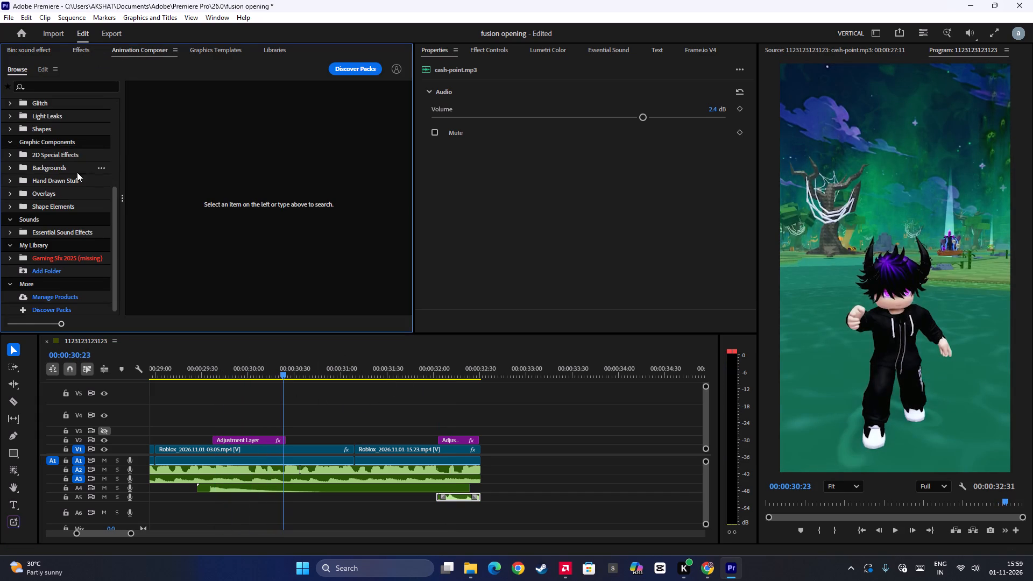
click(45, 89)
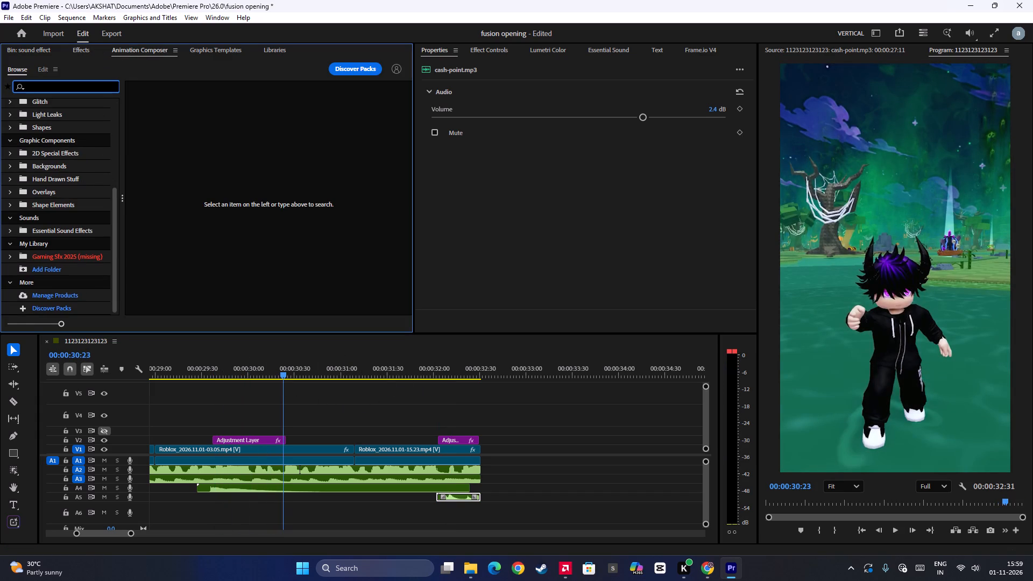
alt+scroll(455, 419, down, 6)
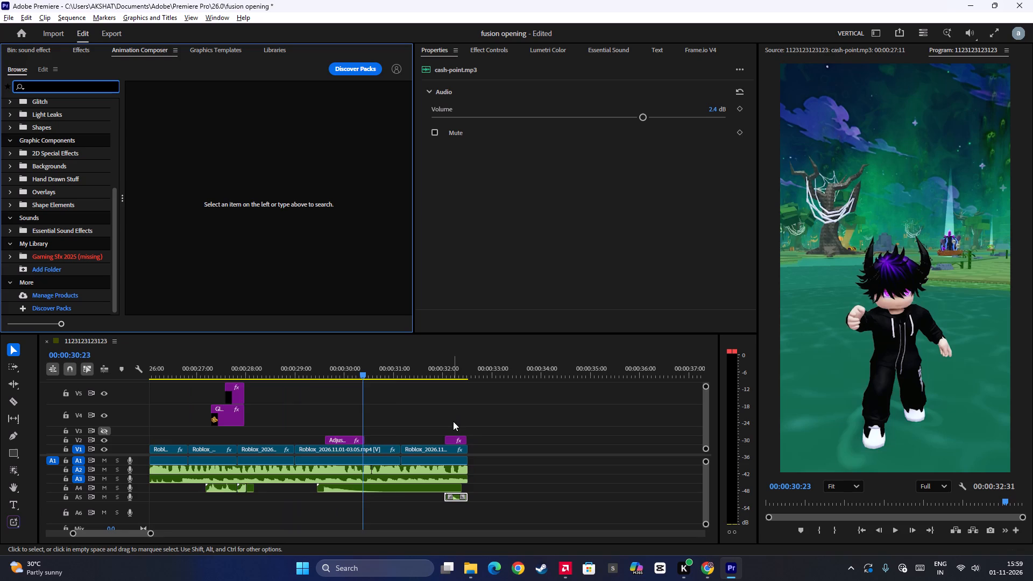
alt+scroll(451, 423, down, 5)
text(SUB)
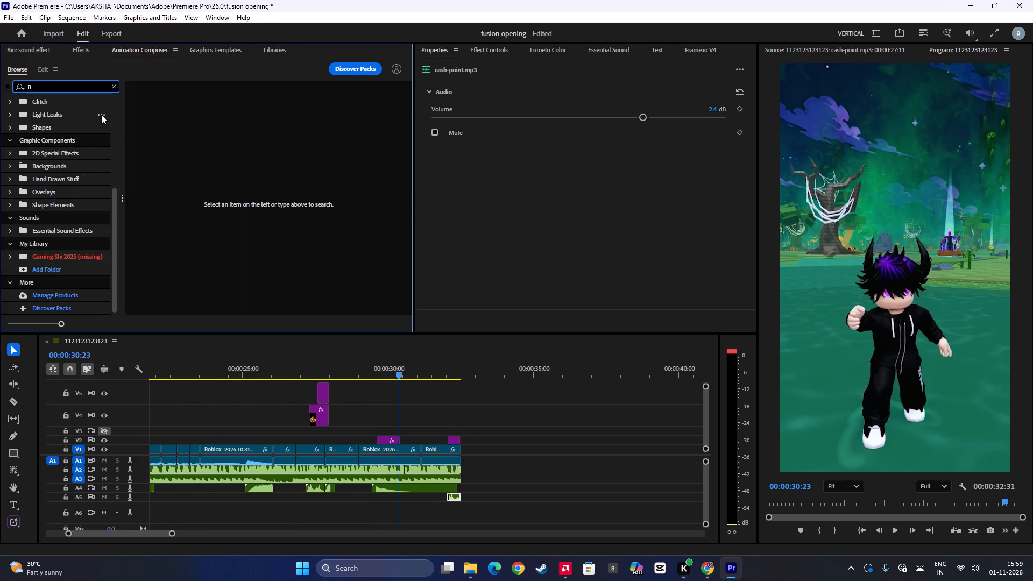
key(BackSpace)
key(BackSpace)
key(BackSpace)
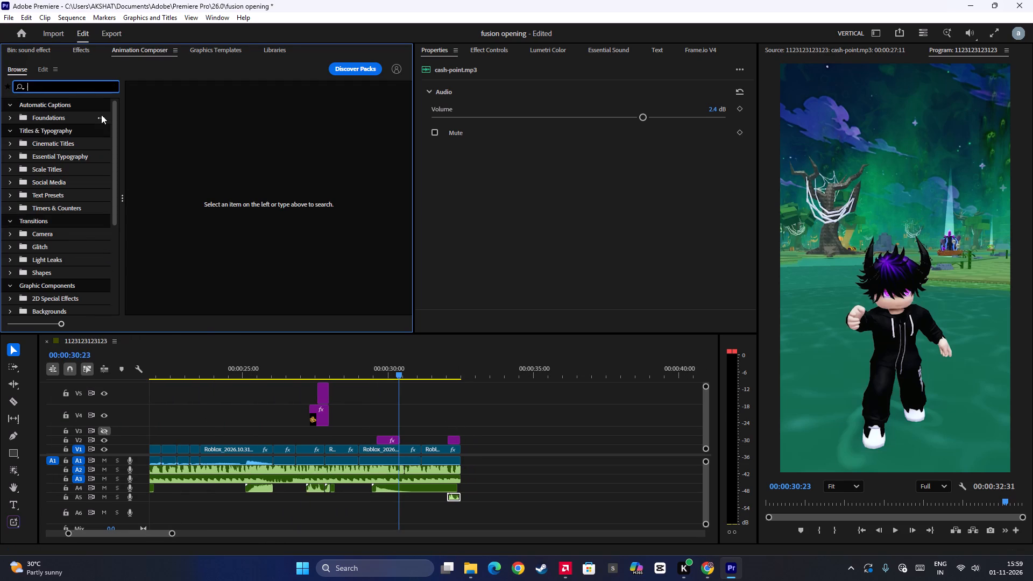
text(SUBN)
key(BackSpace)
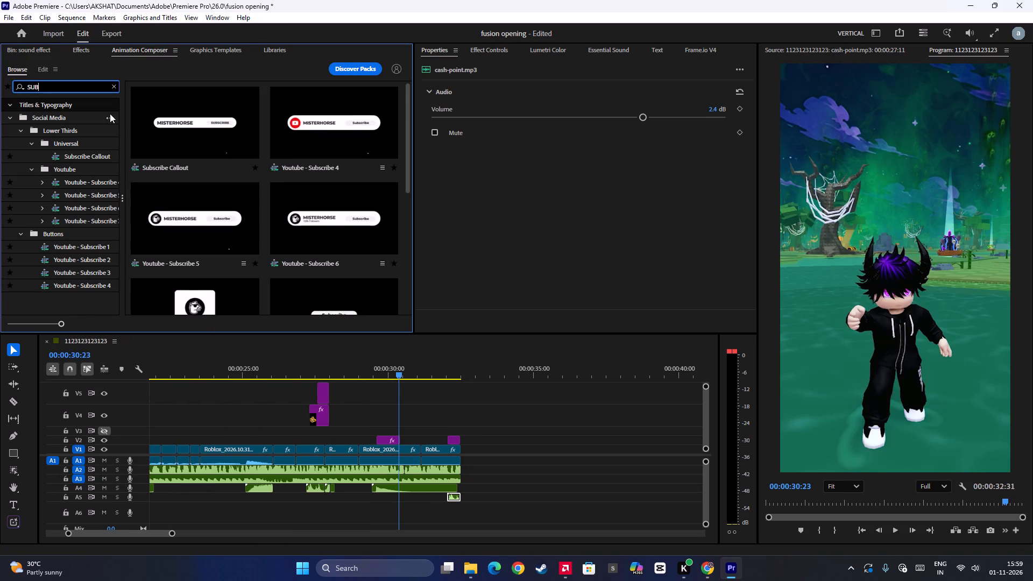
Add the Notify variant of Youtube - Subscribe 4 with sound at the end of the footage, at 00:00:32:32, accepting the font substitution.
drag(323, 126, 521, 448)
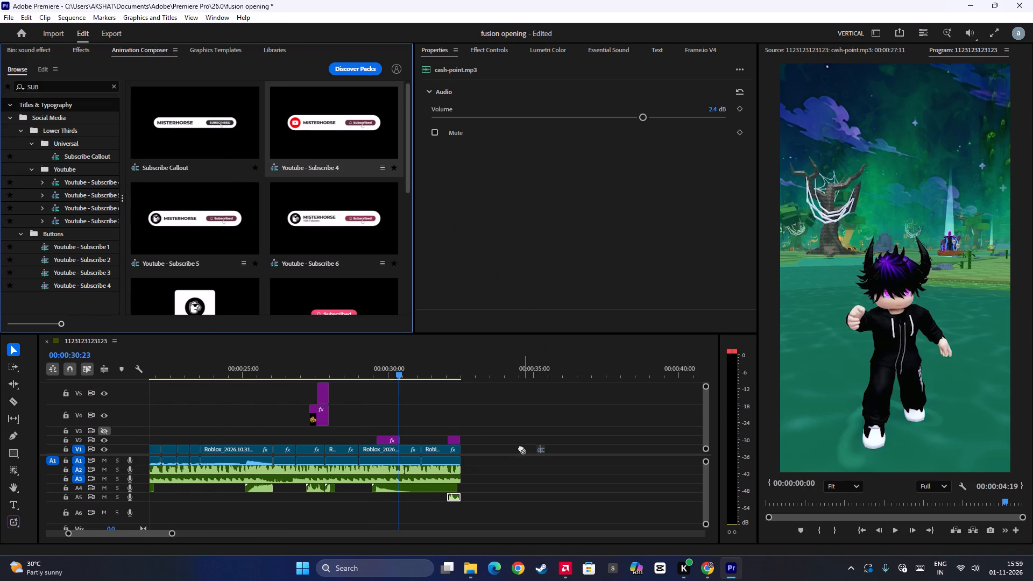
drag(521, 448, 456, 358)
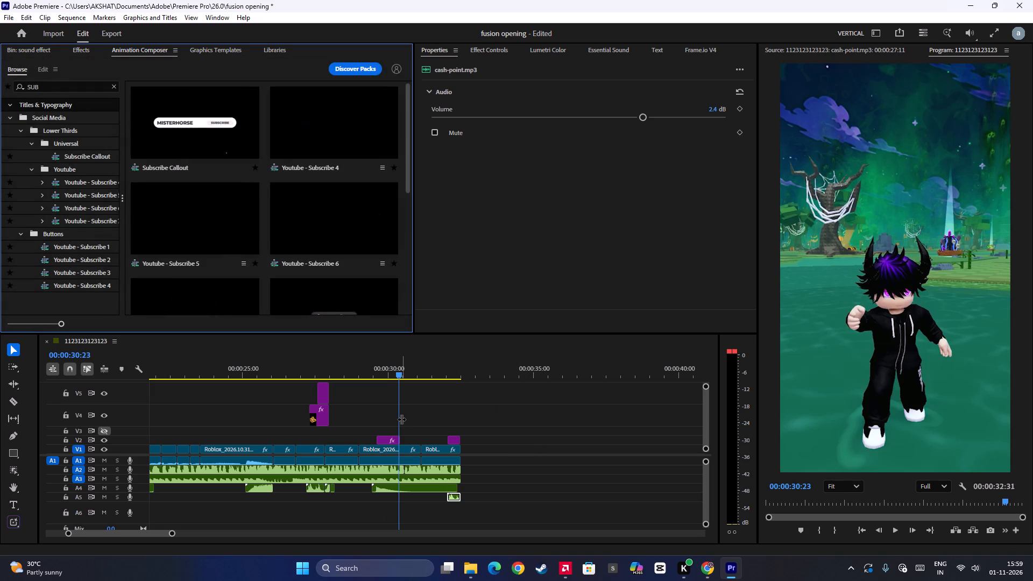
drag(401, 419, 462, 433)
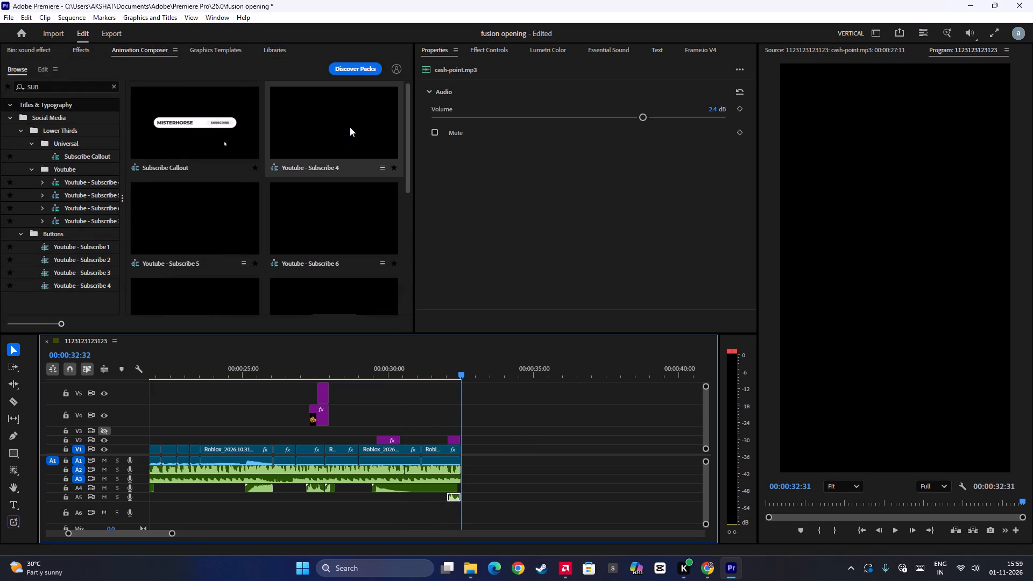
click(353, 126)
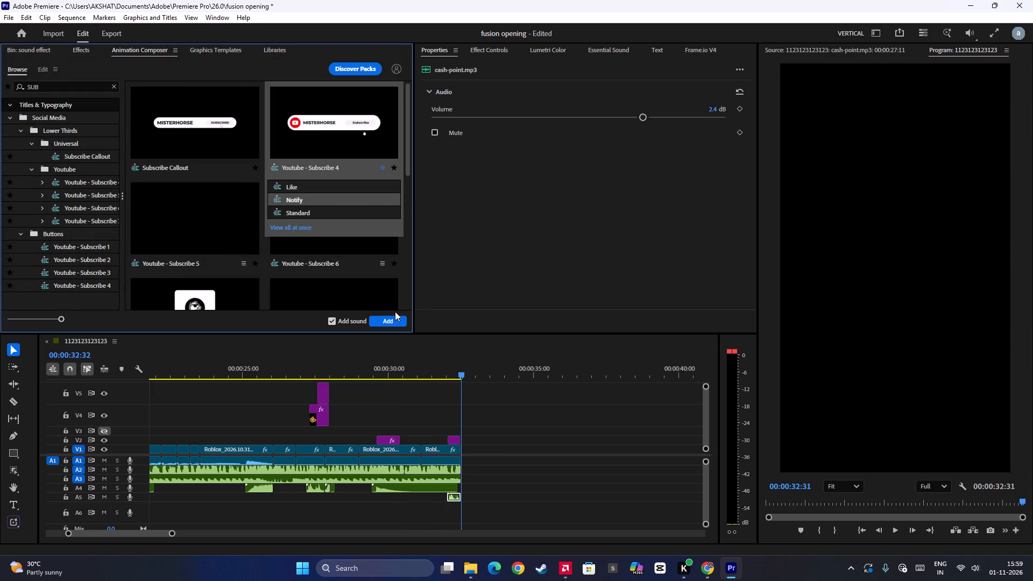
click(394, 319)
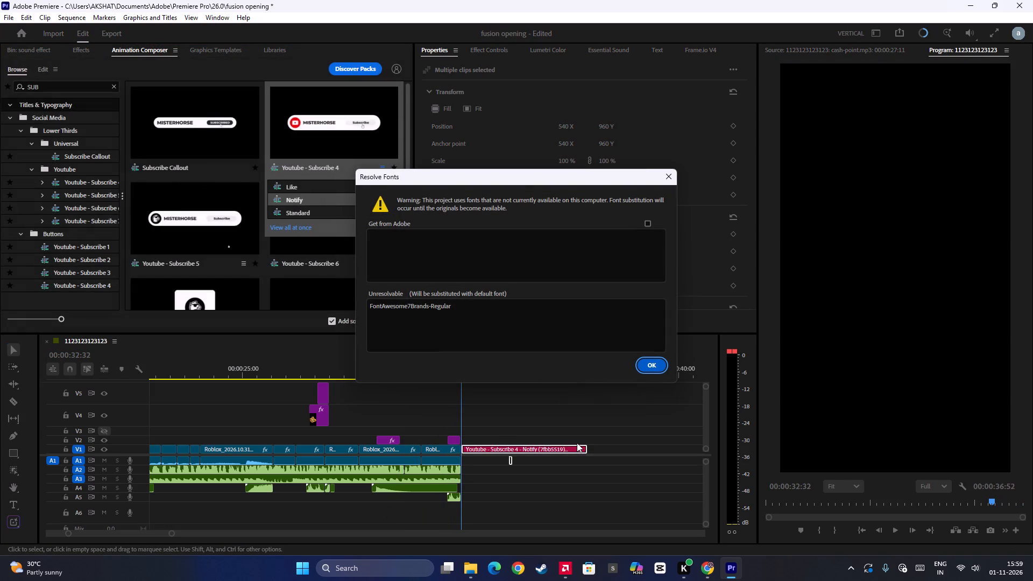
click(660, 361)
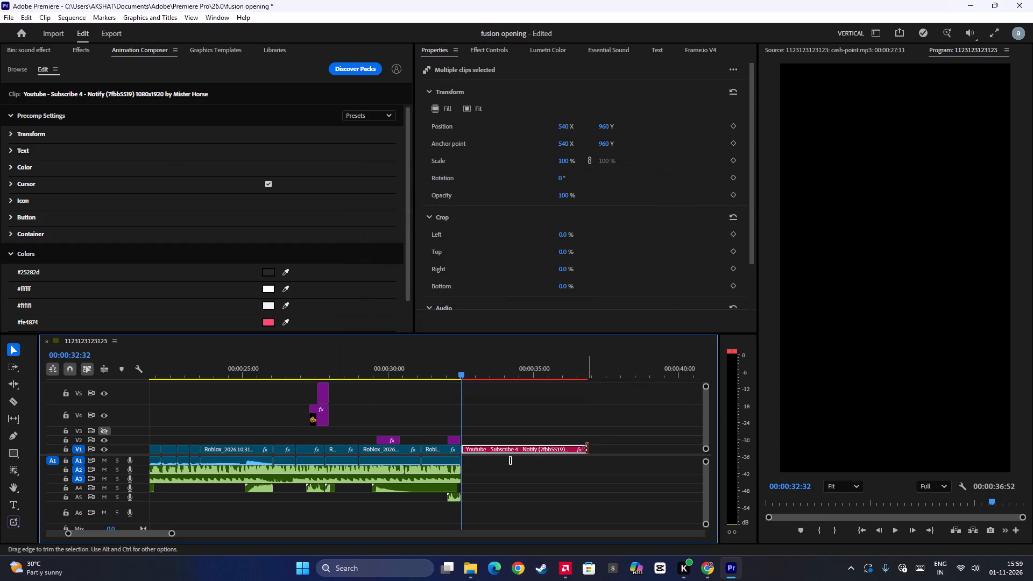
Trim the end of the Youtube - Subscribe 4 - Notify clip on track V1 back to about 00:00:36:44.
drag(588, 448, 582, 450)
Scrub through the Youtube - Subscribe 4 - Notify clip to about 00:00:33:41 to view its subscribe banner.
alt+scroll(574, 448, up, 6)
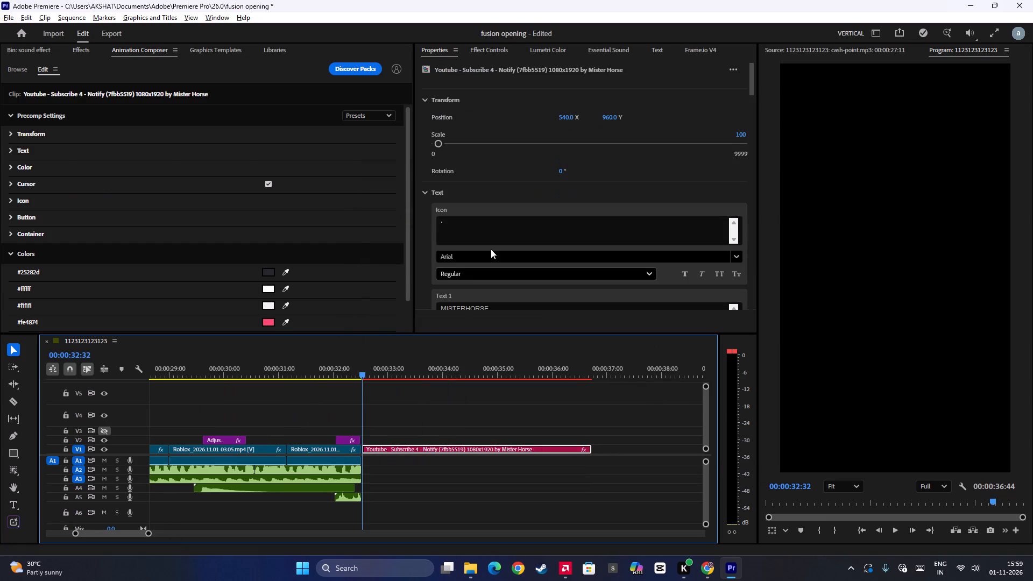
click(478, 224)
key(space)
click(400, 370)
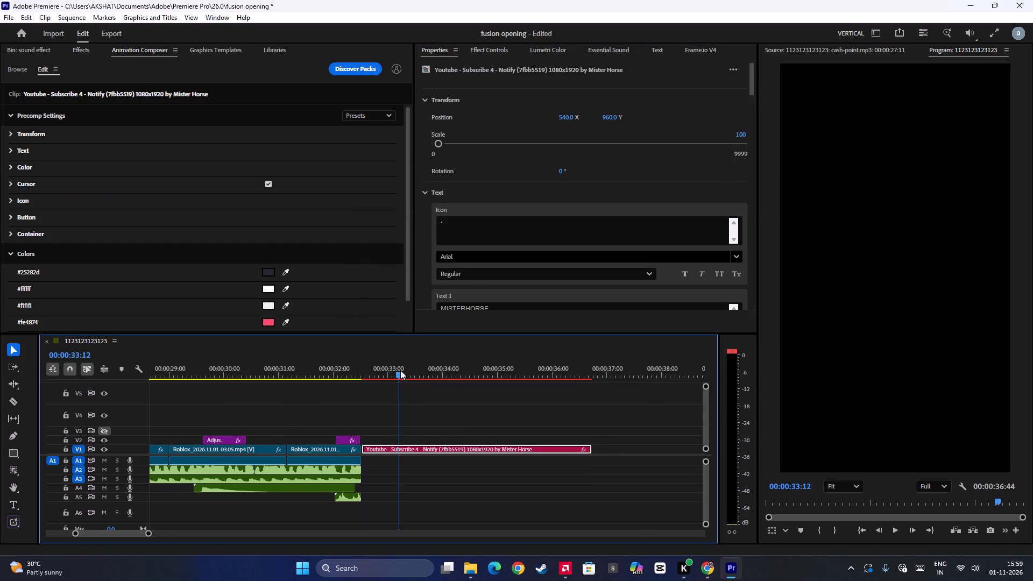
drag(401, 394, 426, 398)
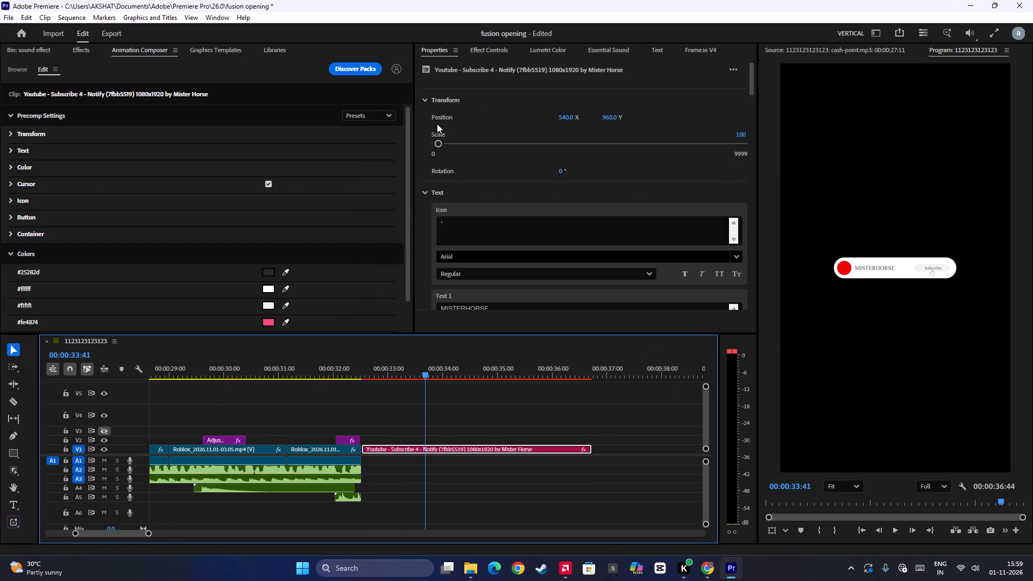
Examine the Transform and Text properties of the Youtube - Subscribe 4 - Notify clip.
click(430, 94)
click(429, 98)
click(429, 98)
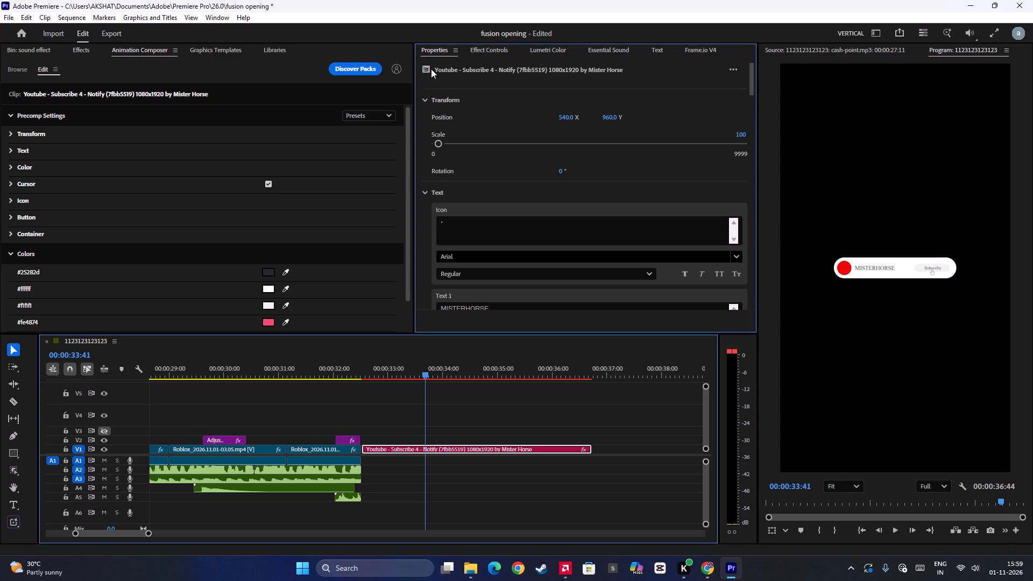
scroll(445, 132, up, 5)
scroll(452, 121, down, 2)
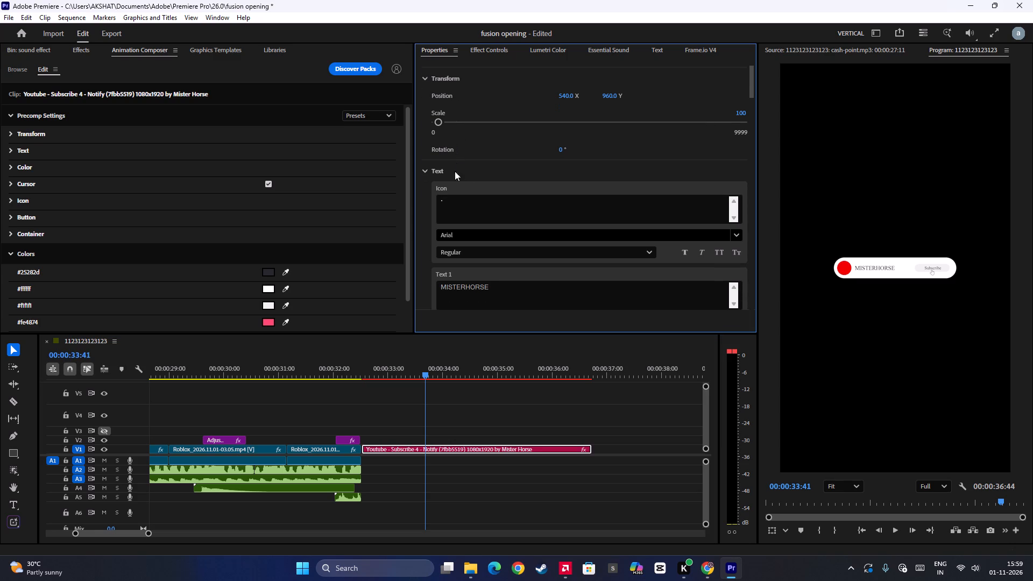
scroll(438, 151, up, 8)
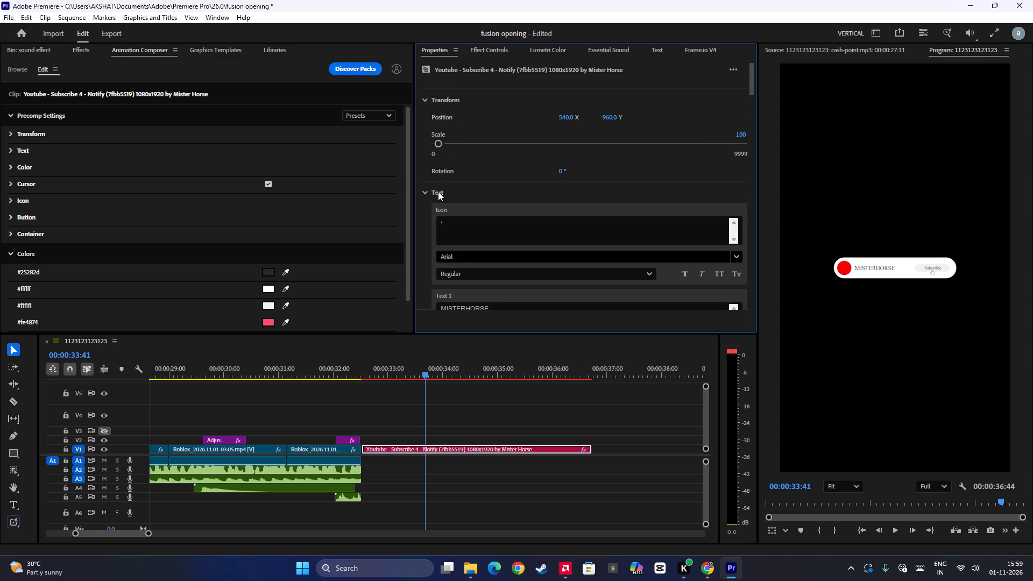
scroll(466, 212, down, 8)
scroll(469, 214, up, 9)
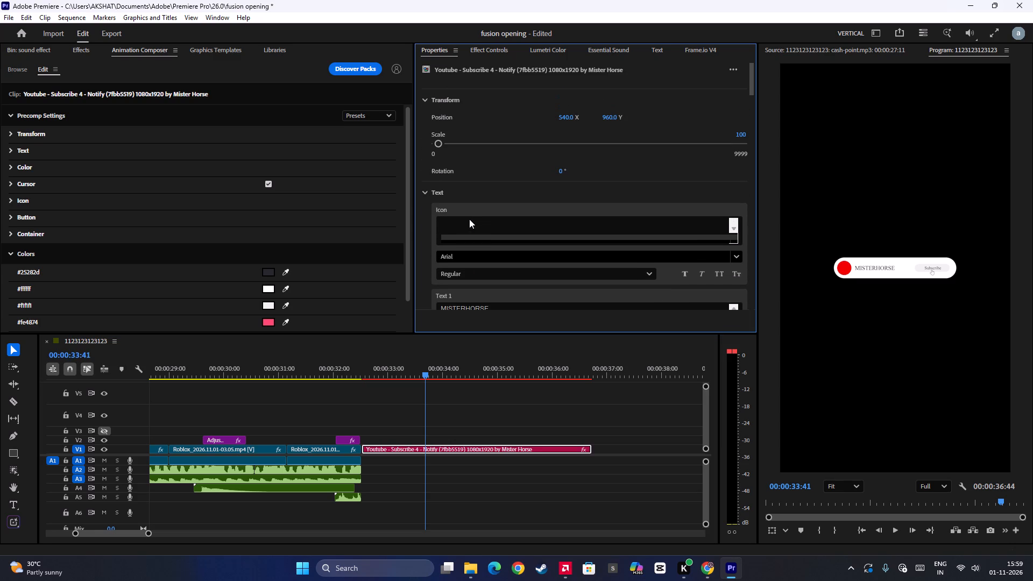
scroll(469, 219, up, 1)
scroll(462, 107, up, 4)
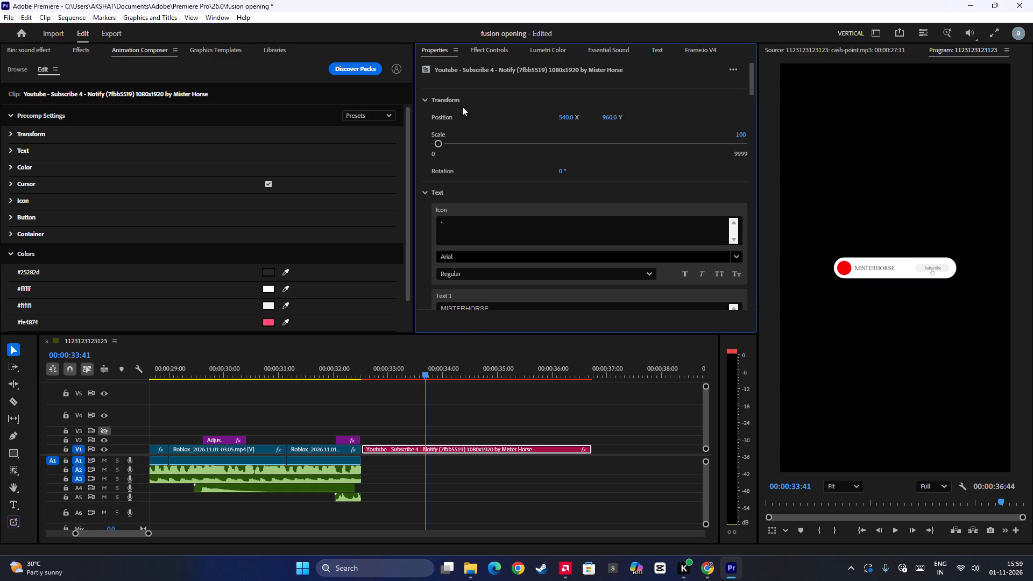
click(424, 98)
click(424, 98)
scroll(497, 109, up, 4)
key(BackSpace)
Delete the Youtube - Subscribe 4 - Notify clip from track V1.
click(417, 445)
key(BackSpace)
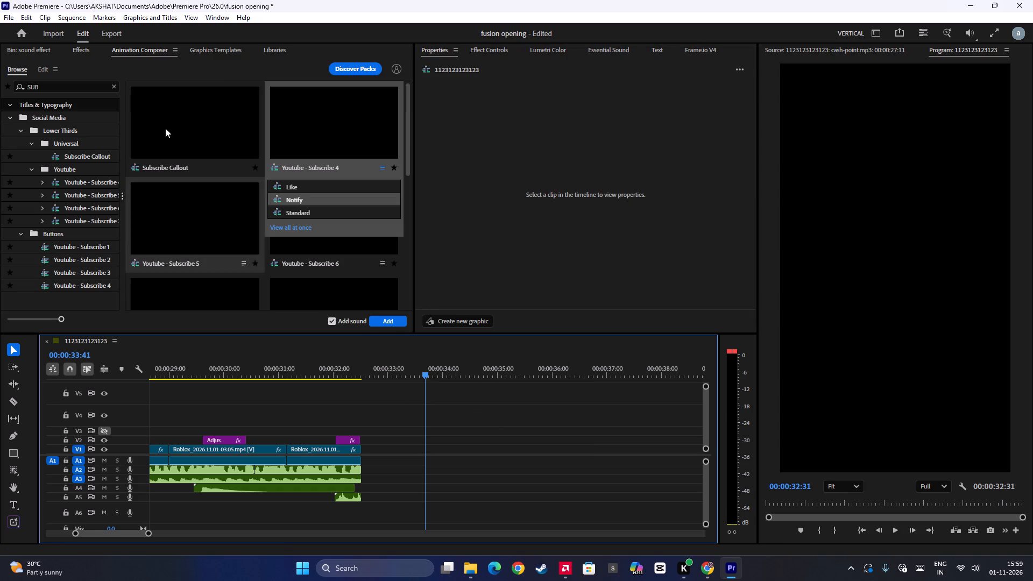
Add the Notify variant of Youtube - Subscribe 5 with sound to track V1 at 00:00:33:41.
click(271, 61)
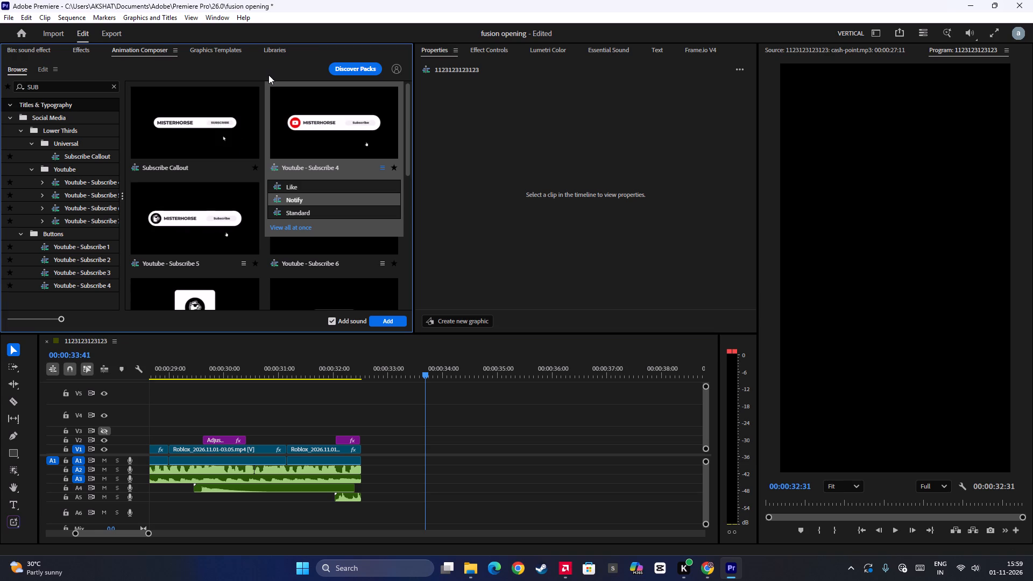
click(186, 238)
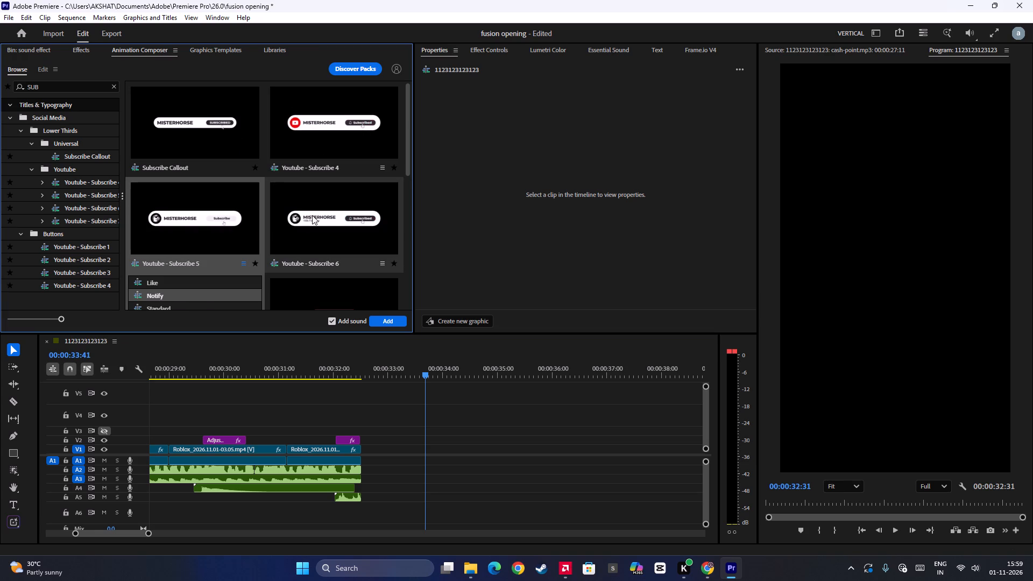
drag(312, 215, 401, 452)
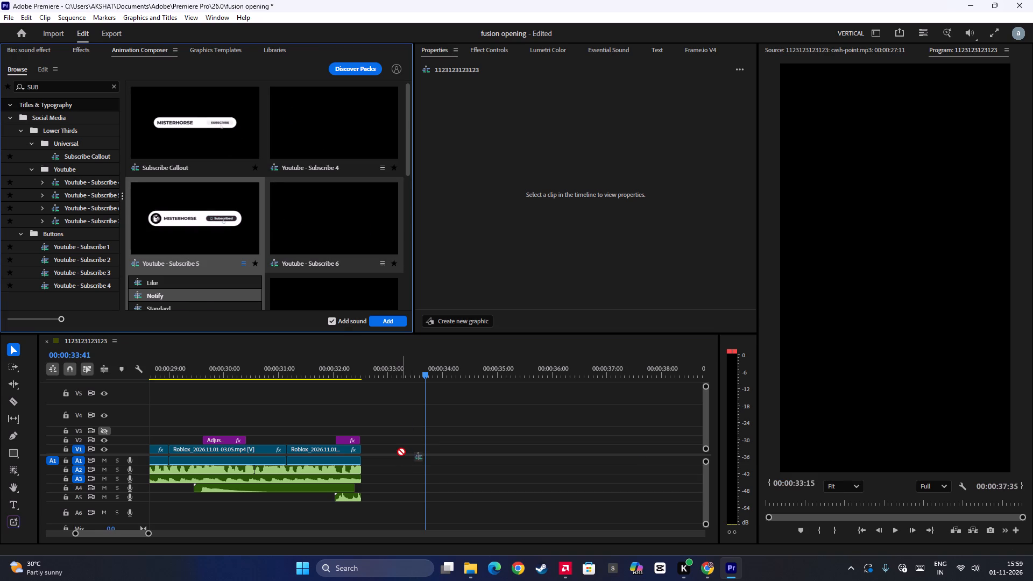
drag(401, 452, 397, 459)
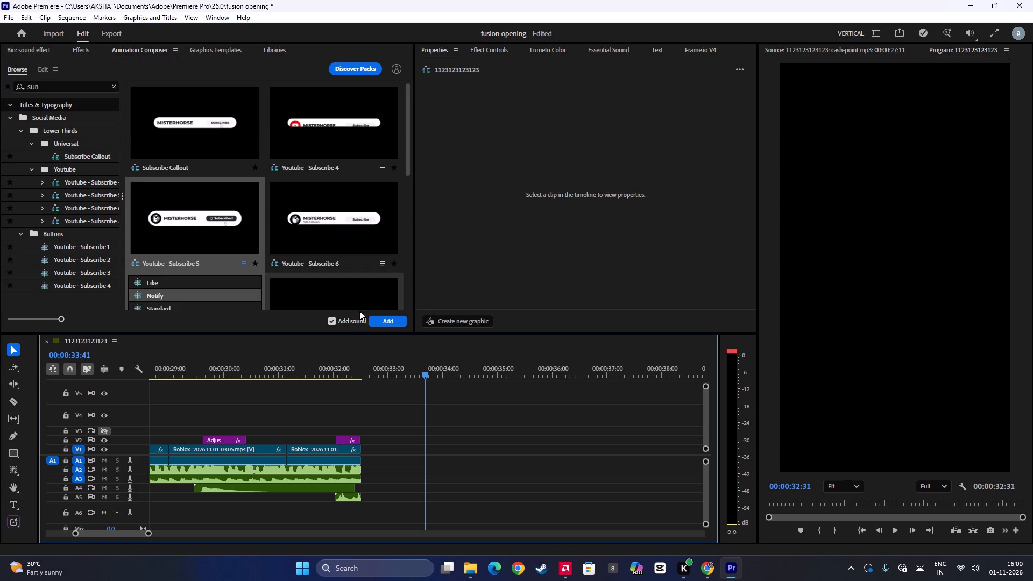
click(387, 324)
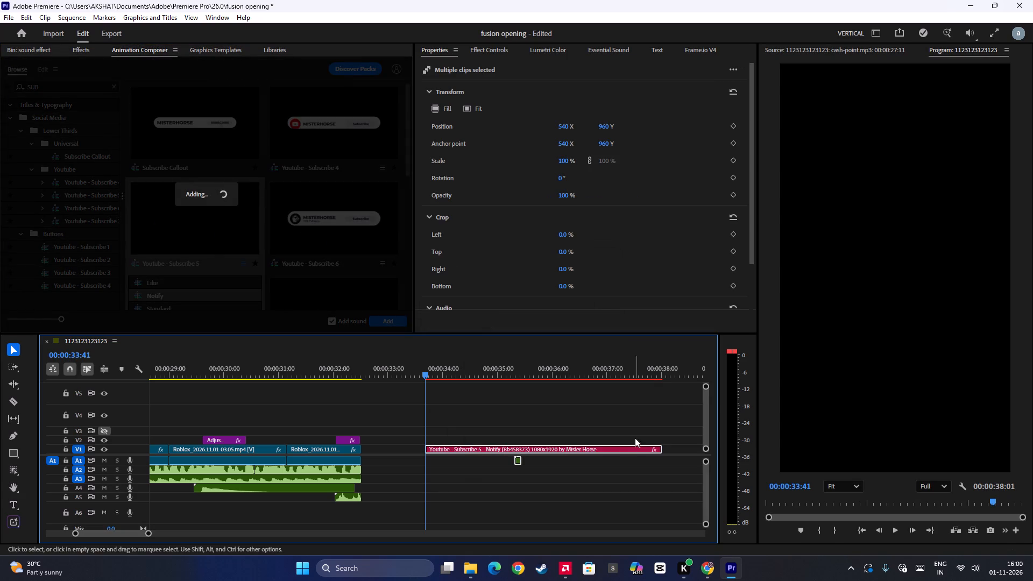
Trim the end of the Youtube - Subscribe 5 - Notify clip back to about 00:00:37:53.
drag(660, 447, 643, 448)
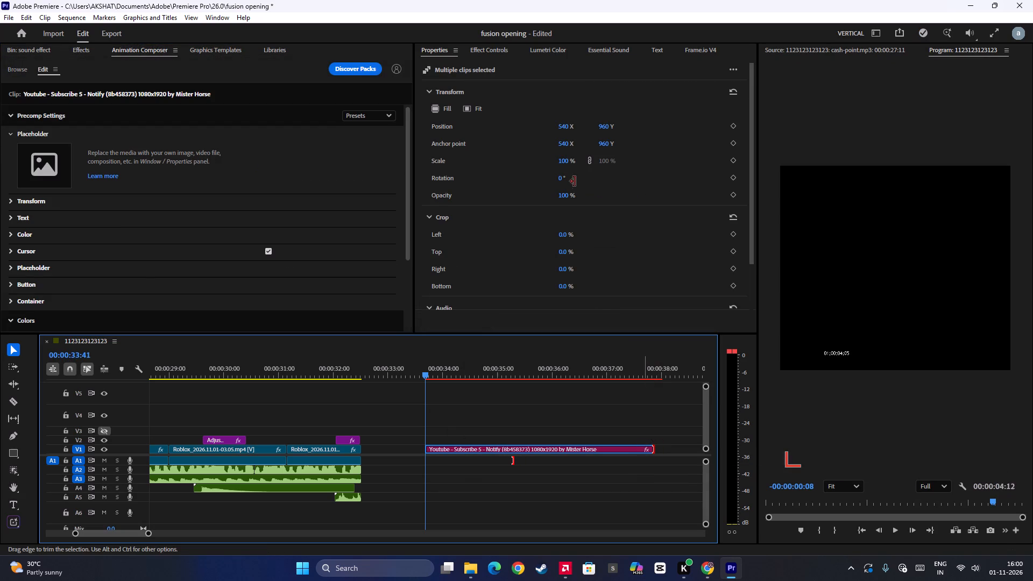
Change the subscribe banner's Text 1 from MISTERHORSE to agentXrobo and play the animation to check it.
scroll(486, 171, down, 4)
drag(511, 196, 394, 186)
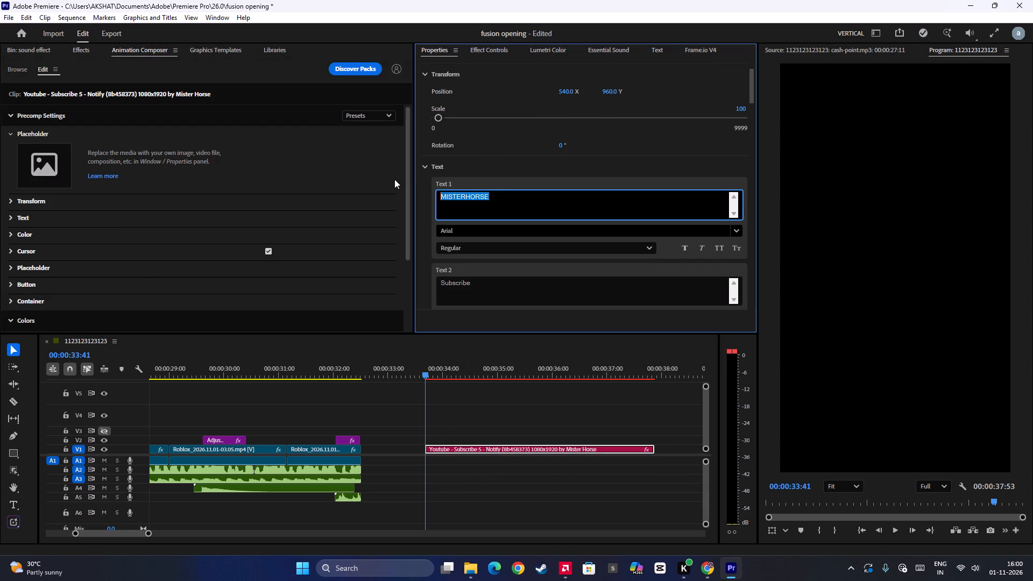
text(AGENT)
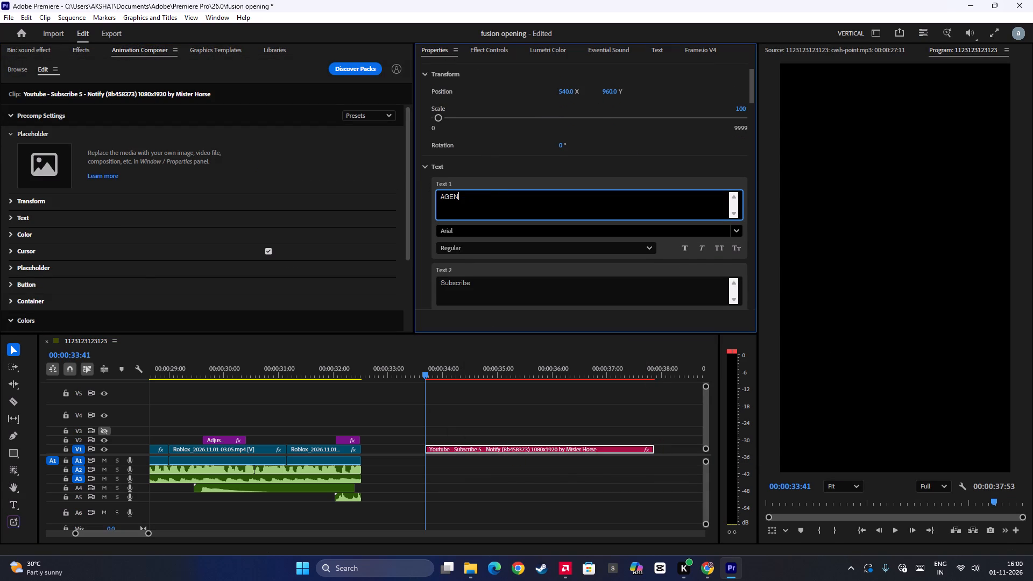
text(agentXrobo)
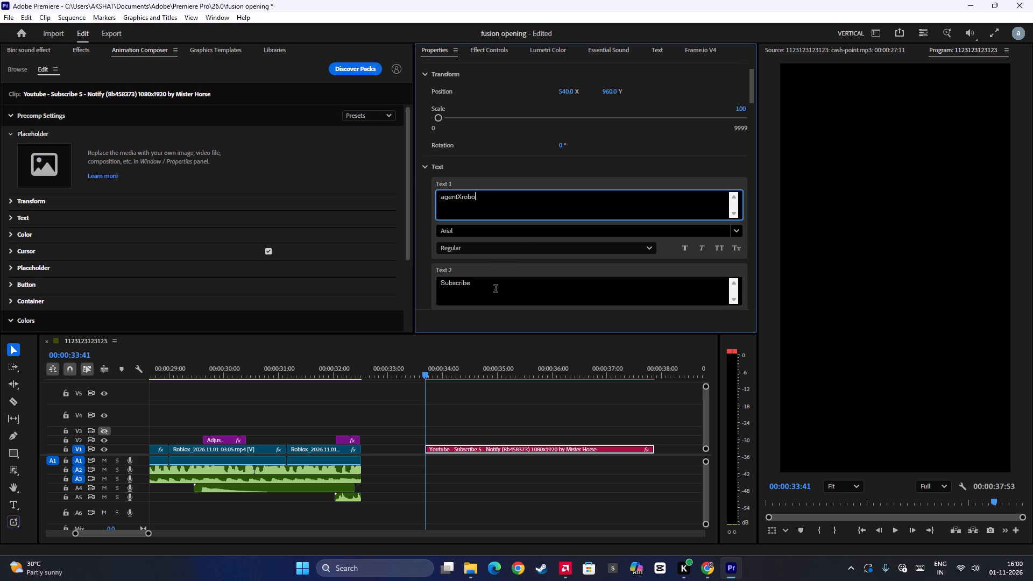
scroll(502, 286, down, 10)
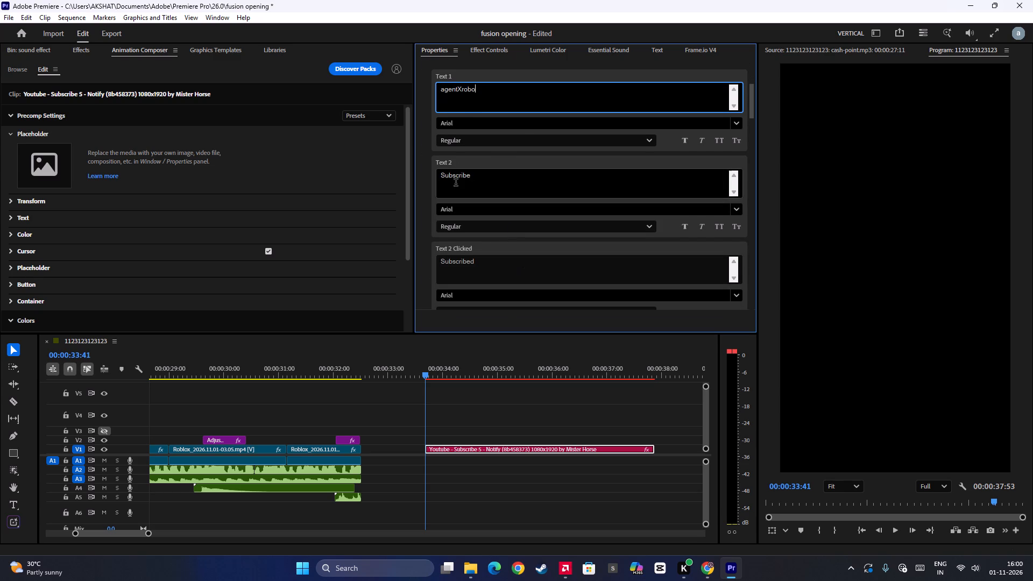
key(space)
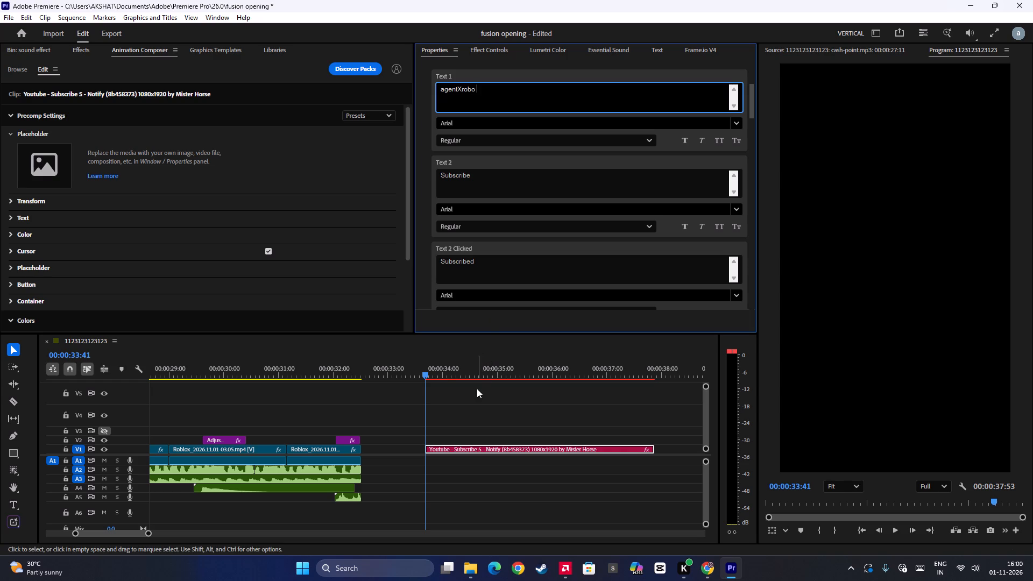
click(441, 373)
key(space)
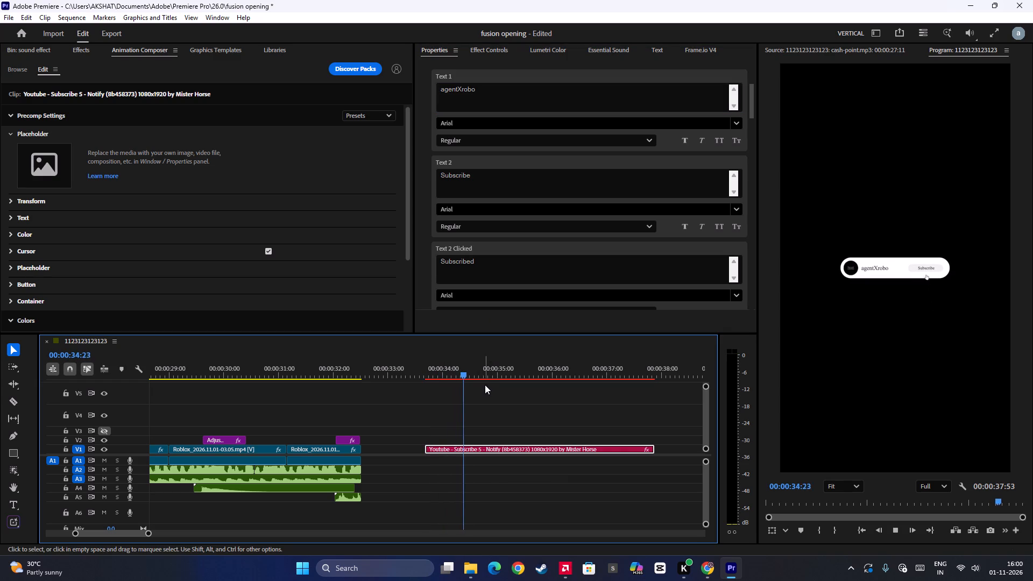
key(space)
Replace the banner's placeholder media with the channels4_profile (1) image from the Downloads folder and preview the animation.
scroll(483, 154, up, 12)
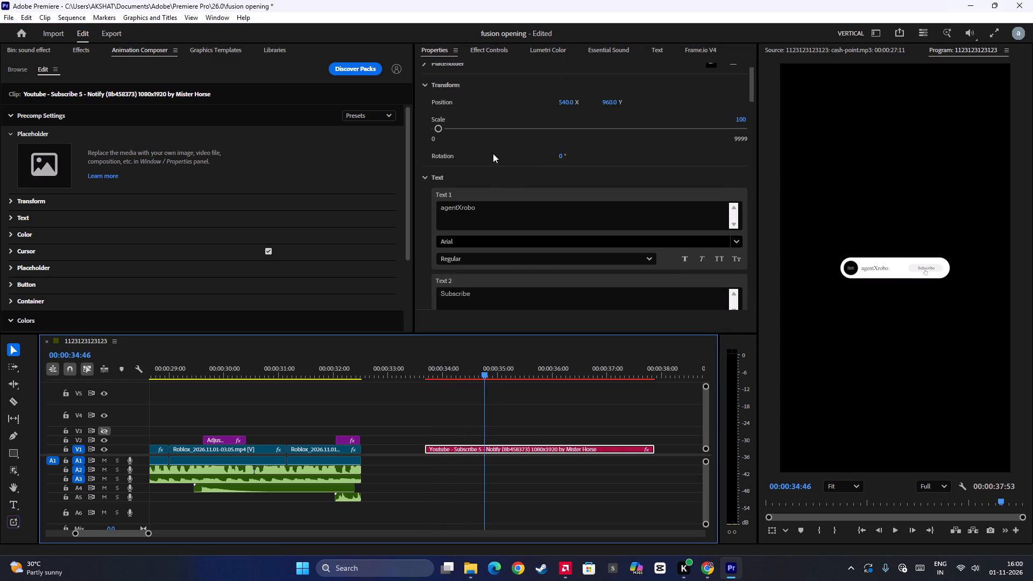
scroll(493, 153, up, 8)
click(423, 93)
right_click(423, 93)
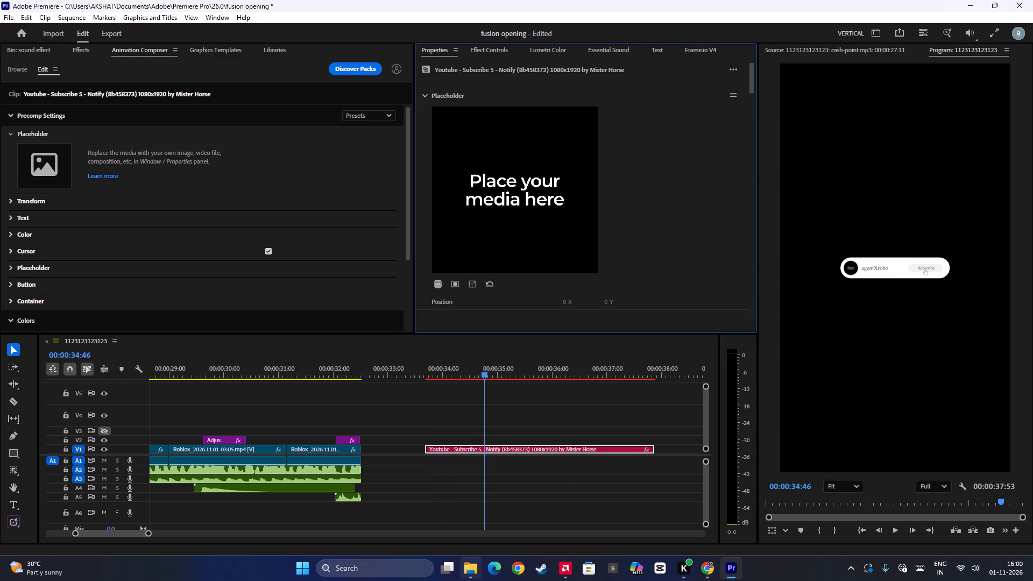
click(477, 578)
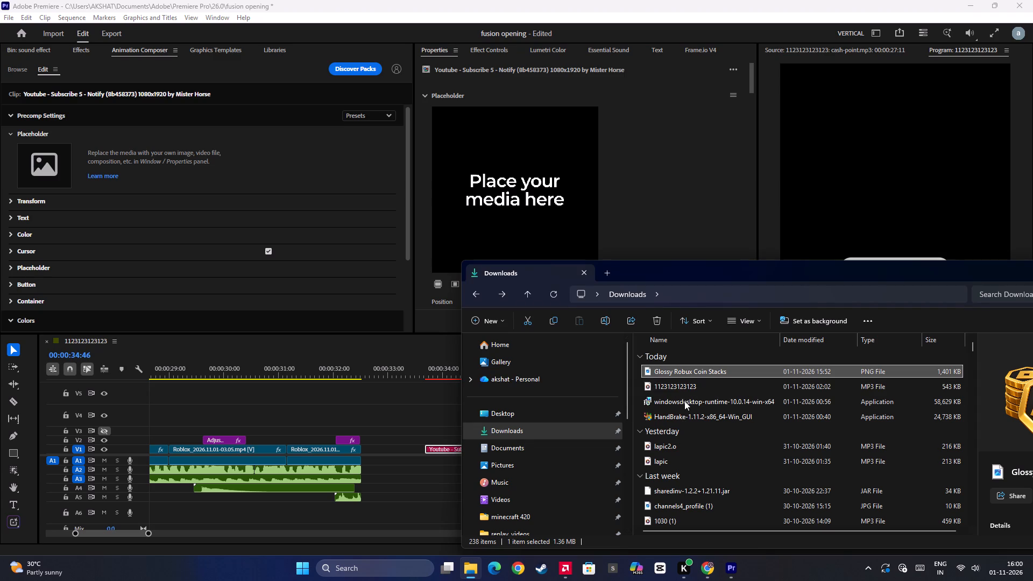
scroll(685, 401, up, 4)
click(690, 504)
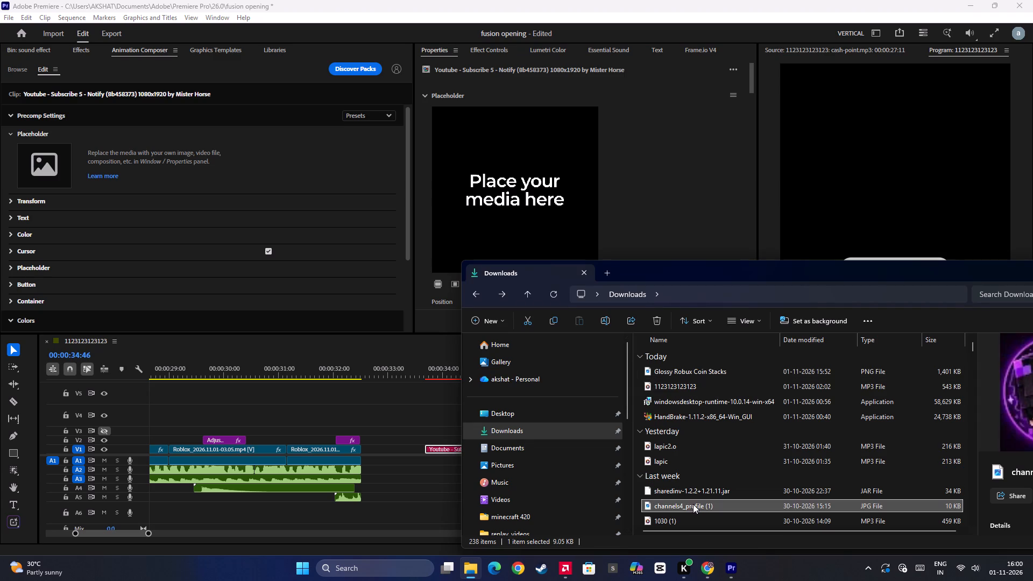
drag(697, 505, 554, 228)
click(419, 366)
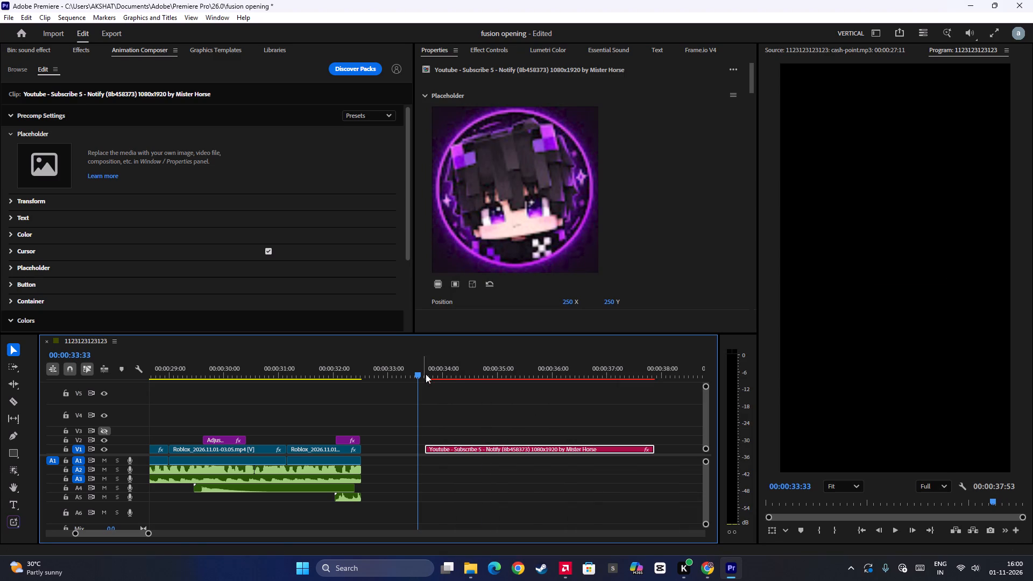
key(space)
click(436, 377)
key(space)
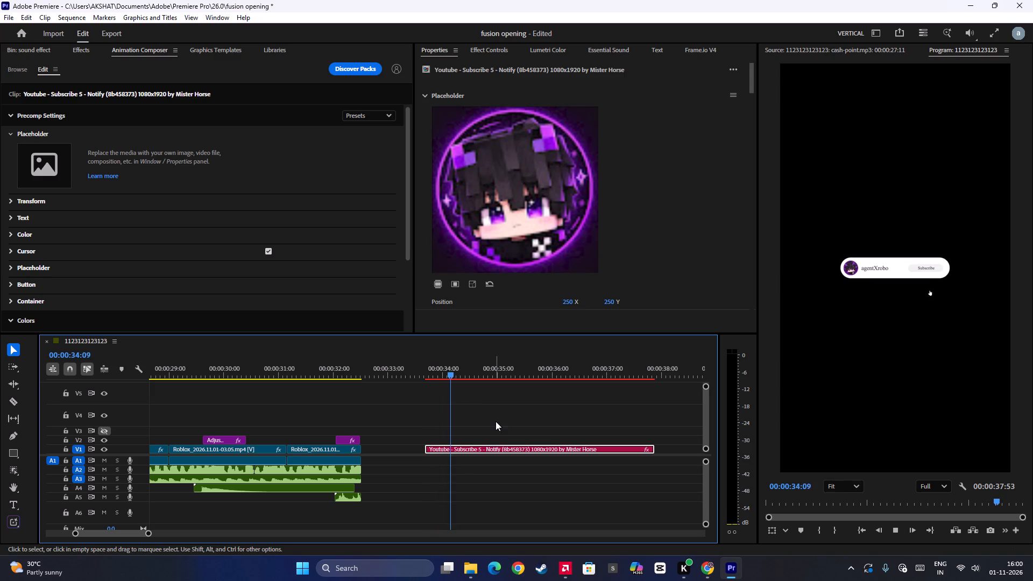
key(space)
Nest the Youtube - Subscribe 5 - Notify clip, keeping the suggested sequence name.
right_click(497, 450)
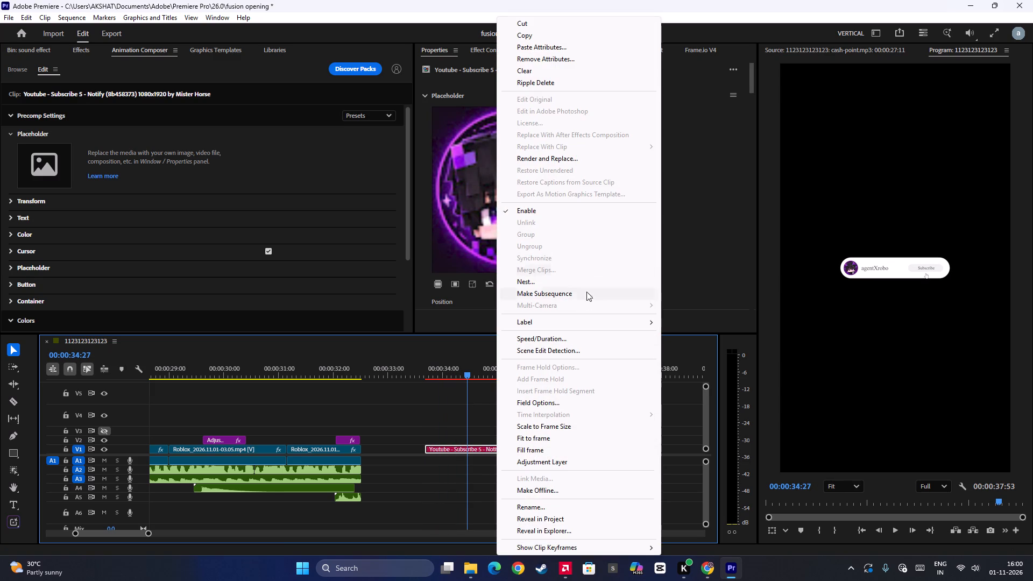
click(565, 283)
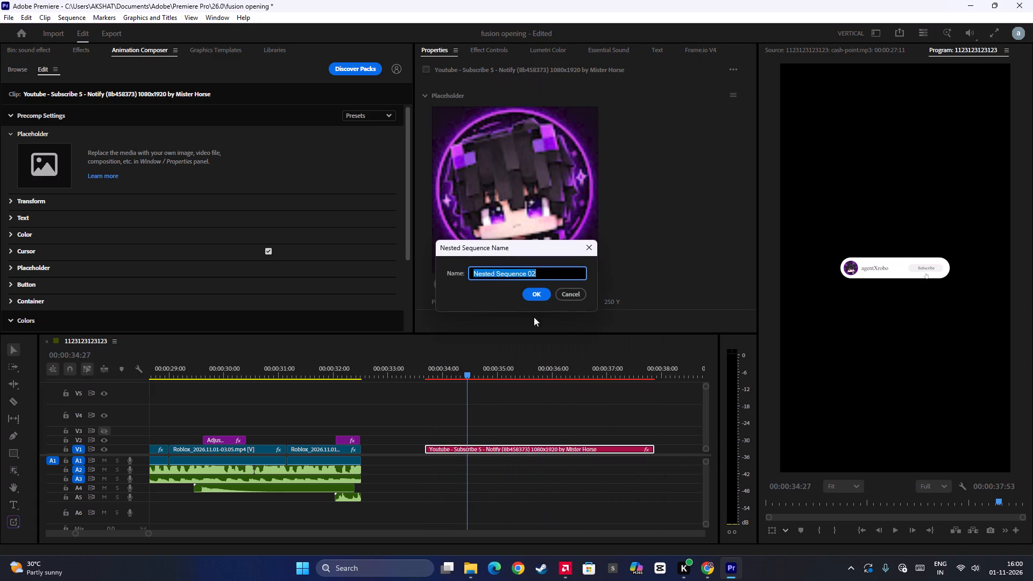
click(535, 294)
Set the speed of the nested subscribe clip to 200%.
click(480, 449)
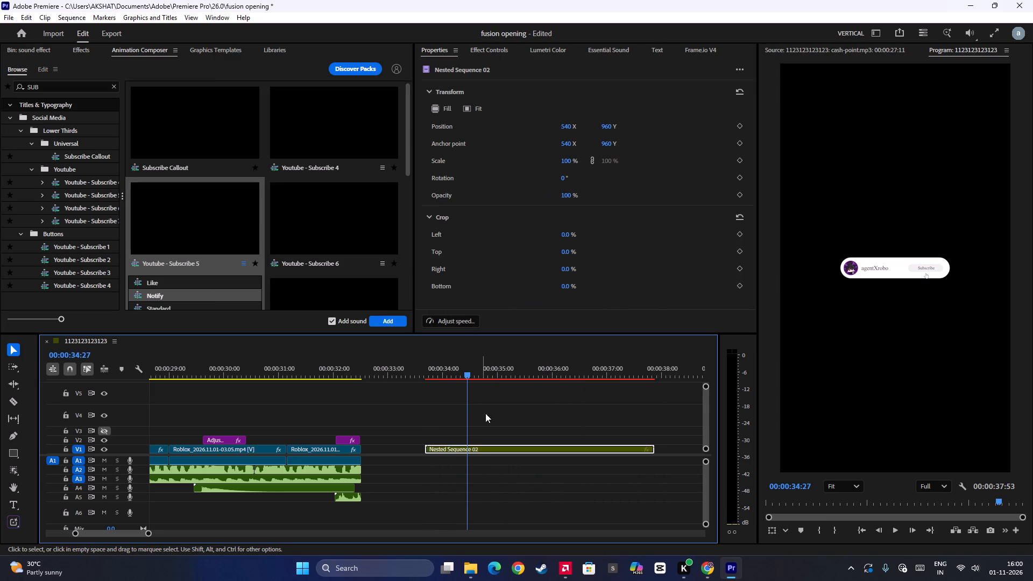
scroll(482, 232, down, 7)
click(458, 319)
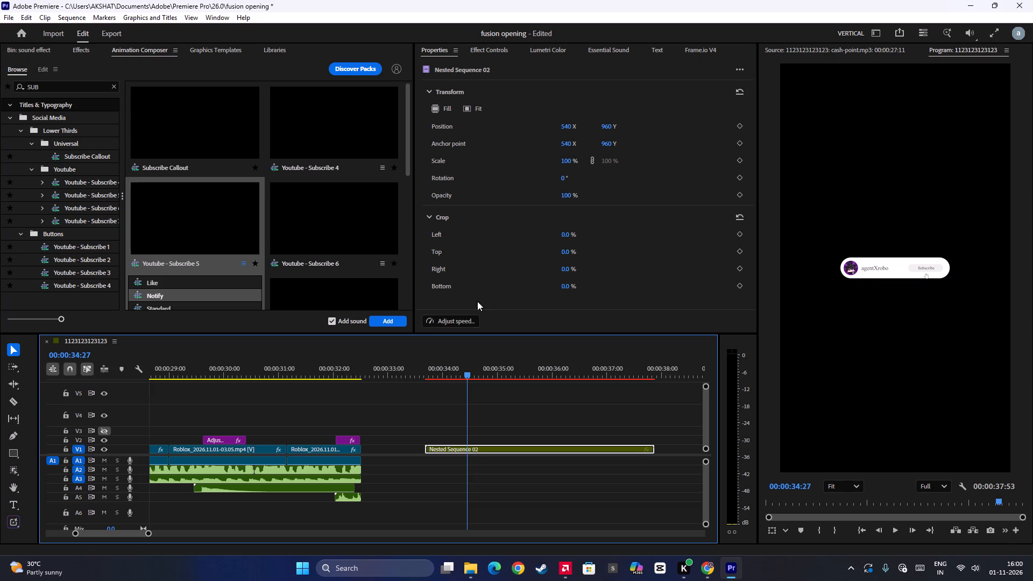
click(462, 322)
click(486, 230)
drag(496, 235, 464, 233)
text(200)
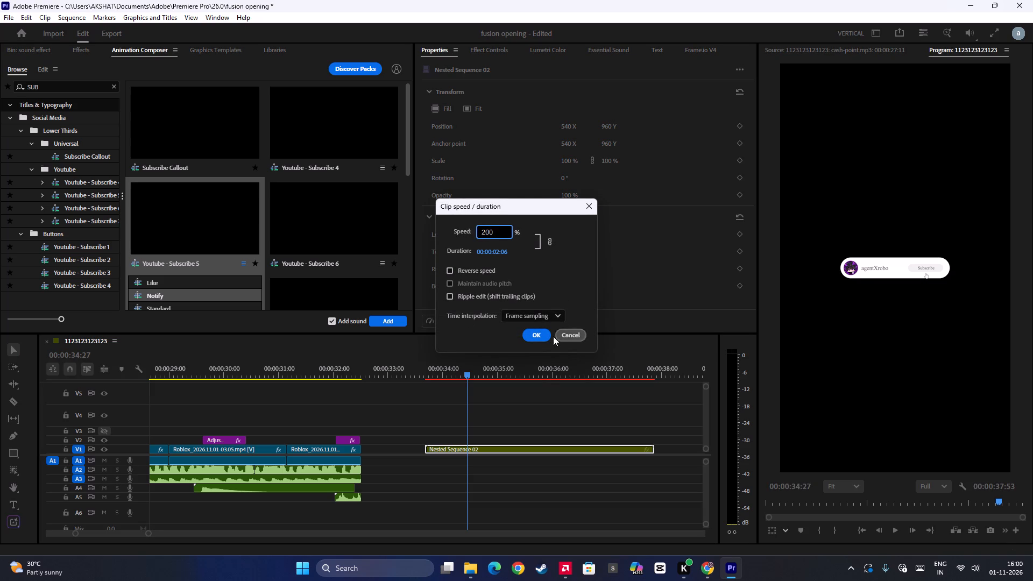
click(541, 335)
Move the nested subscribe clip onto track V4 so that it starts at about 00:00:29:04.
scroll(388, 420, up, 7)
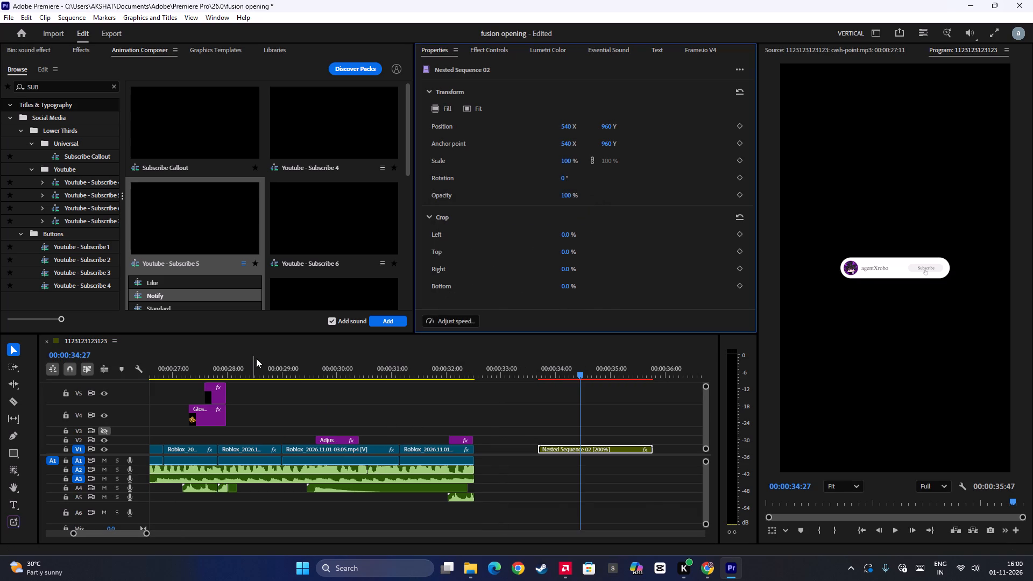
click(256, 358)
click(240, 371)
key(space)
key(space)
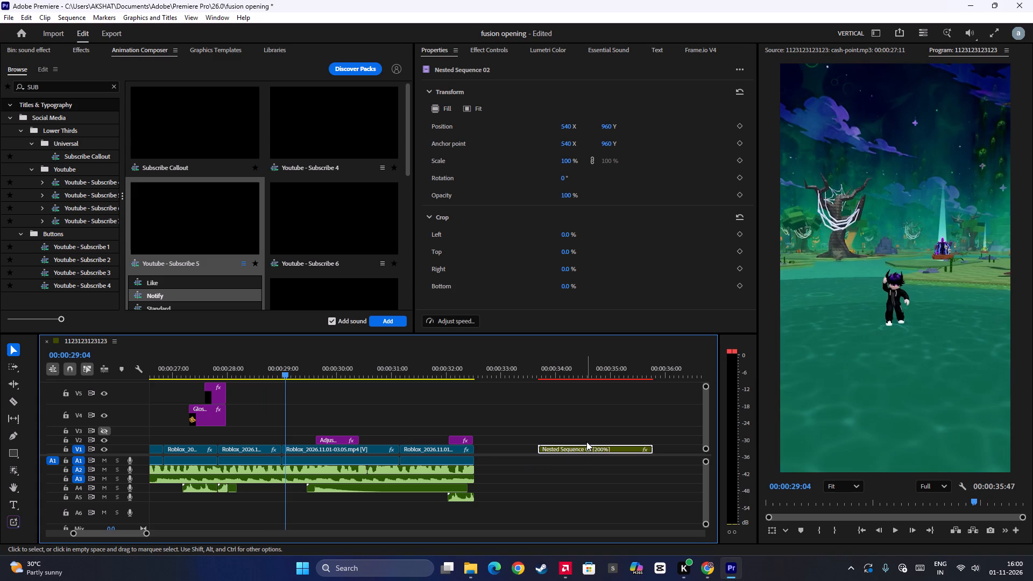
drag(583, 446, 328, 415)
Raise the subscribe banner to the upper part of the frame by setting its vertical position to 183.
click(279, 371)
key(space)
key(space)
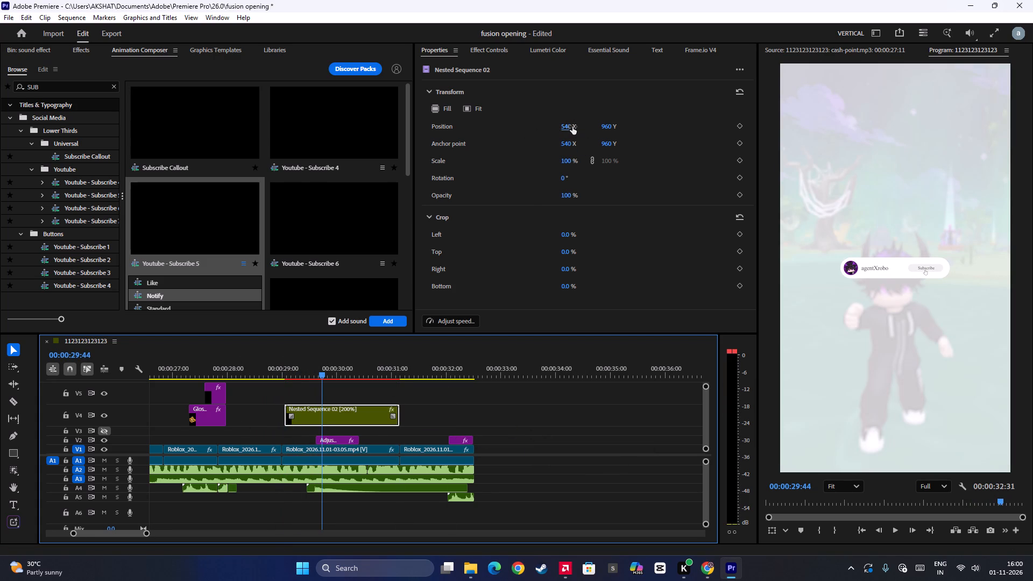
drag(572, 126, 575, 188)
key(ctrl+z)
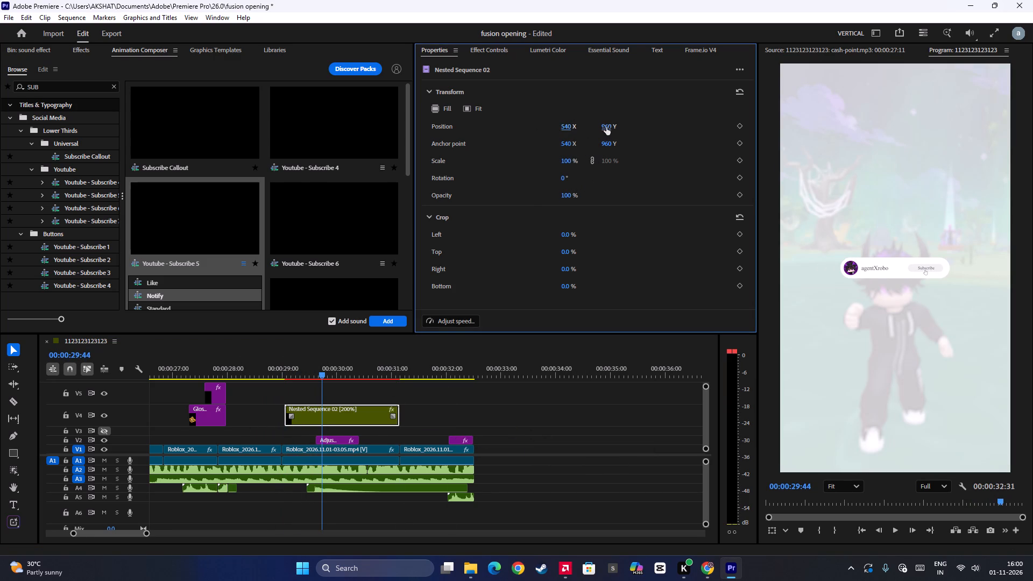
drag(606, 127, 641, 580)
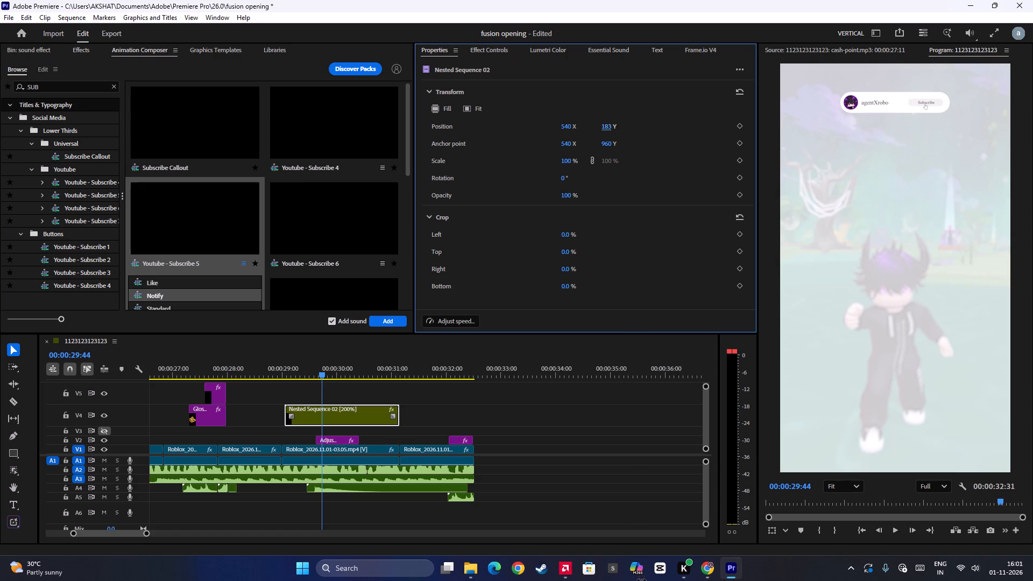
drag(641, 580, 642, 580)
Enlarge the nested subscribe banner to a scale of 153%.
drag(567, 162, 563, 128)
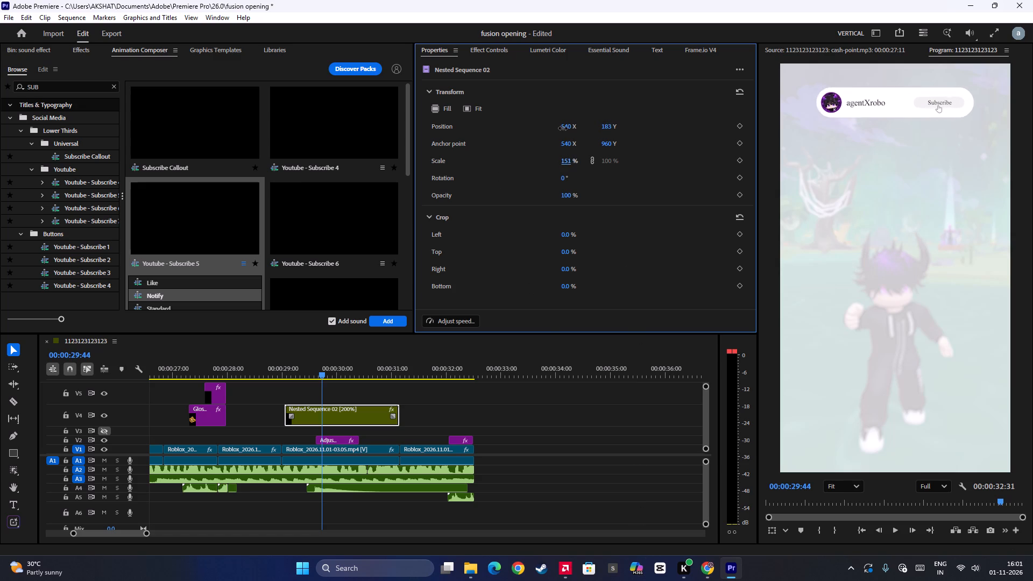
drag(563, 128, 562, 128)
Play back the closing section from about 00:00:29:00 to review the subscribe banner's timing over the footage.
click(286, 370)
key(space)
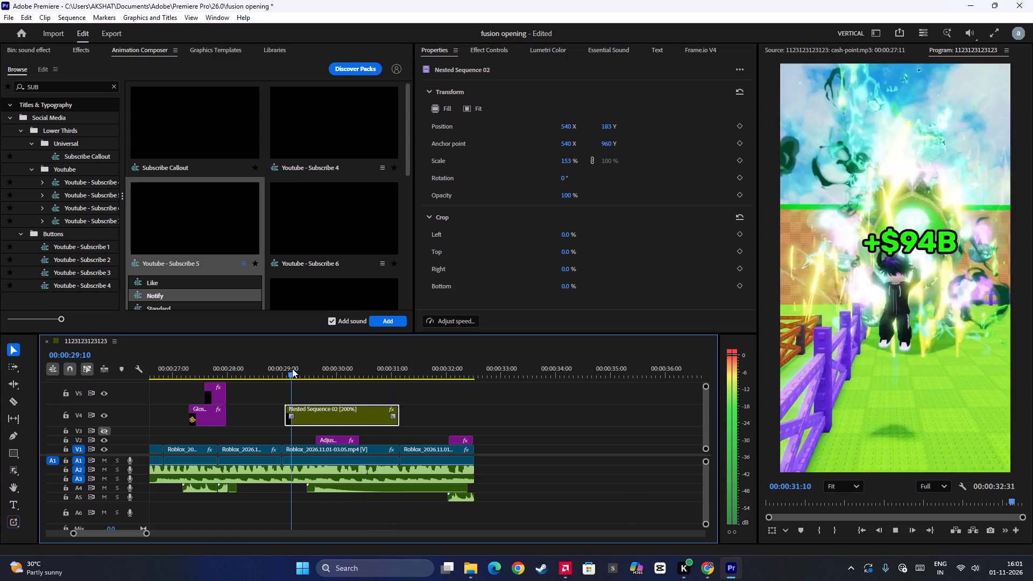
click(292, 369)
key(space)
click(282, 369)
key(space)
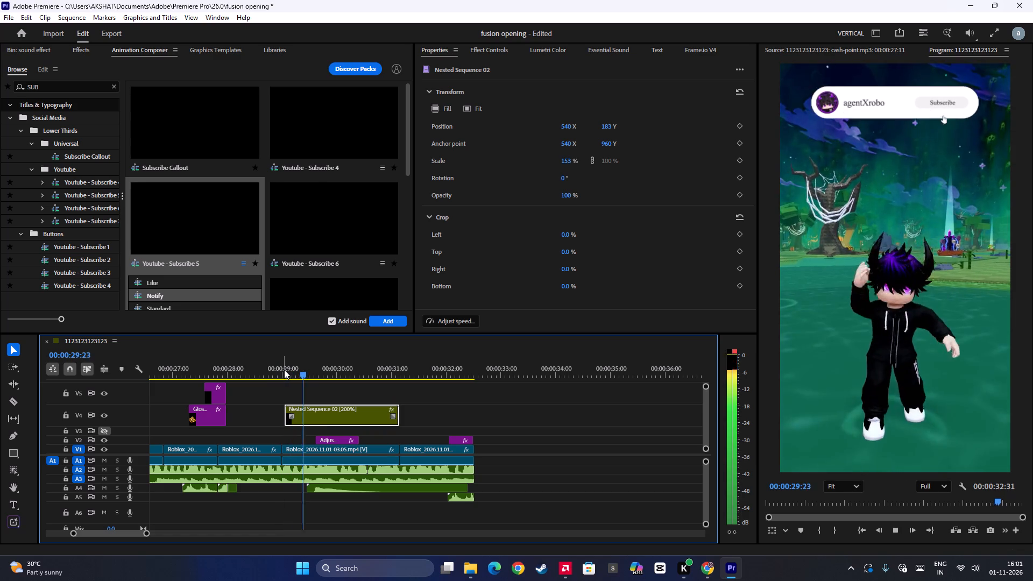
key(space)
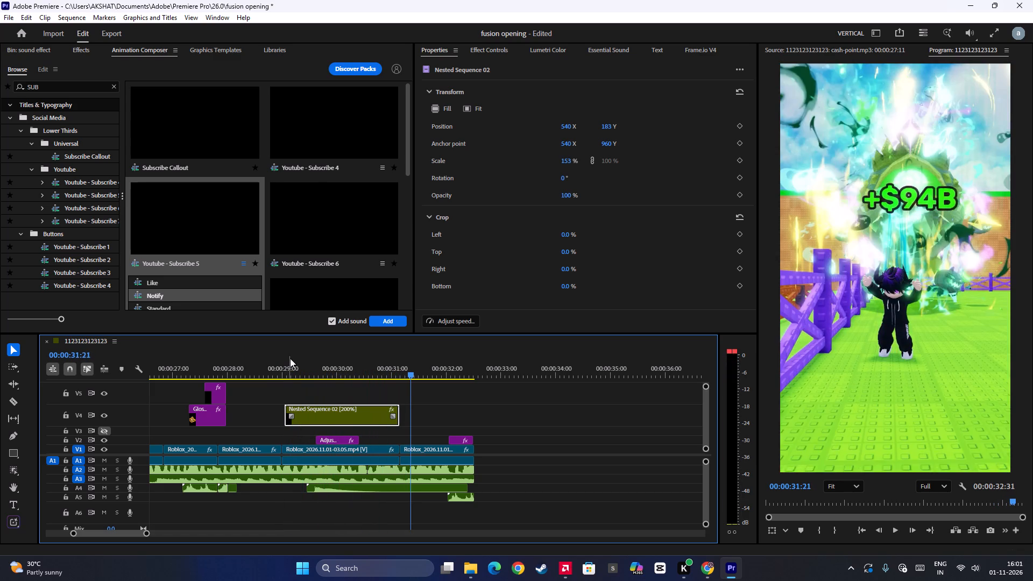
key(space)
key(space)
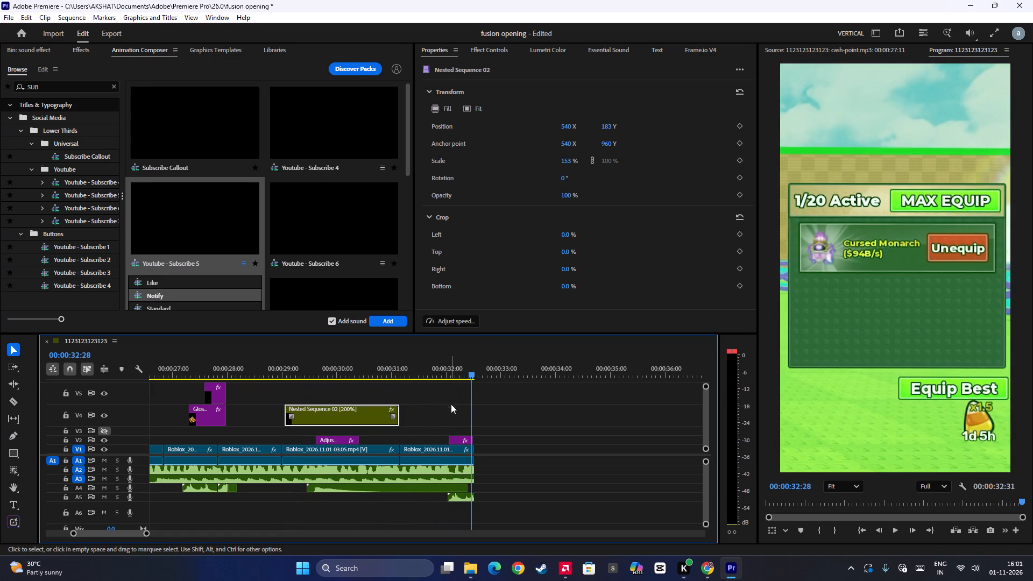
drag(472, 407, 182, 419)
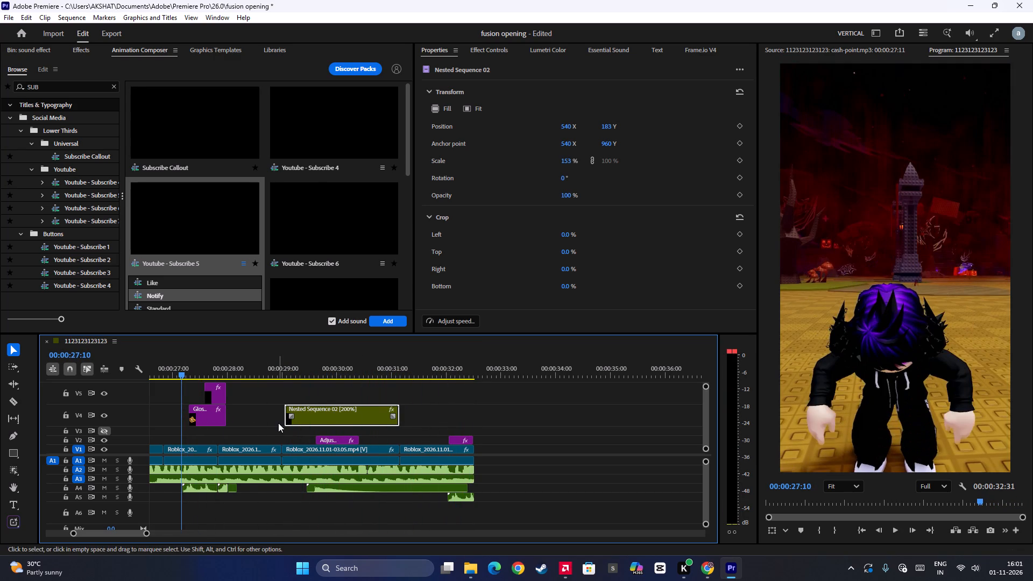
Split the V1 gameplay clip at 00:00:27:19, where the coin graphic on V4 begins.
alt+scroll(278, 423, down, 8)
key(space)
key(space)
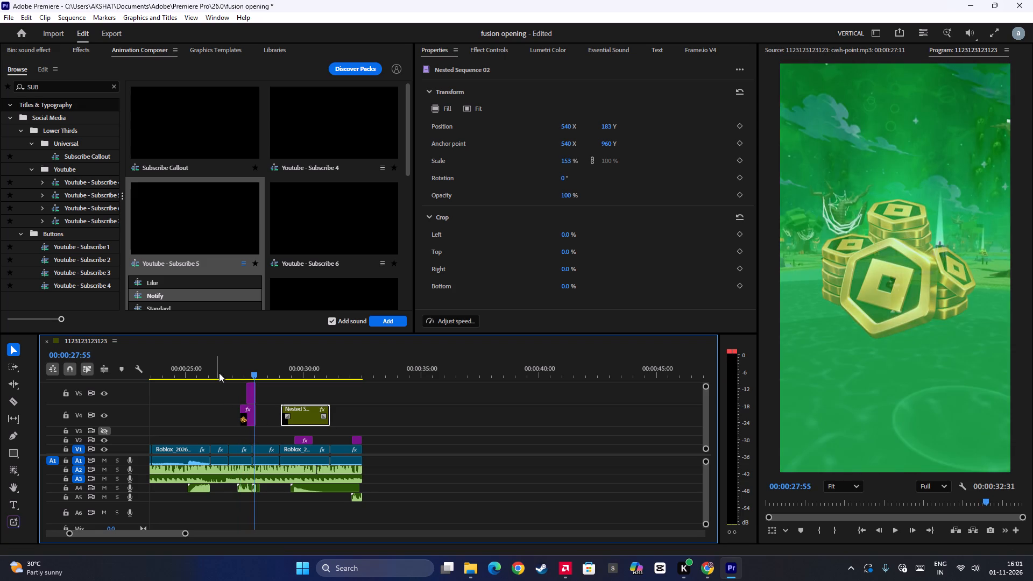
click(221, 370)
key(space)
alt+scroll(256, 399, up, 9)
key(space)
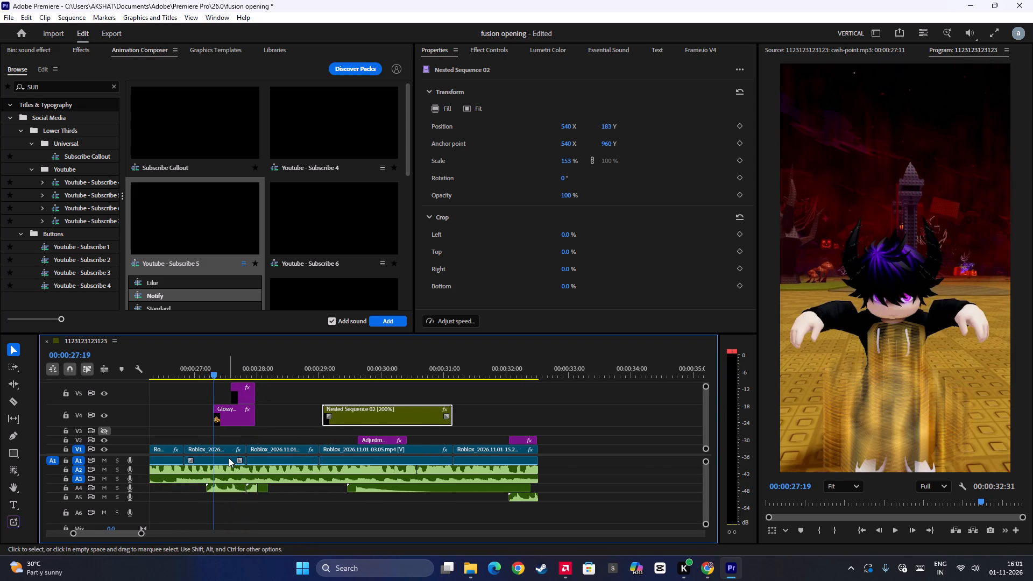
click(226, 449)
key(ctrl+b)
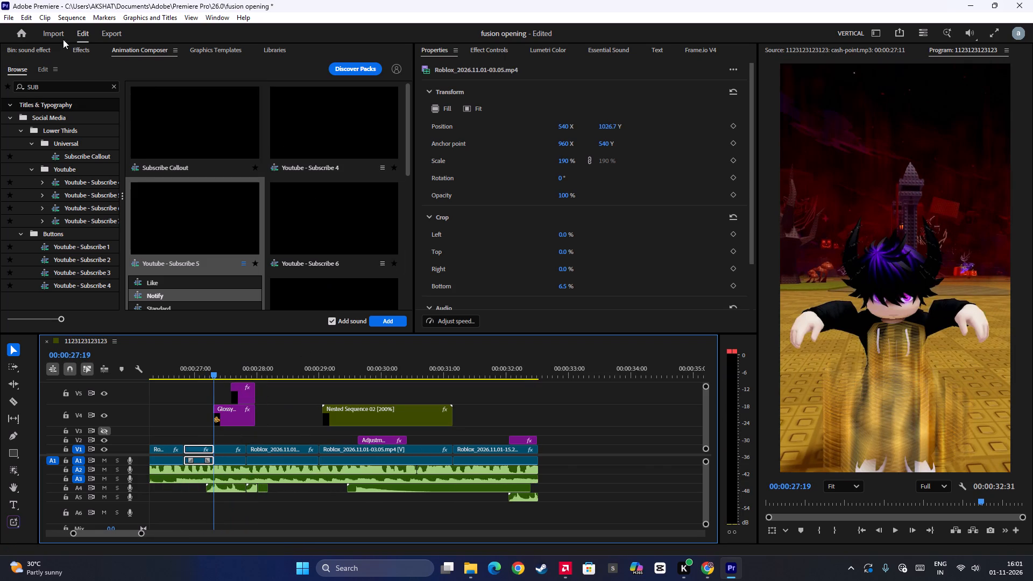
Apply the Gaussian Blur (Legacy) effect to the V1 segment beneath the coin graphic, starting at 00:00:27:19.
click(77, 47)
click(52, 67)
text(gau)
drag(77, 216, 230, 456)
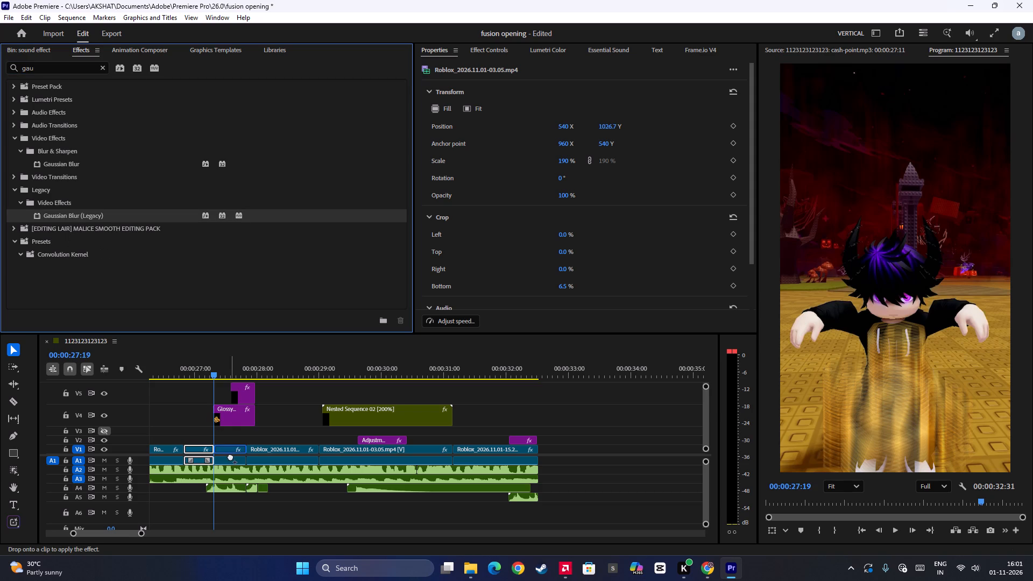
drag(230, 456, 230, 455)
drag(90, 216, 231, 451)
drag(231, 451, 231, 452)
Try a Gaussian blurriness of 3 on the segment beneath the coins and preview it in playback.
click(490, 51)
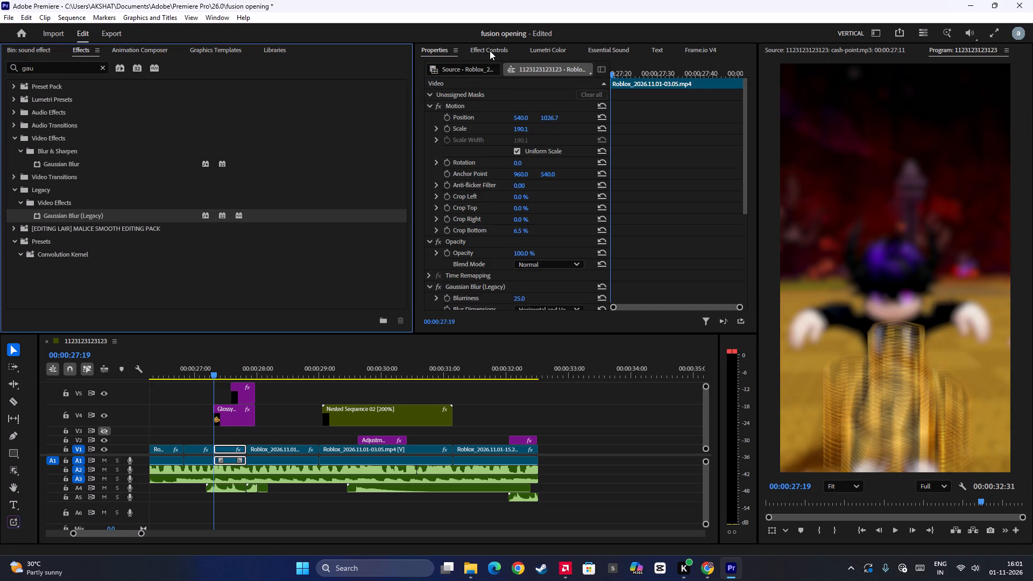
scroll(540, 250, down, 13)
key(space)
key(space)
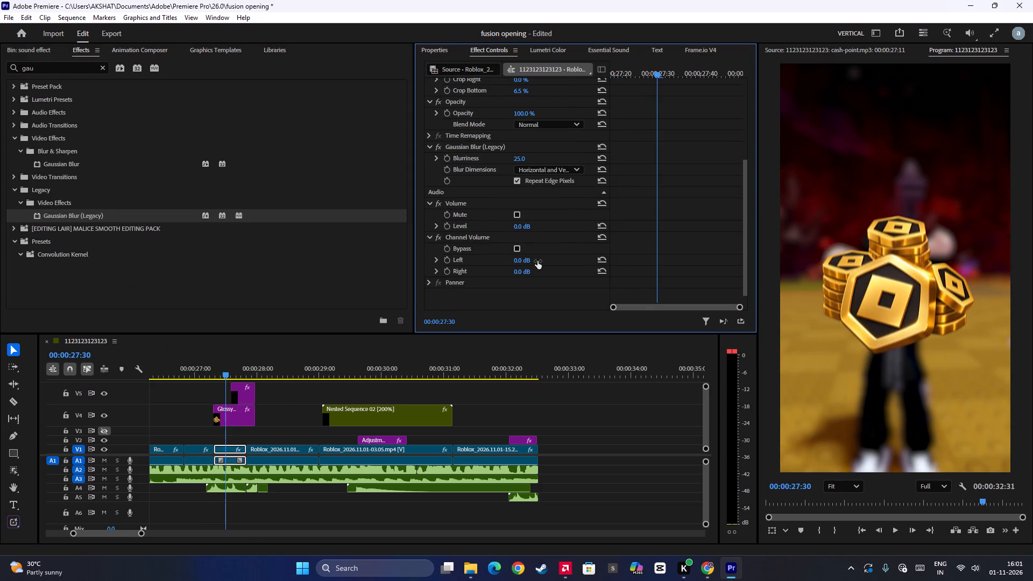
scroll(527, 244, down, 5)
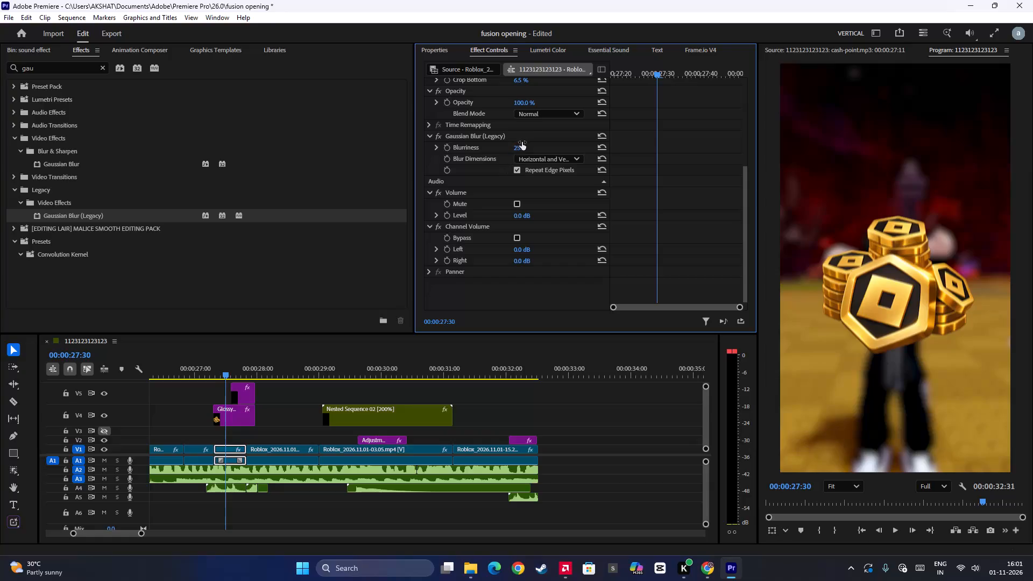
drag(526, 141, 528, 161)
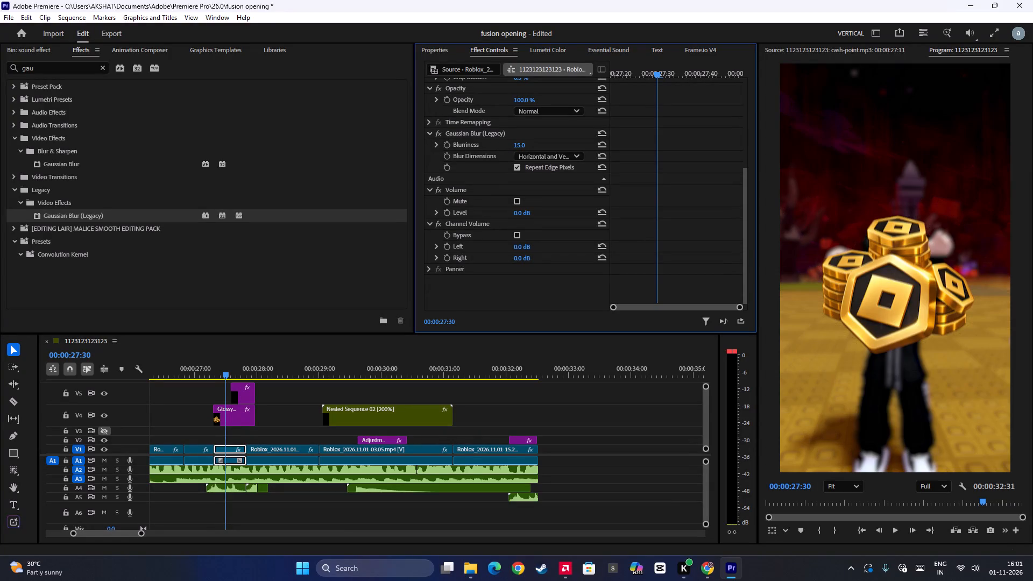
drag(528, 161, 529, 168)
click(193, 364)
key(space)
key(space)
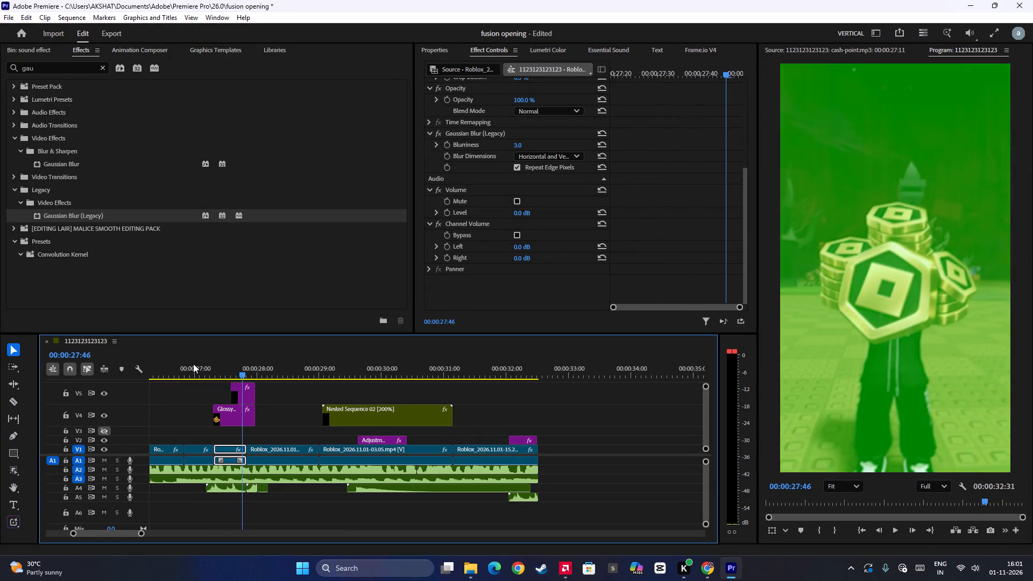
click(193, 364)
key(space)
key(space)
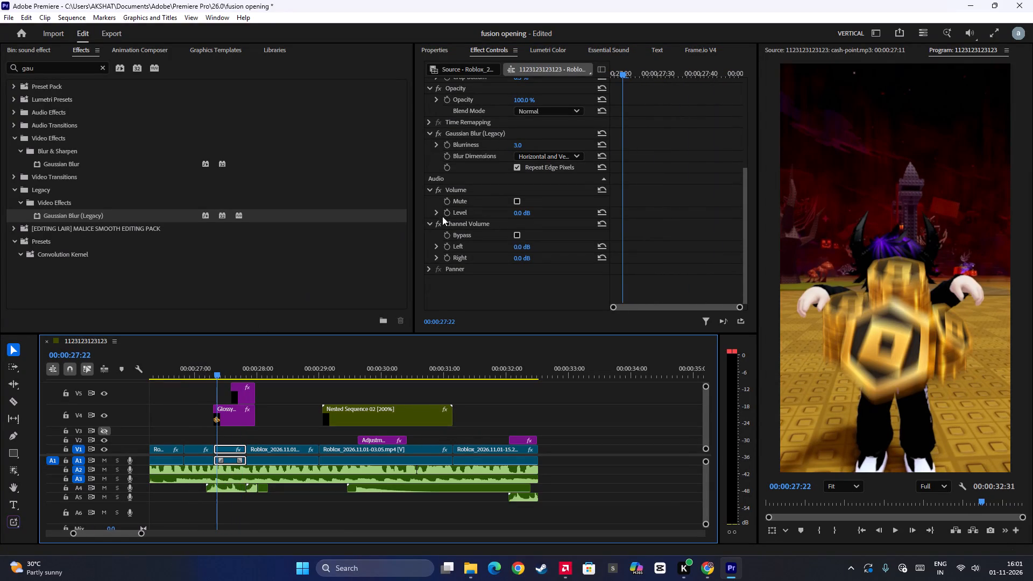
Set the Gaussian Blur (Legacy) blurriness on the segment beneath the coins to 17.
key(space)
key(space)
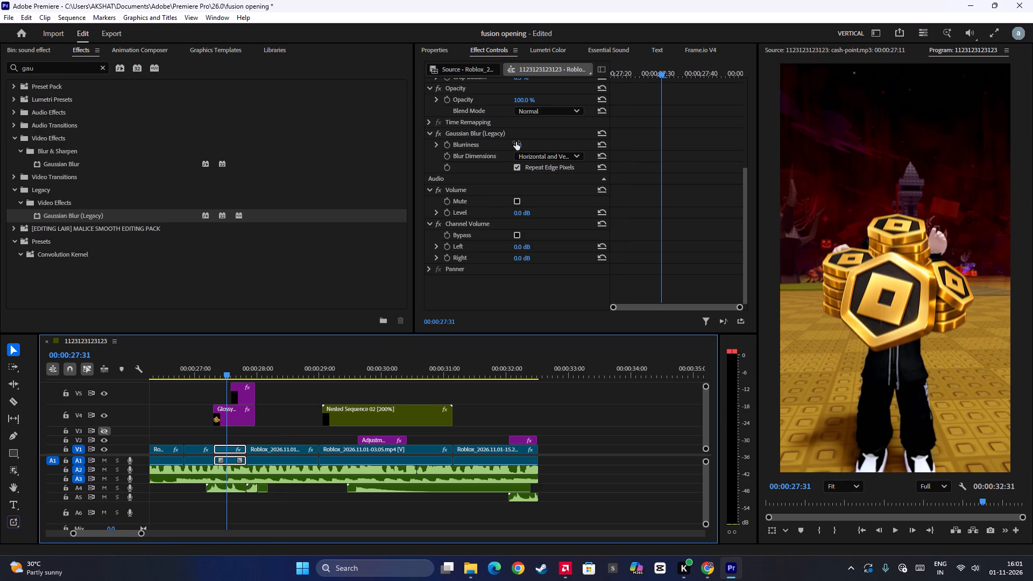
drag(518, 143, 520, 128)
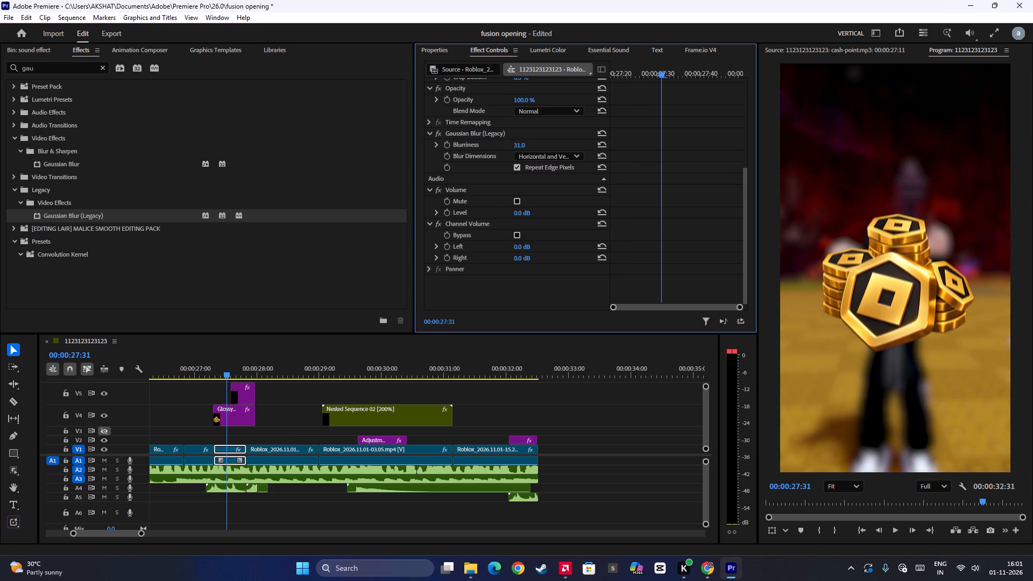
drag(520, 128, 523, 141)
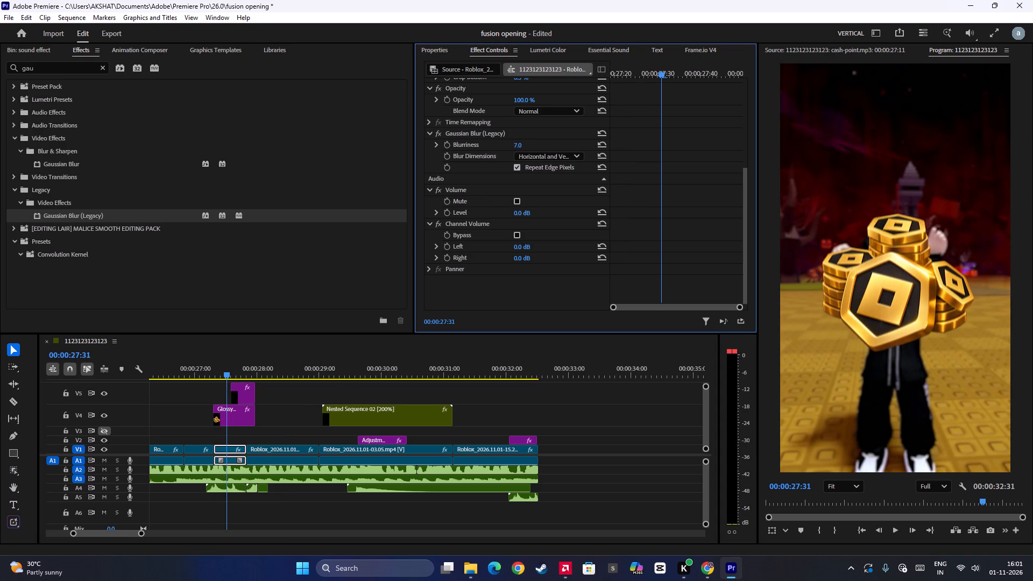
drag(523, 141, 523, 136)
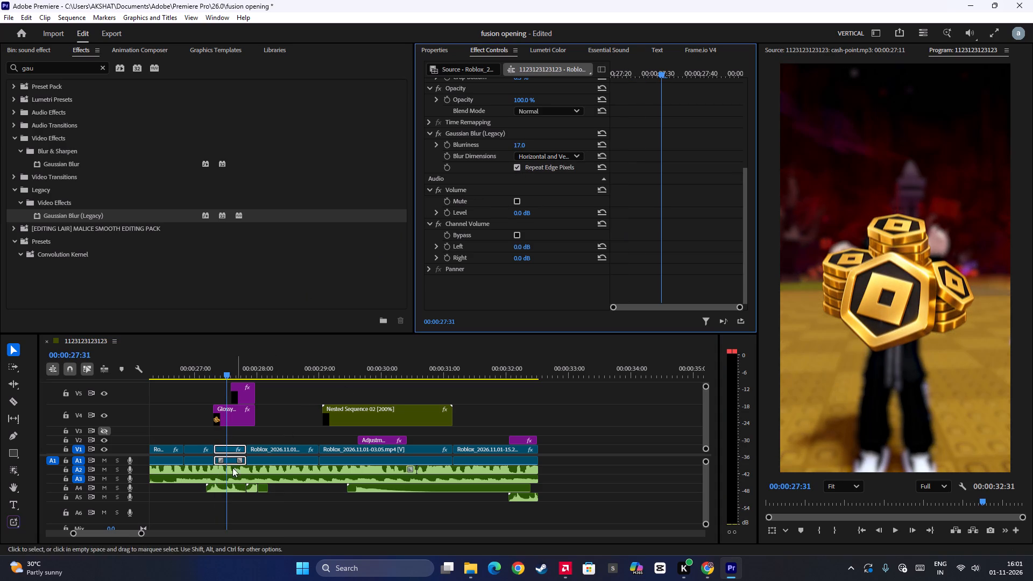
Play back the coin section from about 00:00:27:05 to review the background blur and the cut into the green scene.
click(200, 370)
key(space)
key(space)
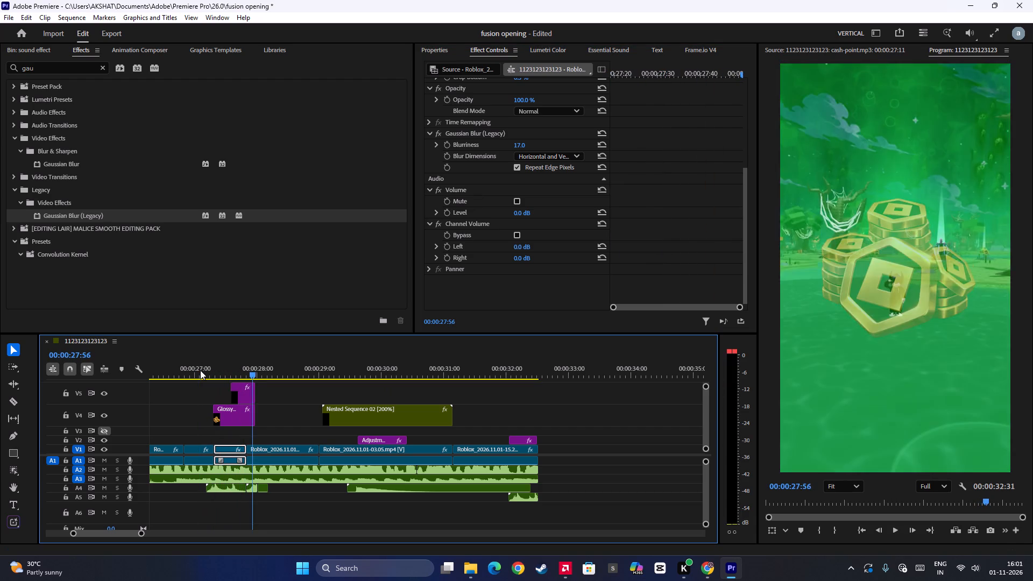
click(200, 370)
key(space)
alt+scroll(320, 458, down, 5)
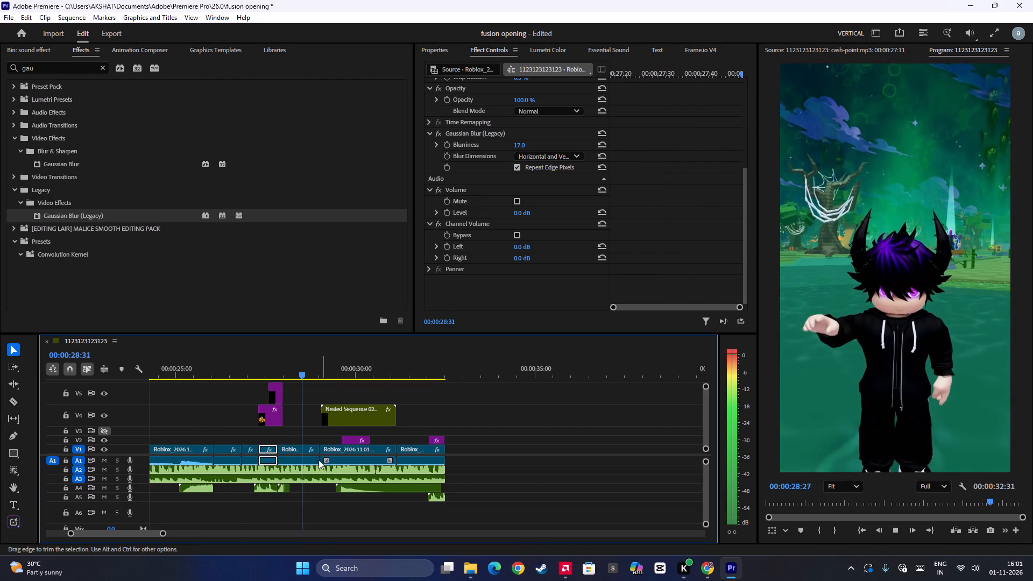
key(space)
click(254, 357)
key(space)
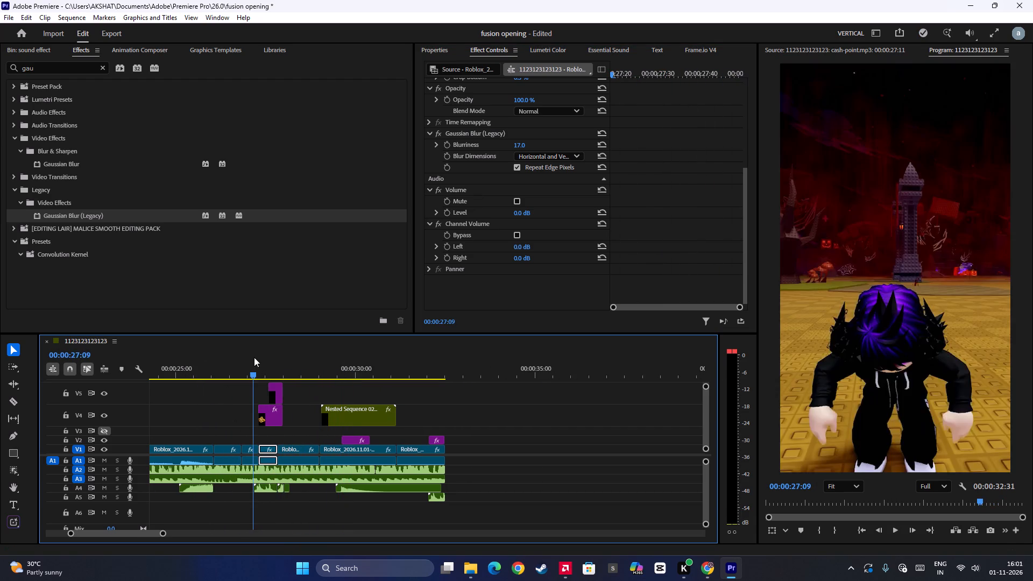
alt+scroll(374, 434, up, 7)
key(space)
scroll(278, 427, up, 7)
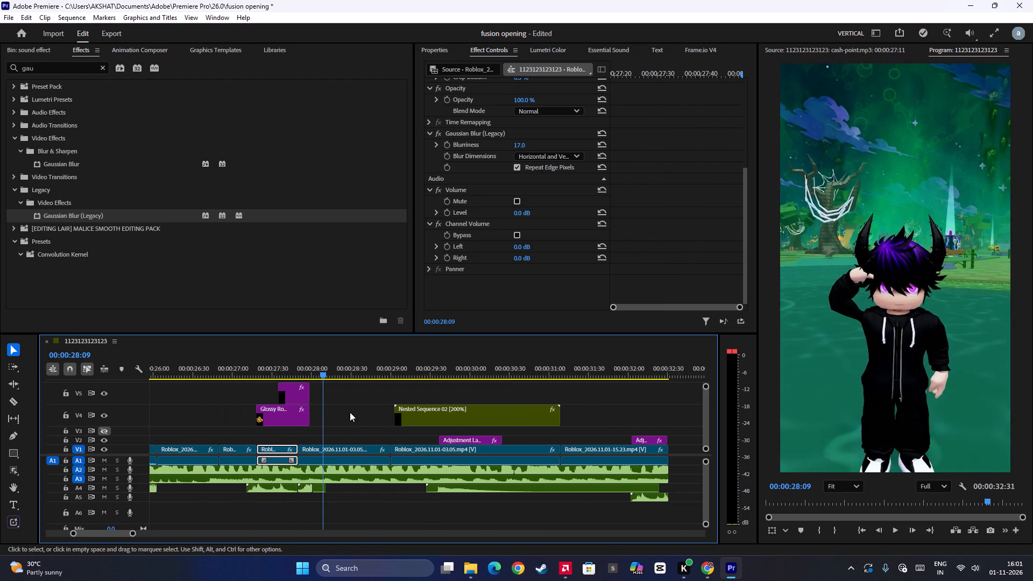
Inspect the audio properties of the short cartoonslip.mp3 clip on track A4 near 00:00:28:00.
click(304, 488)
click(436, 45)
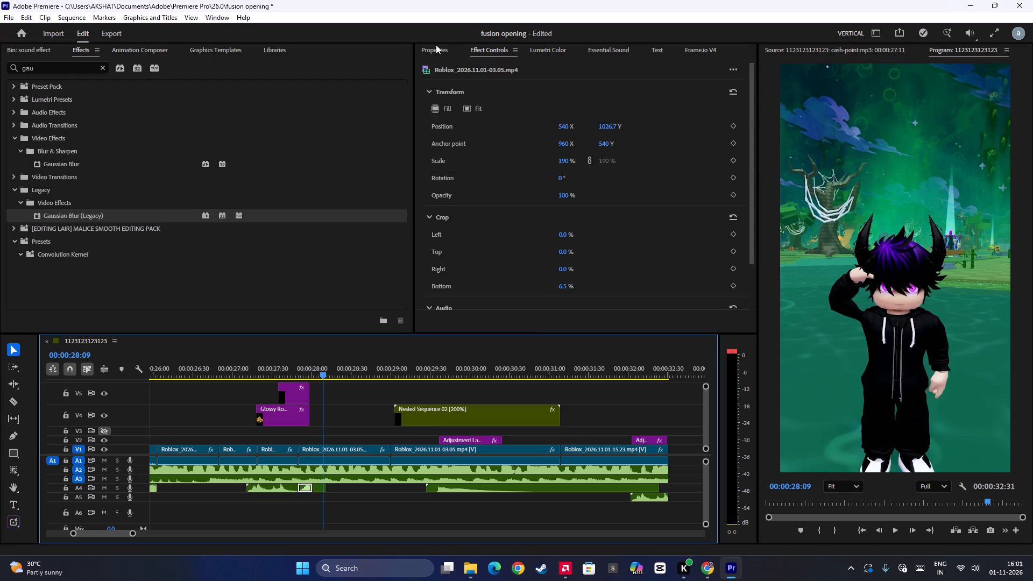
alt+scroll(413, 431, down, 6)
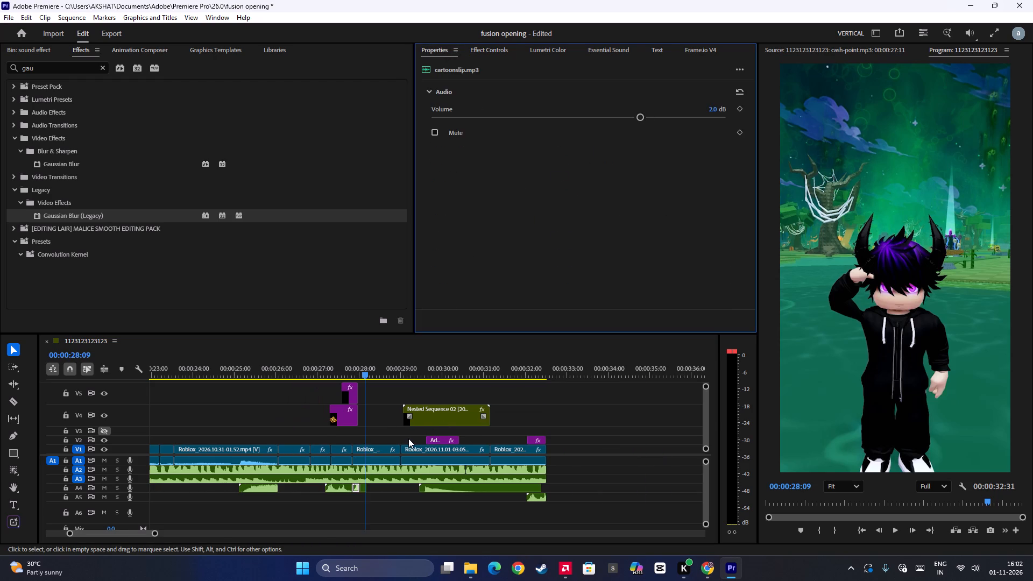
Review the closing section, and play the whole edit through from the start to check cuts, sounds and effects.
key(space)
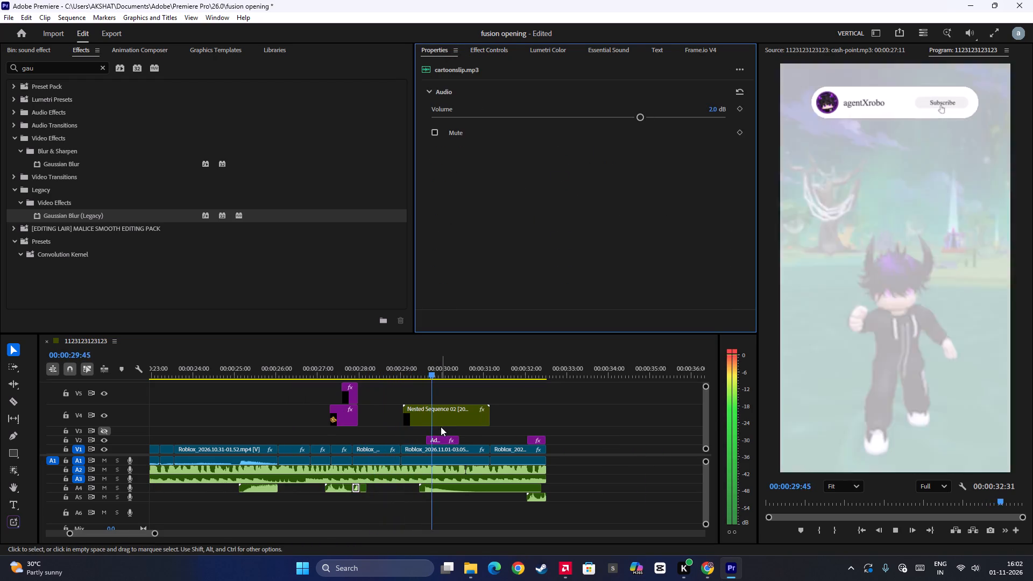
scroll(506, 442, down, 6)
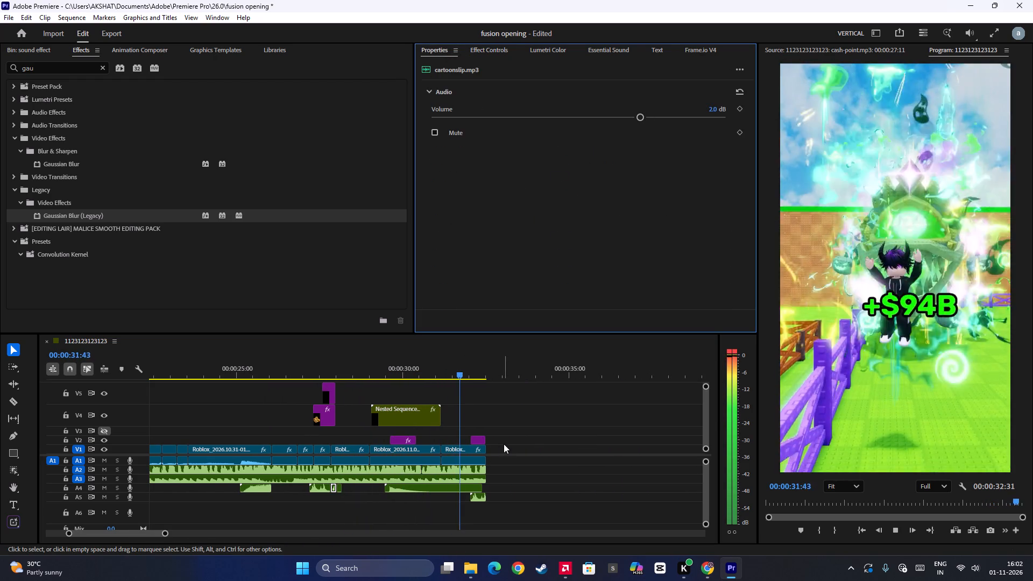
drag(487, 420, 80, 456)
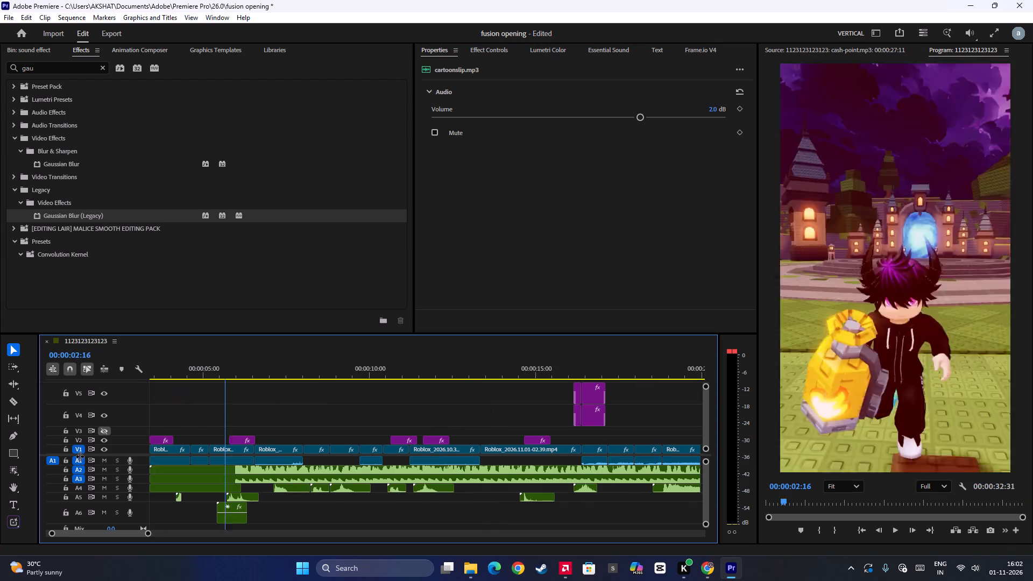
drag(80, 456, 74, 456)
key(space)
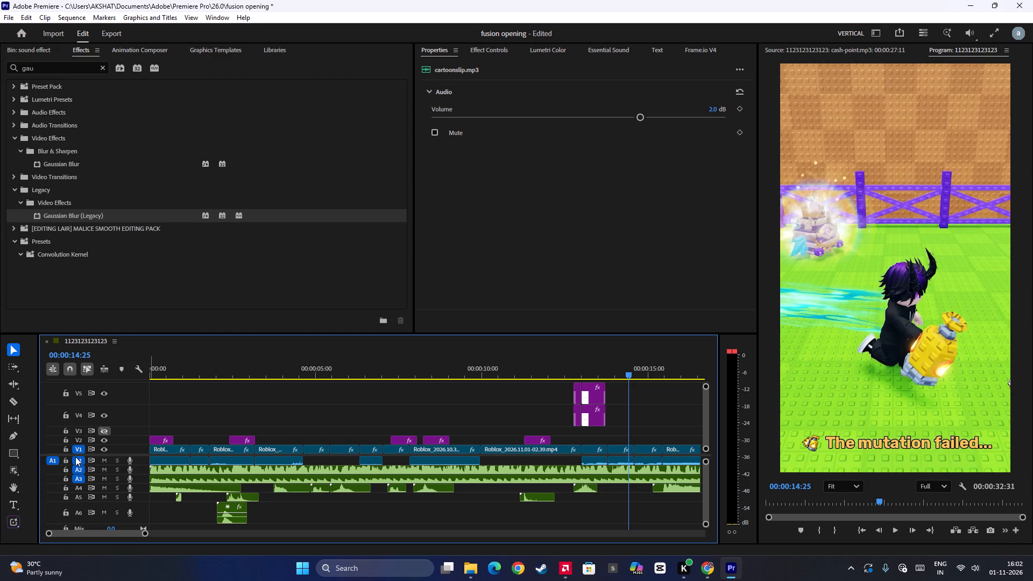
key(space)
text(v)
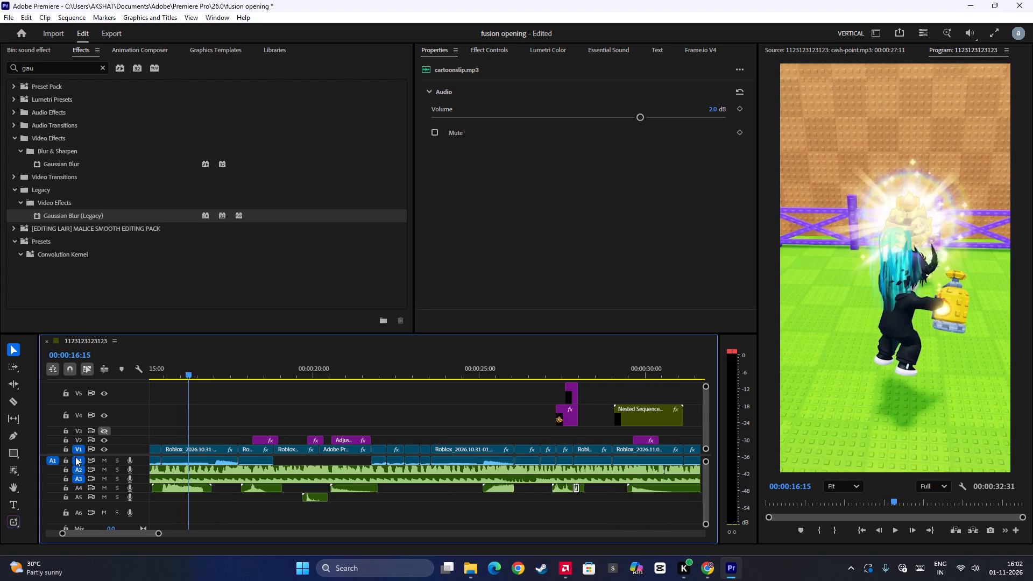
key(space)
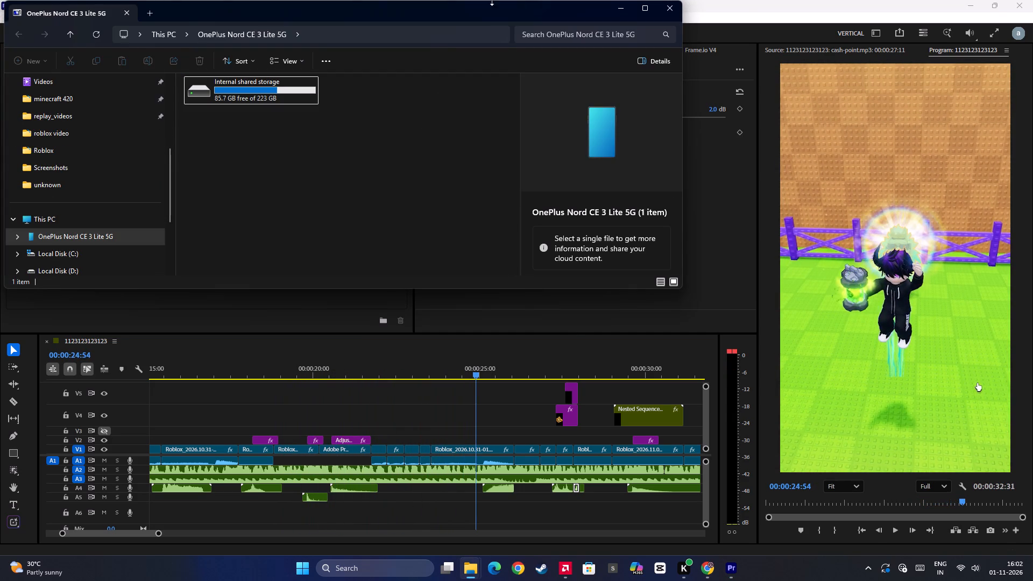
click(766, 0)
key(space)
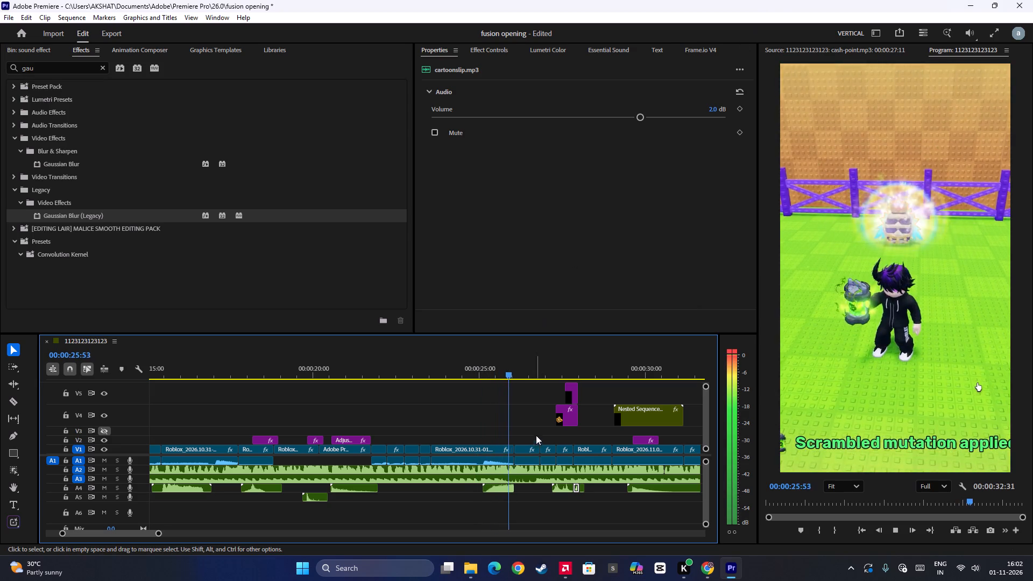
scroll(535, 443, down, 7)
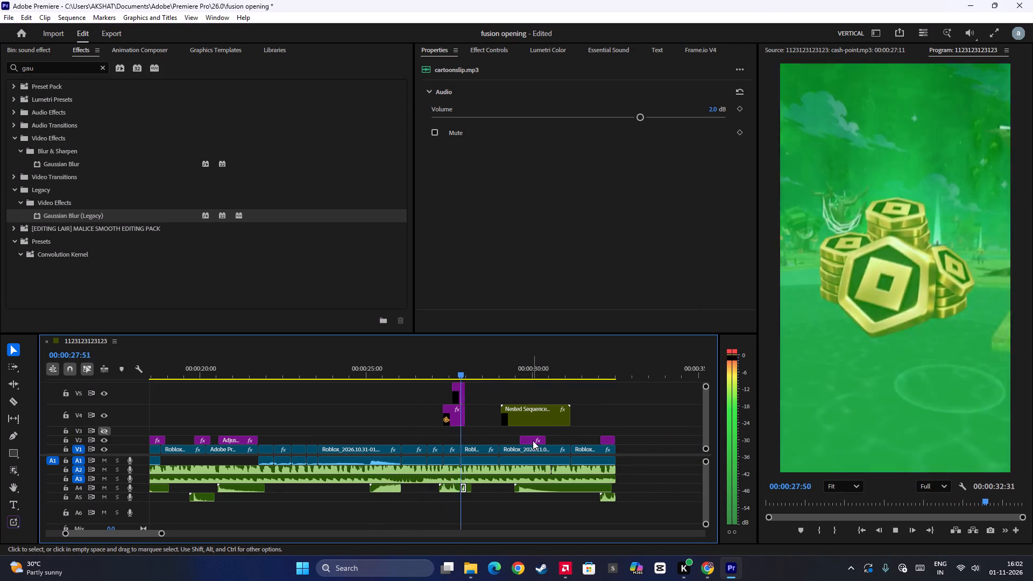
Replay the coin transition from about 00:00:26:56 and watch through to the end of the sequence.
click(429, 376)
key(space)
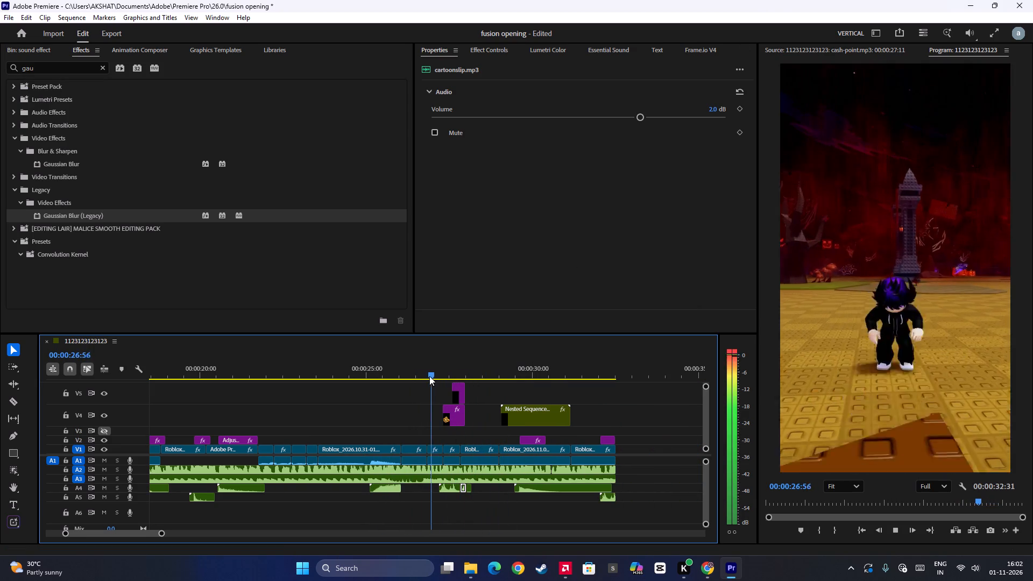
click(430, 375)
key(space)
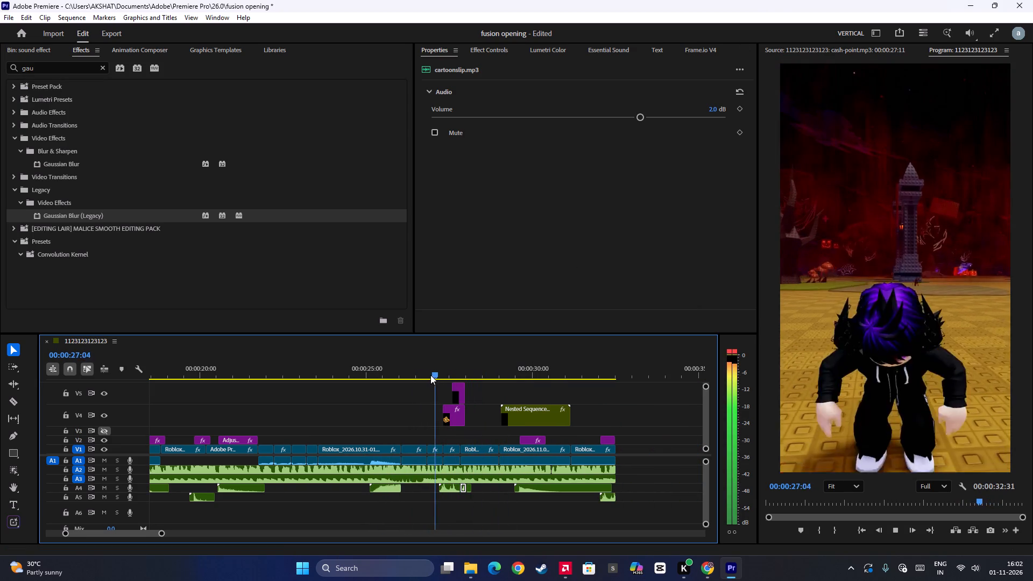
click(430, 375)
key(space)
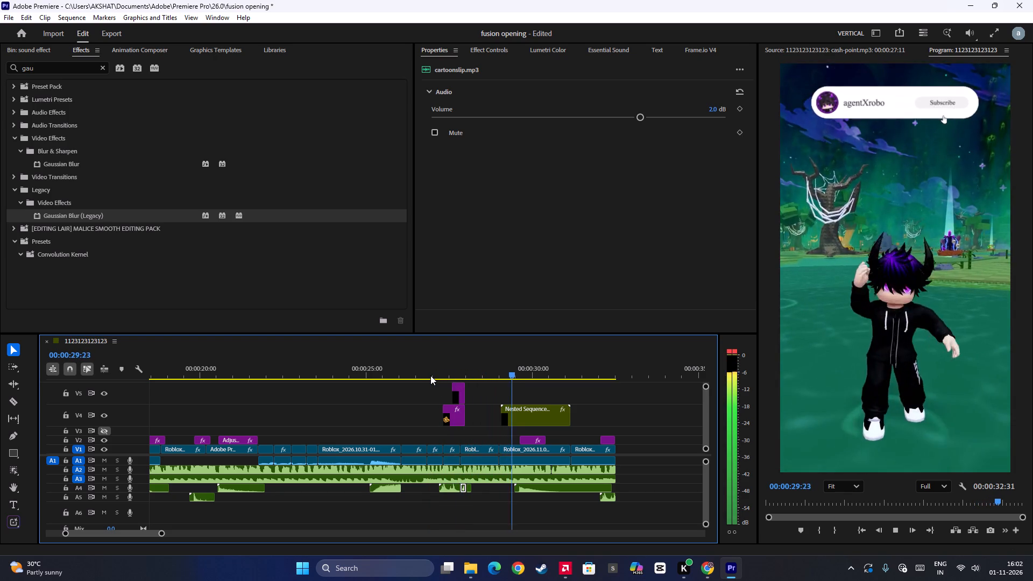
click(430, 375)
key(space)
key(space)
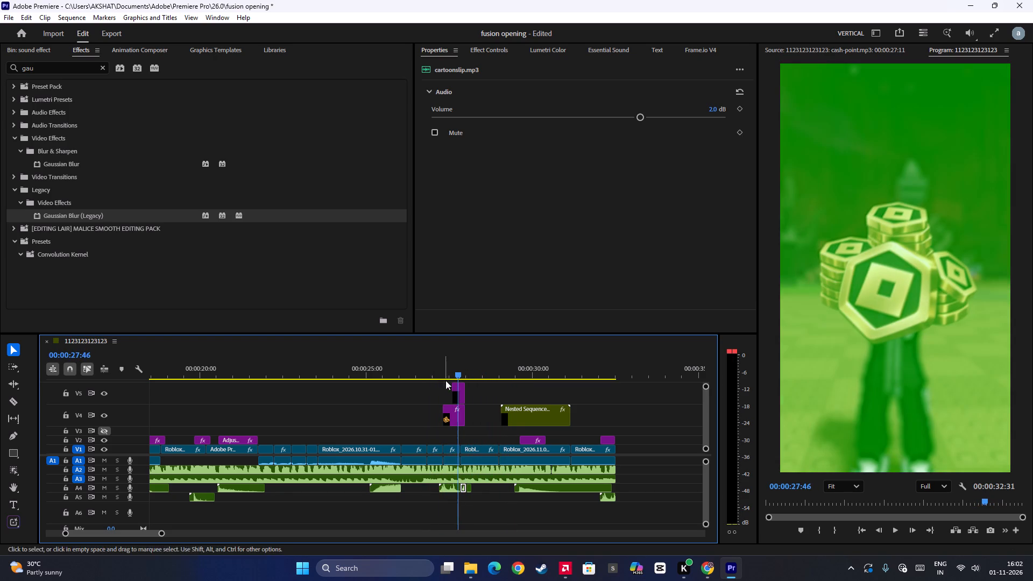
key(space)
key(space)
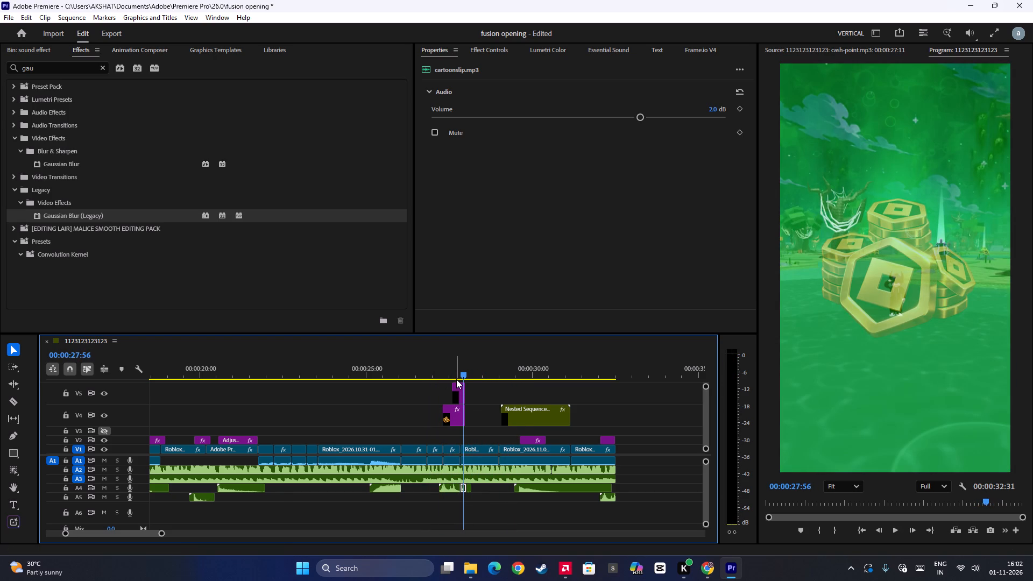
key(space)
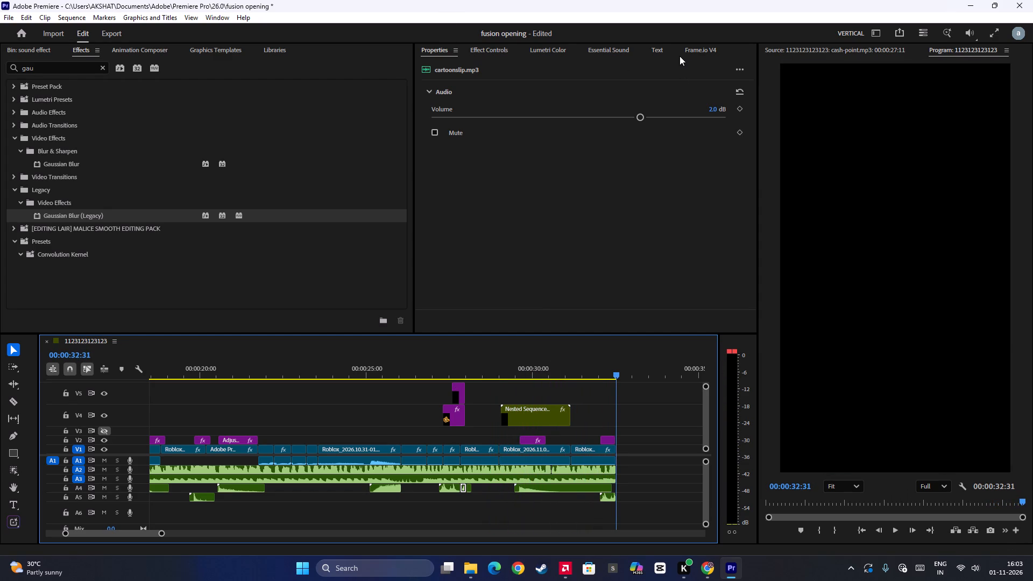
Export the entire sequence as 1123123123123.mp4 to D:\long roblox using the "short preset" export preset.
click(115, 34)
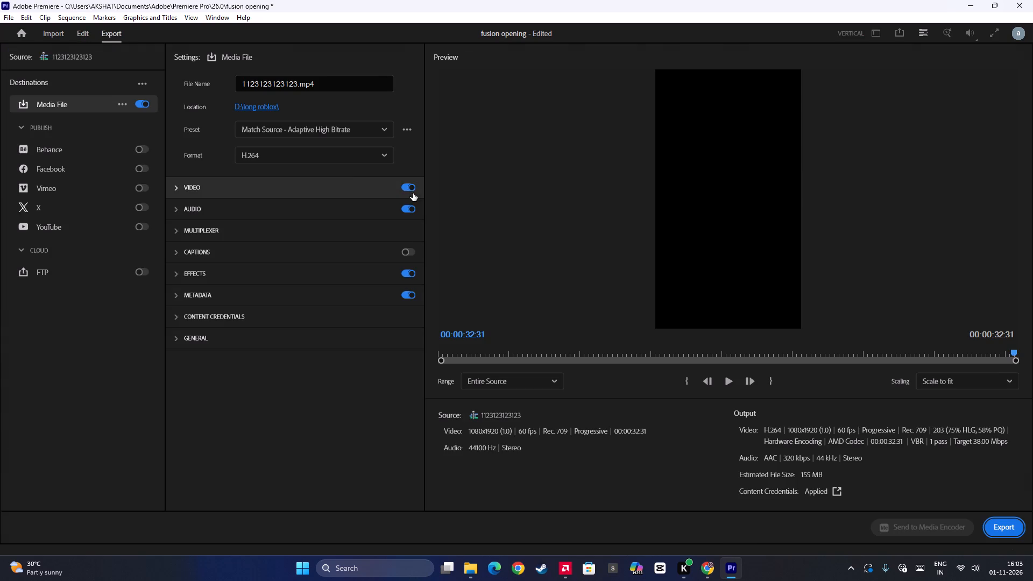
click(349, 132)
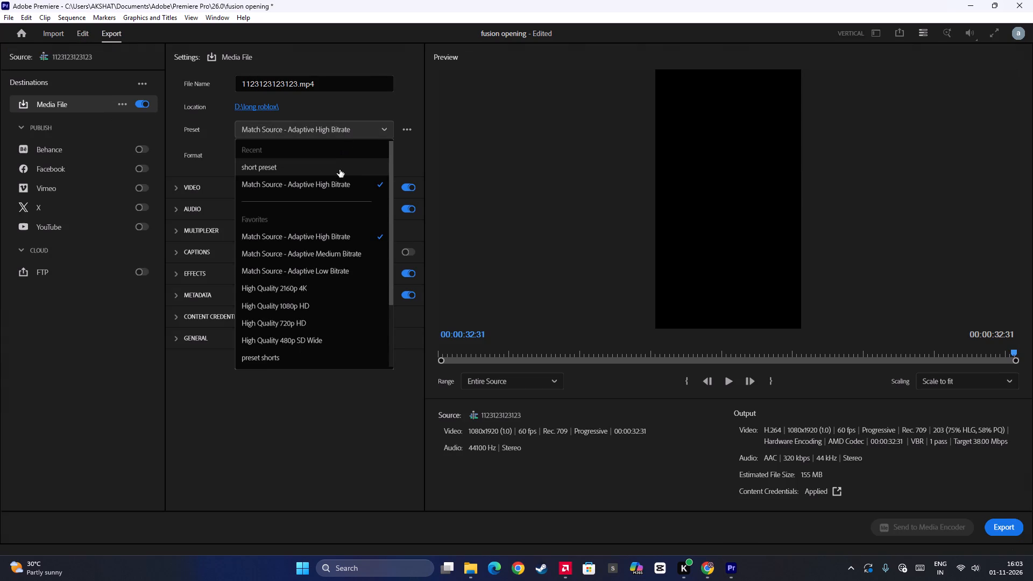
click(339, 169)
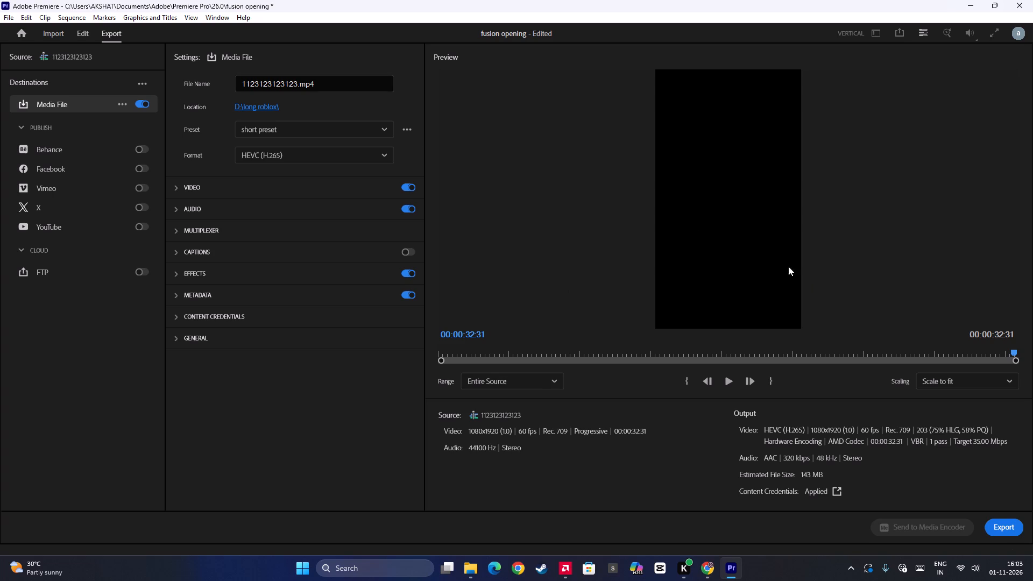
click(1005, 528)
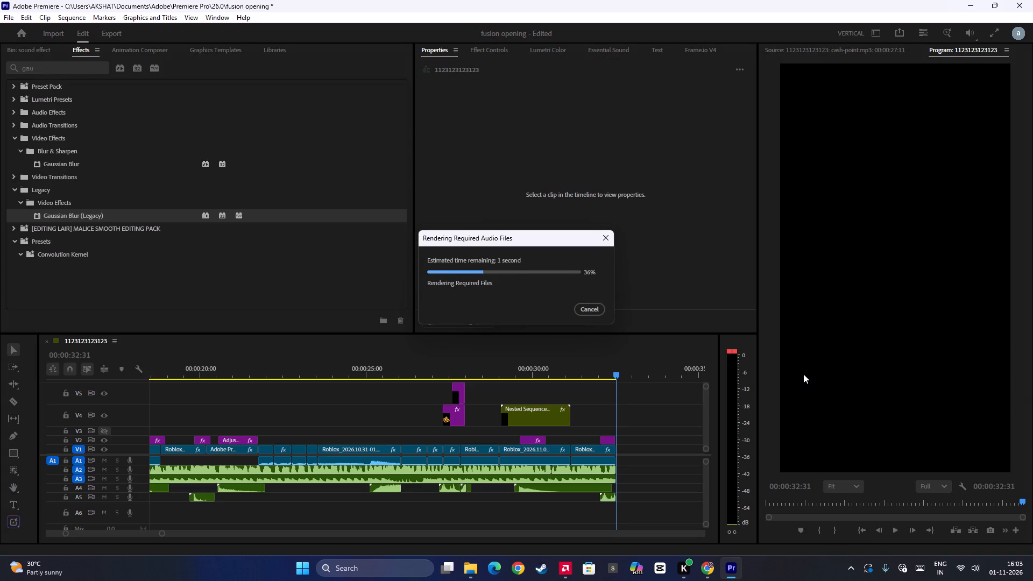